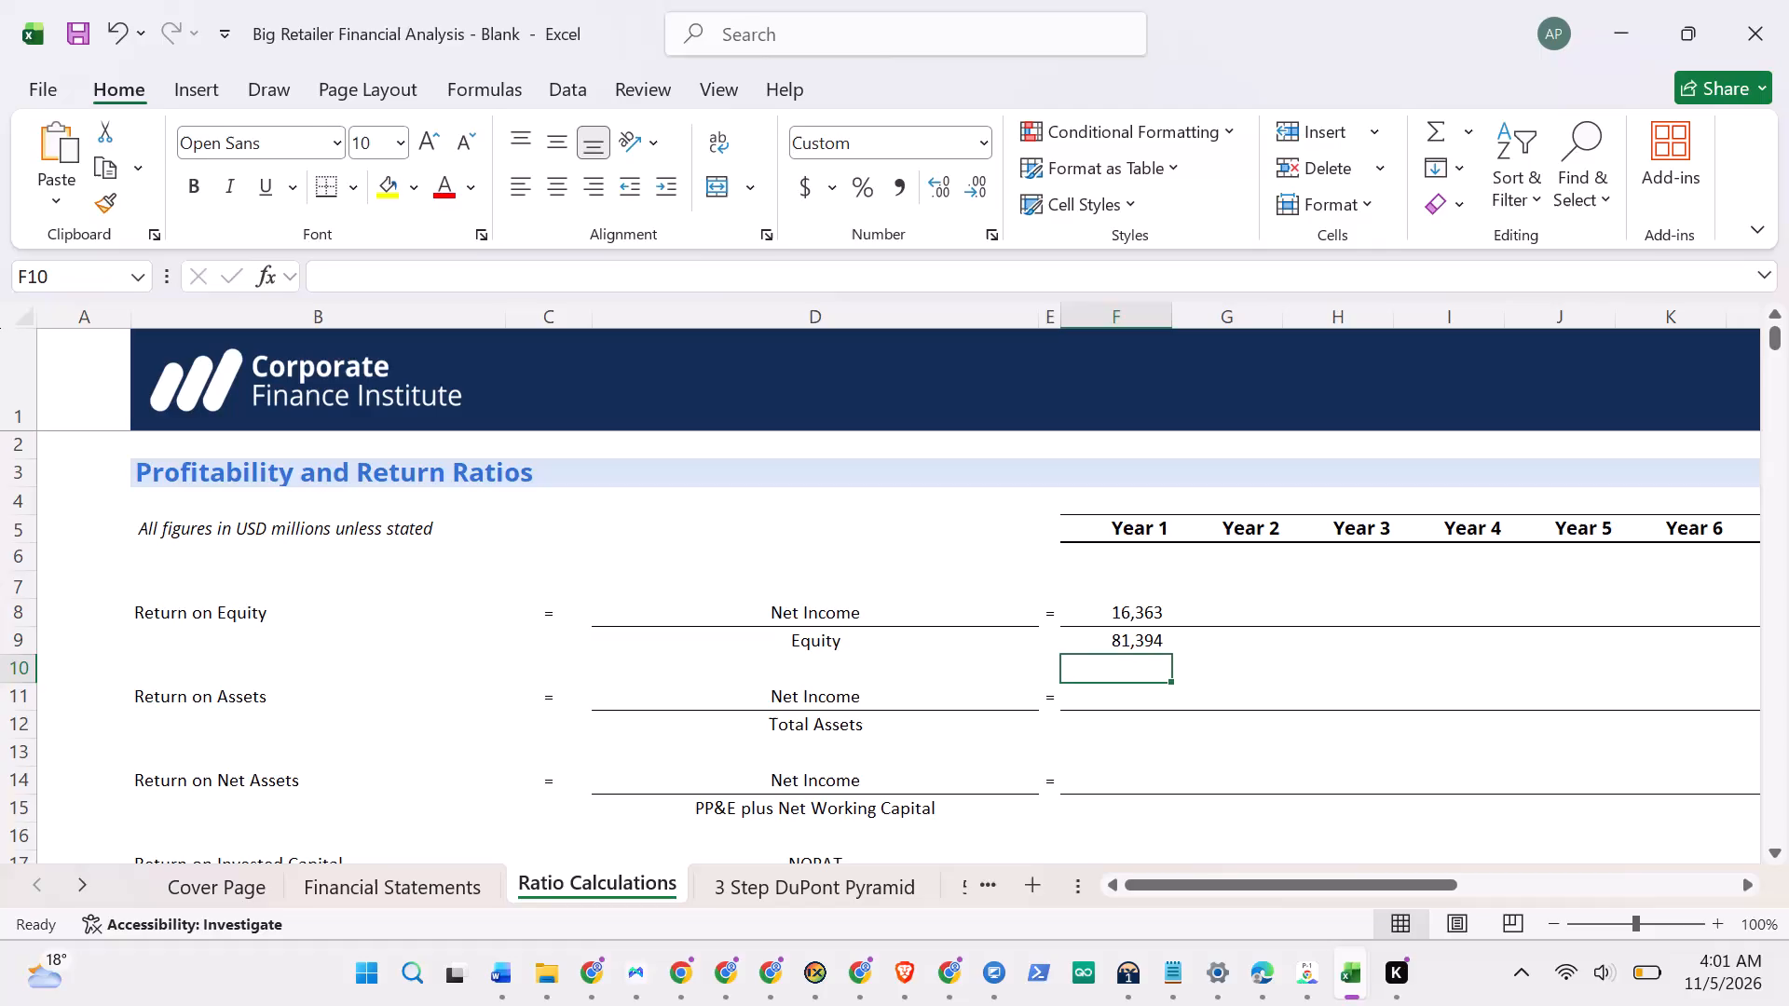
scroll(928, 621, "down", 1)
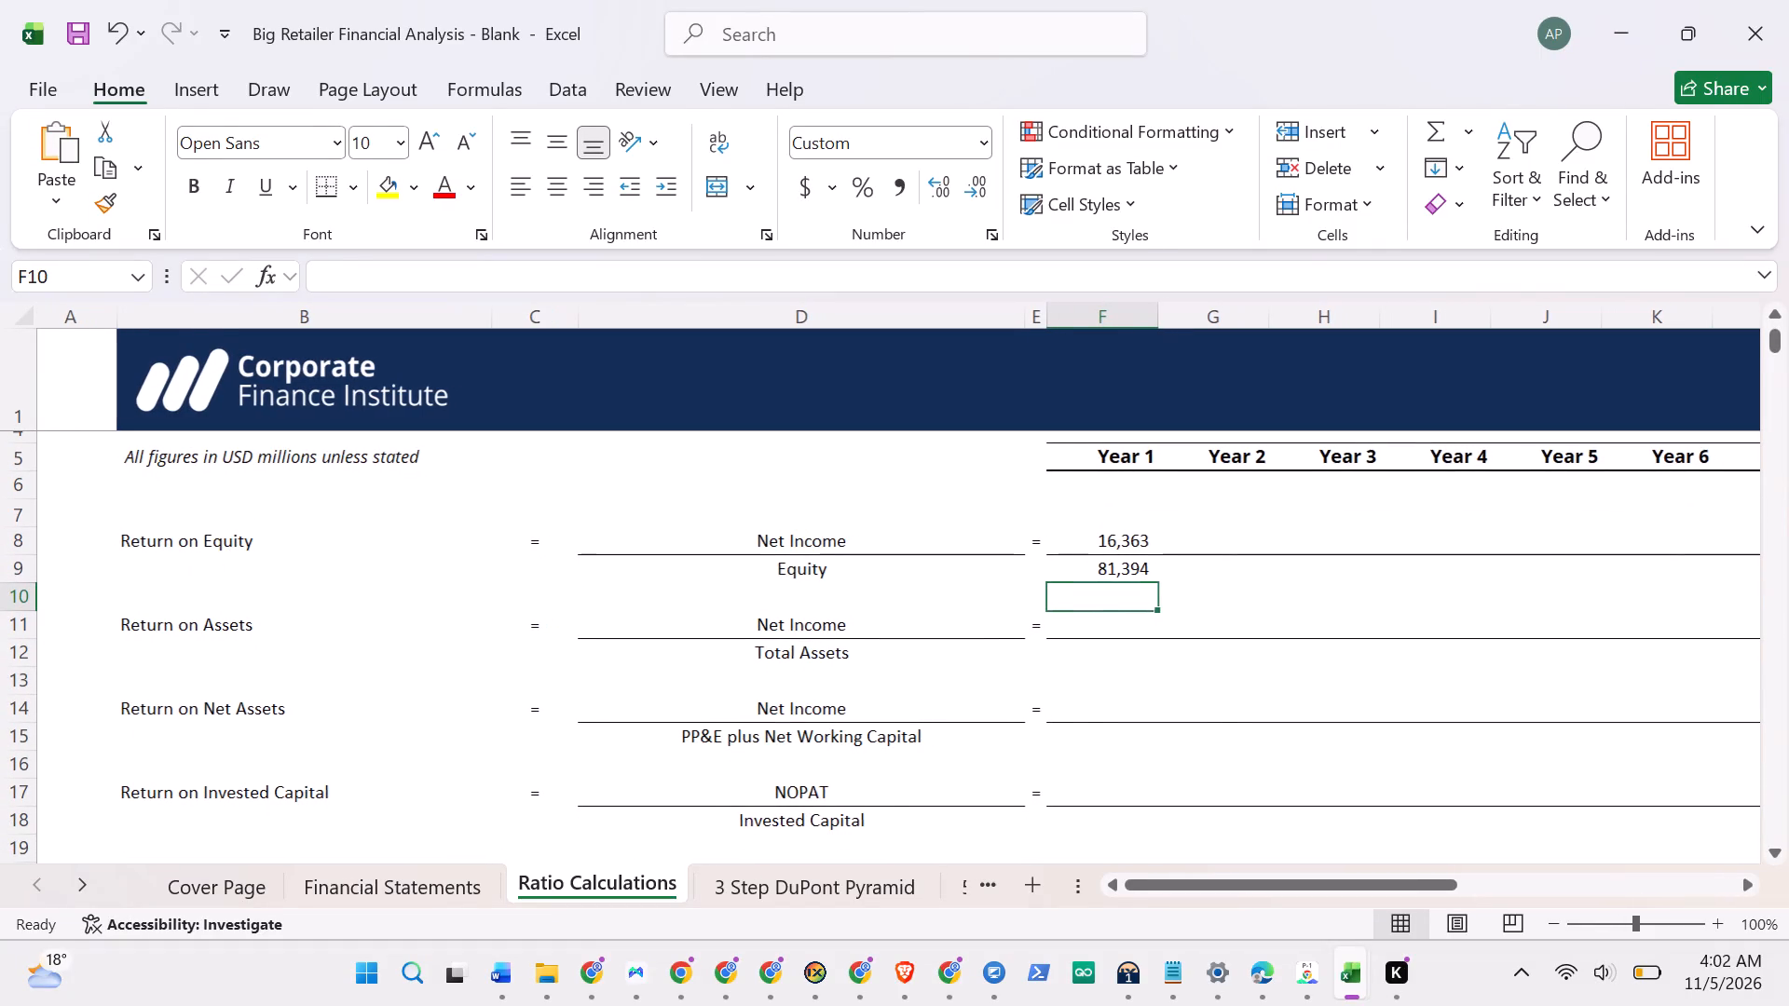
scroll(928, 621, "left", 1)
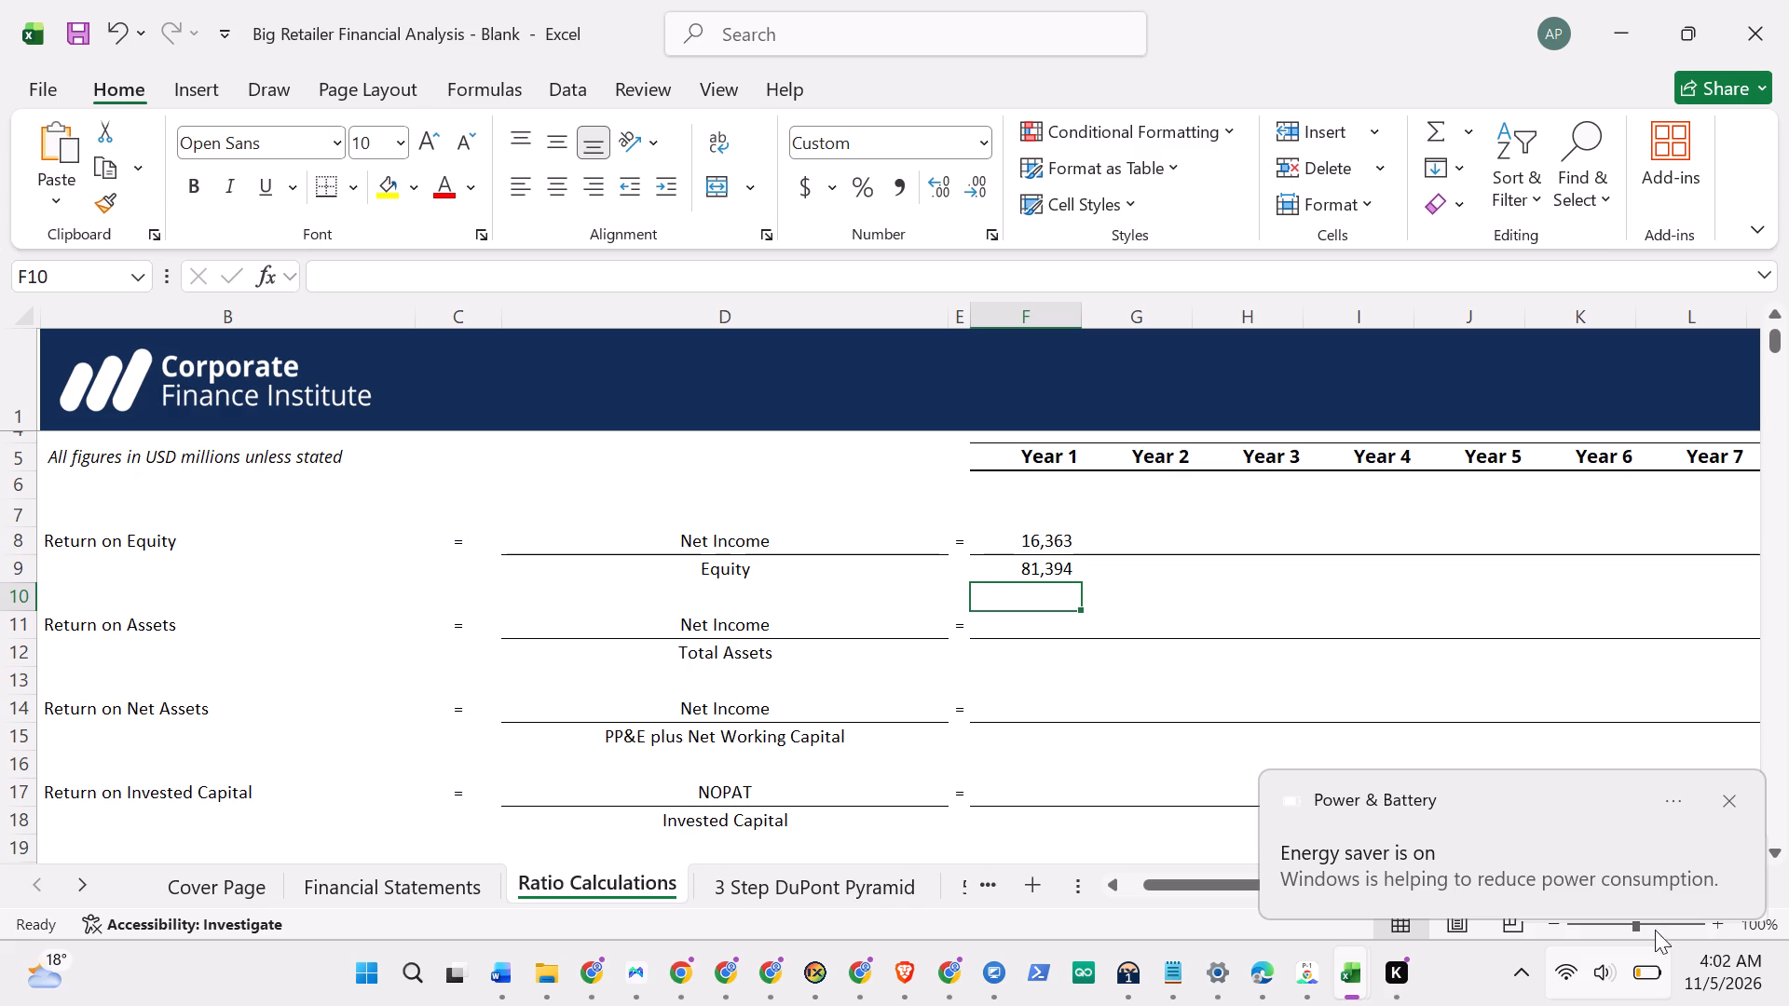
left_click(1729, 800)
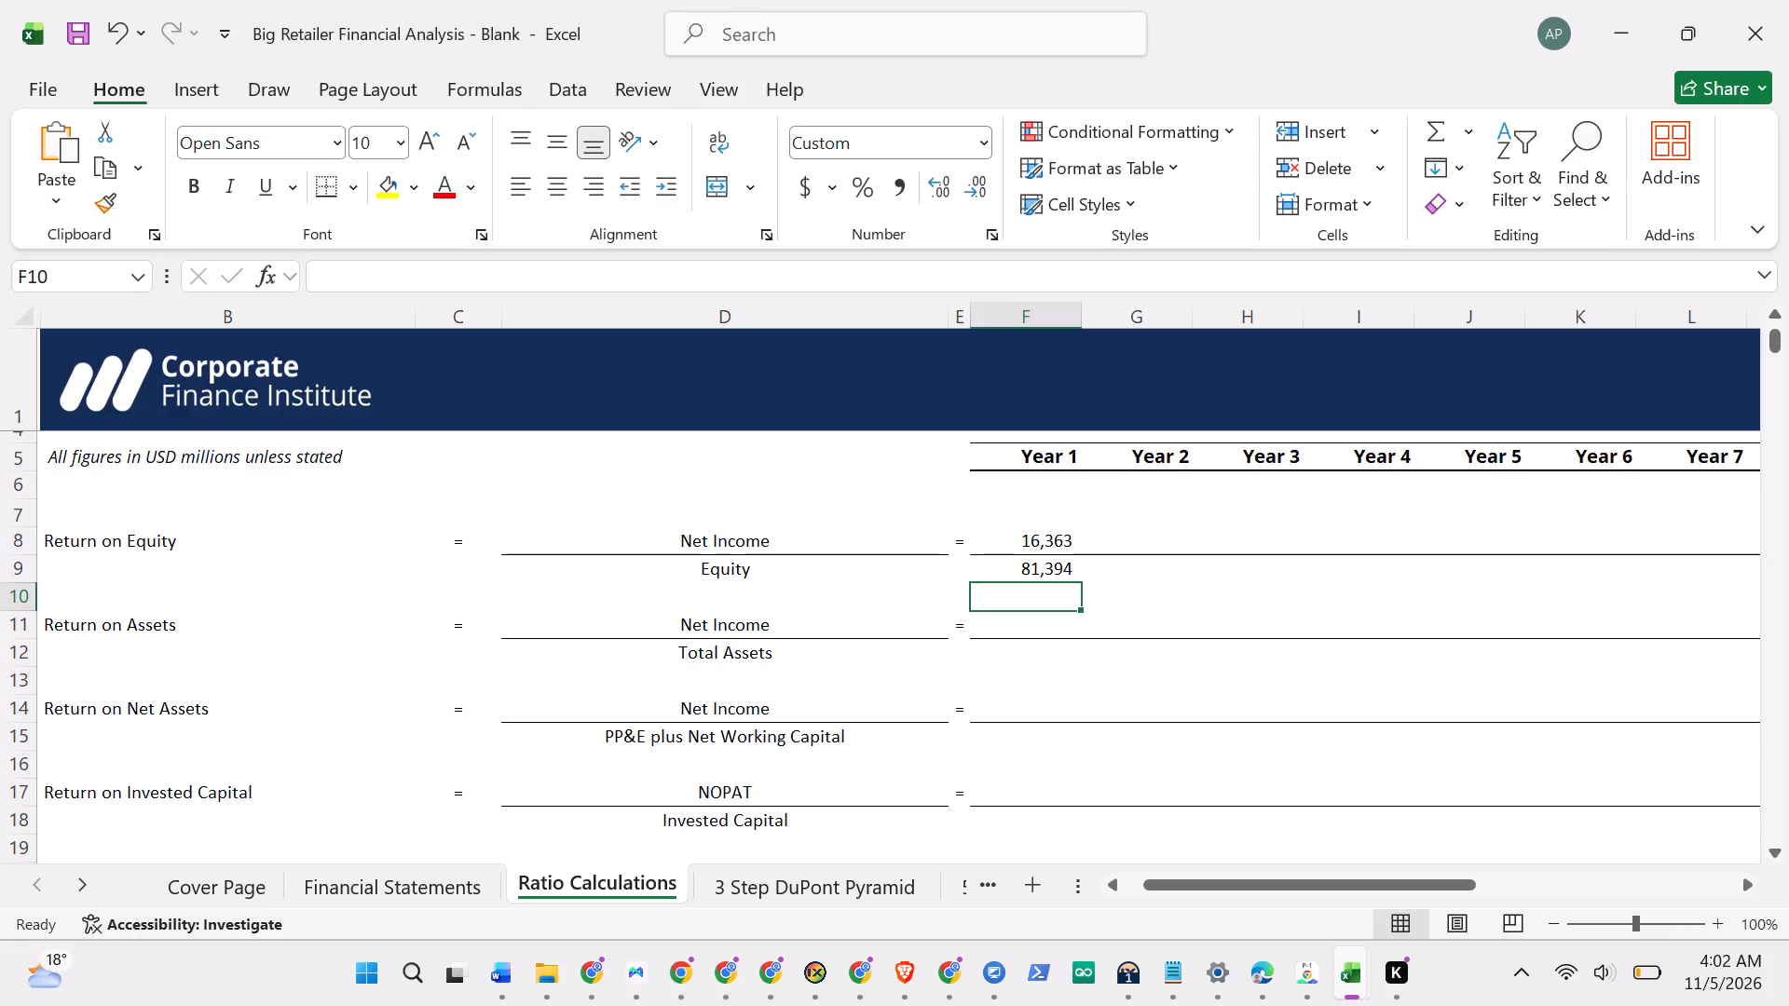
left_click(777, 967)
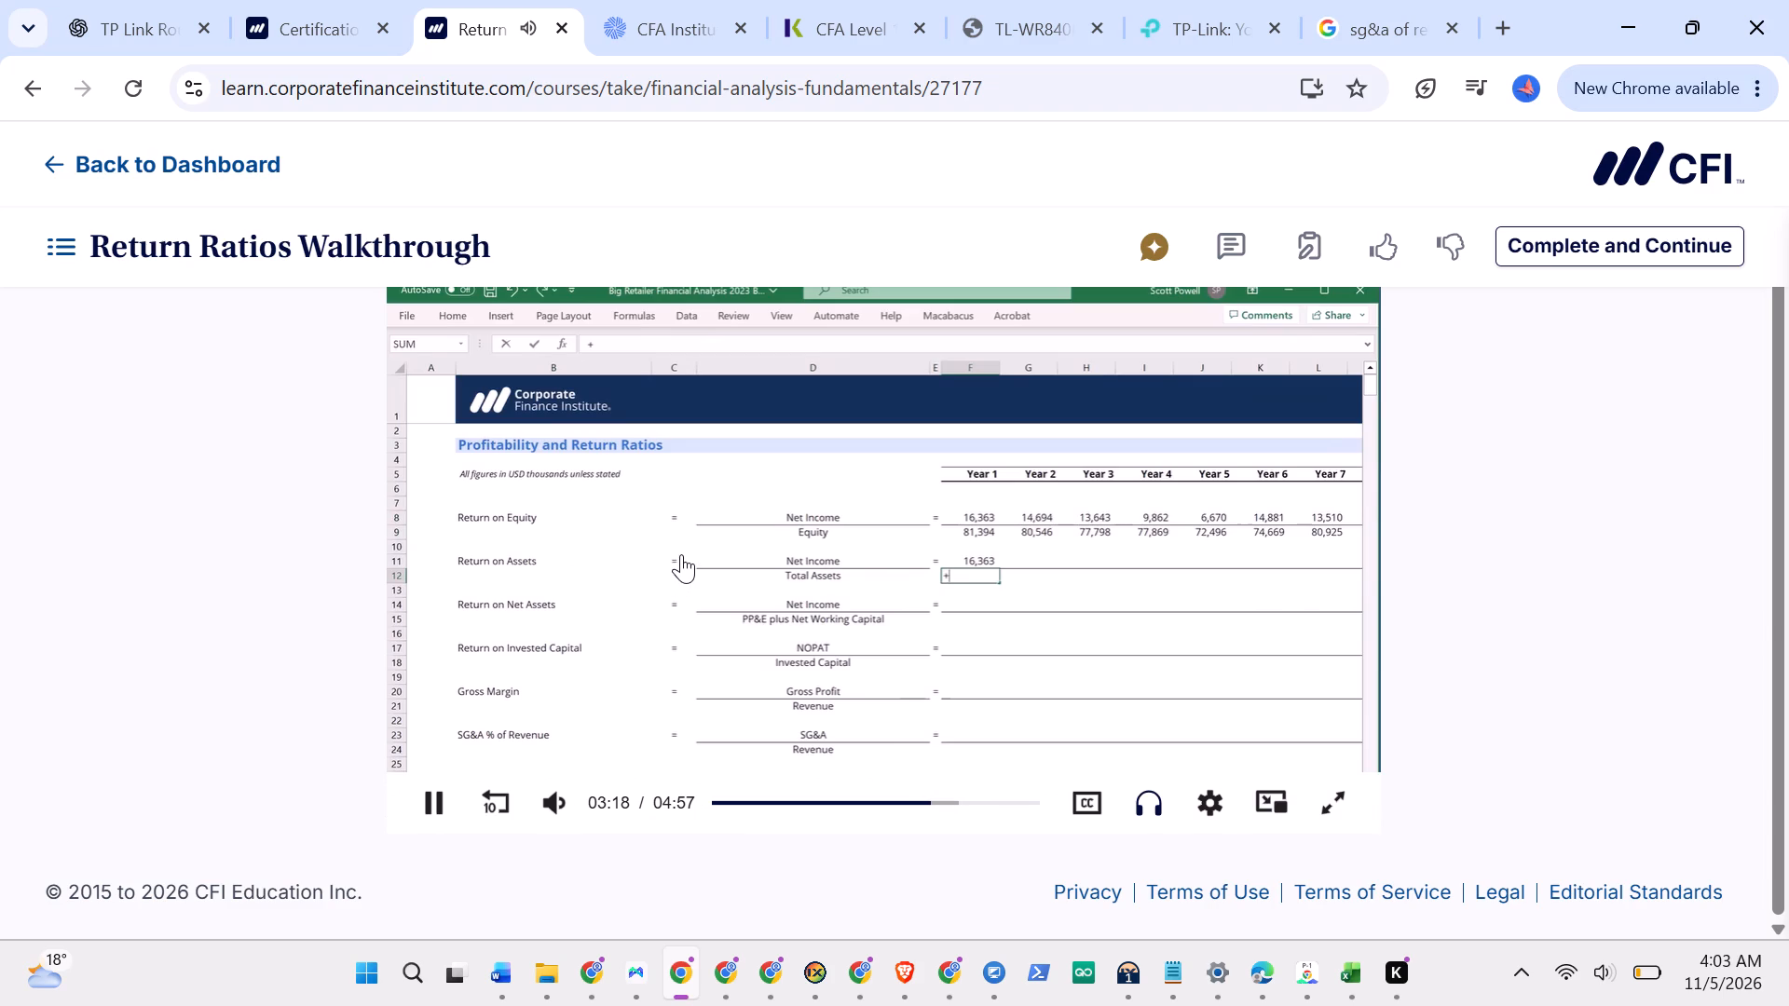
left_click(437, 795)
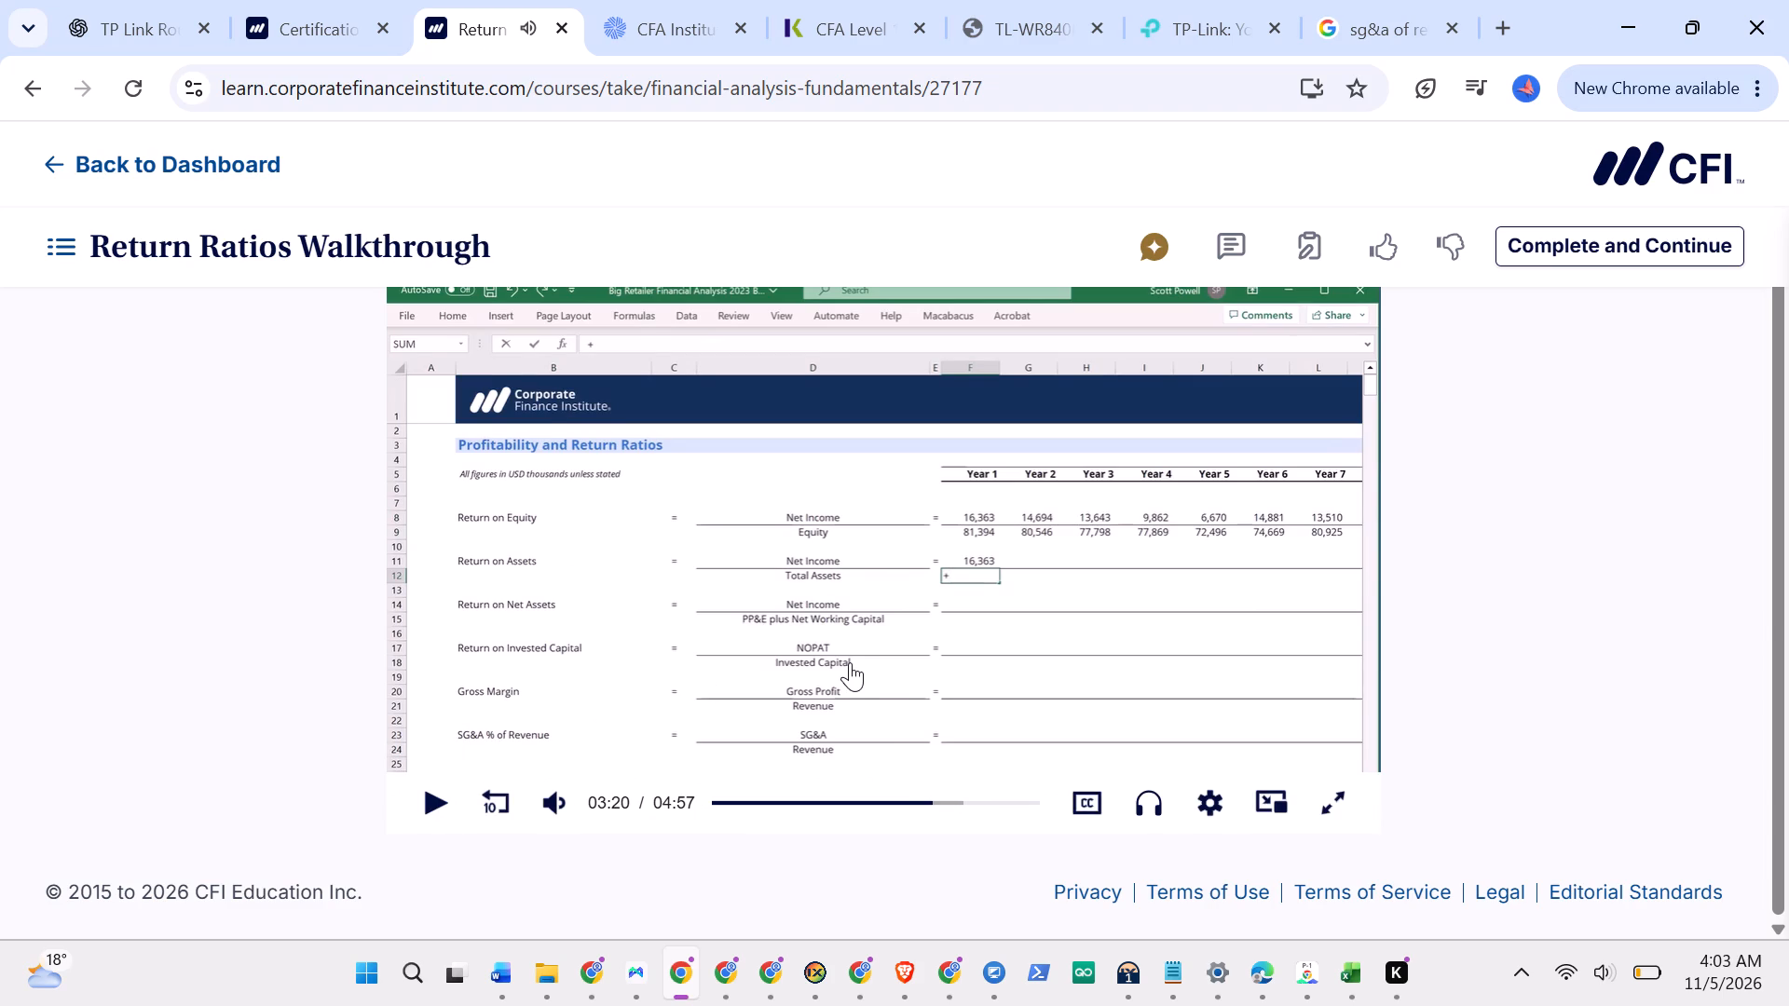
left_click(1361, 975)
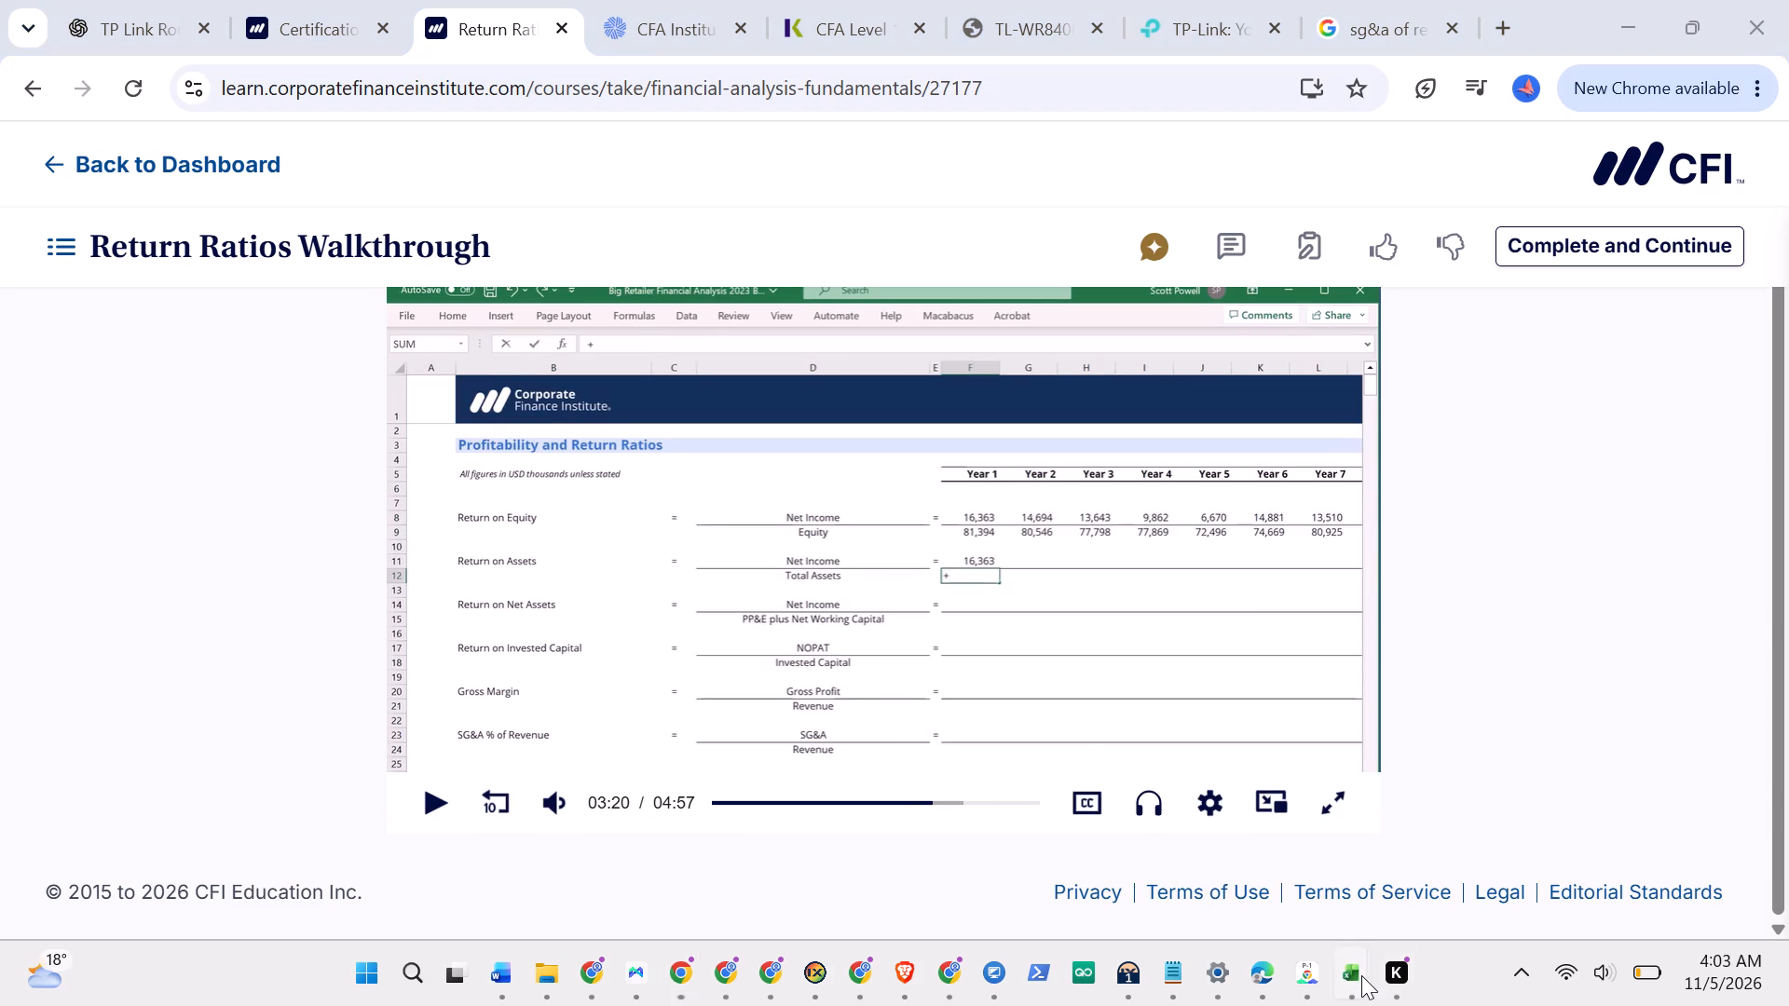
left_click(1454, 809)
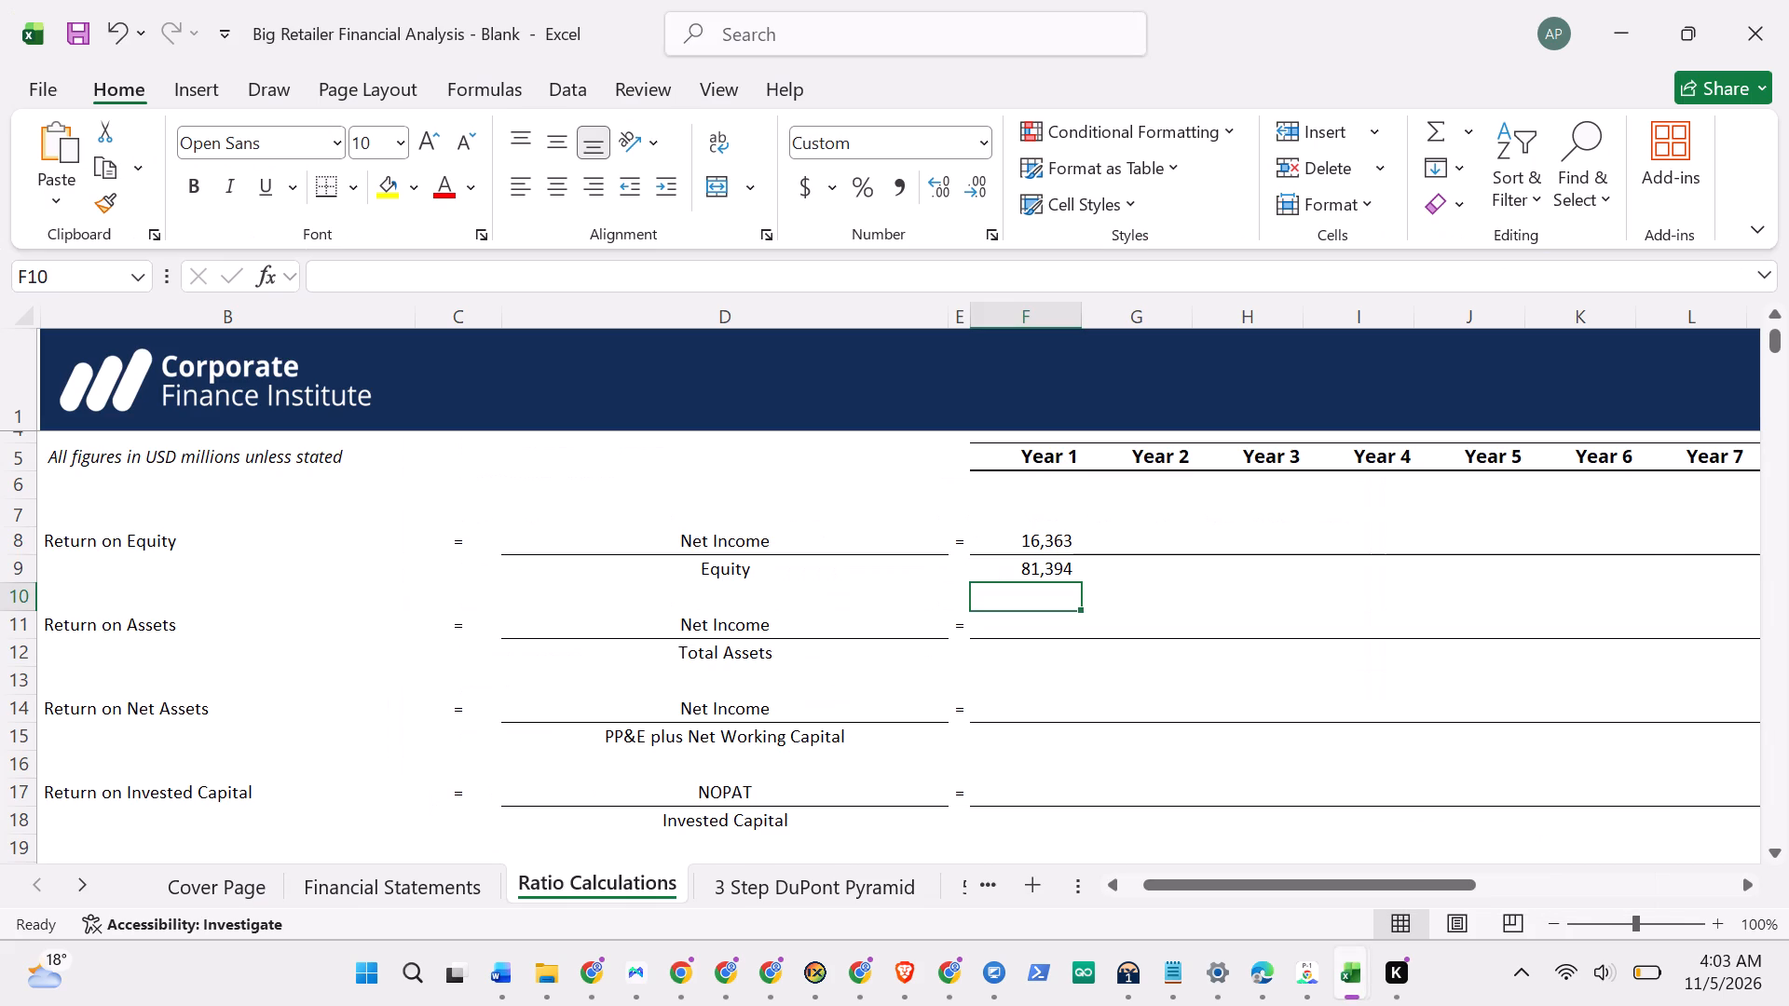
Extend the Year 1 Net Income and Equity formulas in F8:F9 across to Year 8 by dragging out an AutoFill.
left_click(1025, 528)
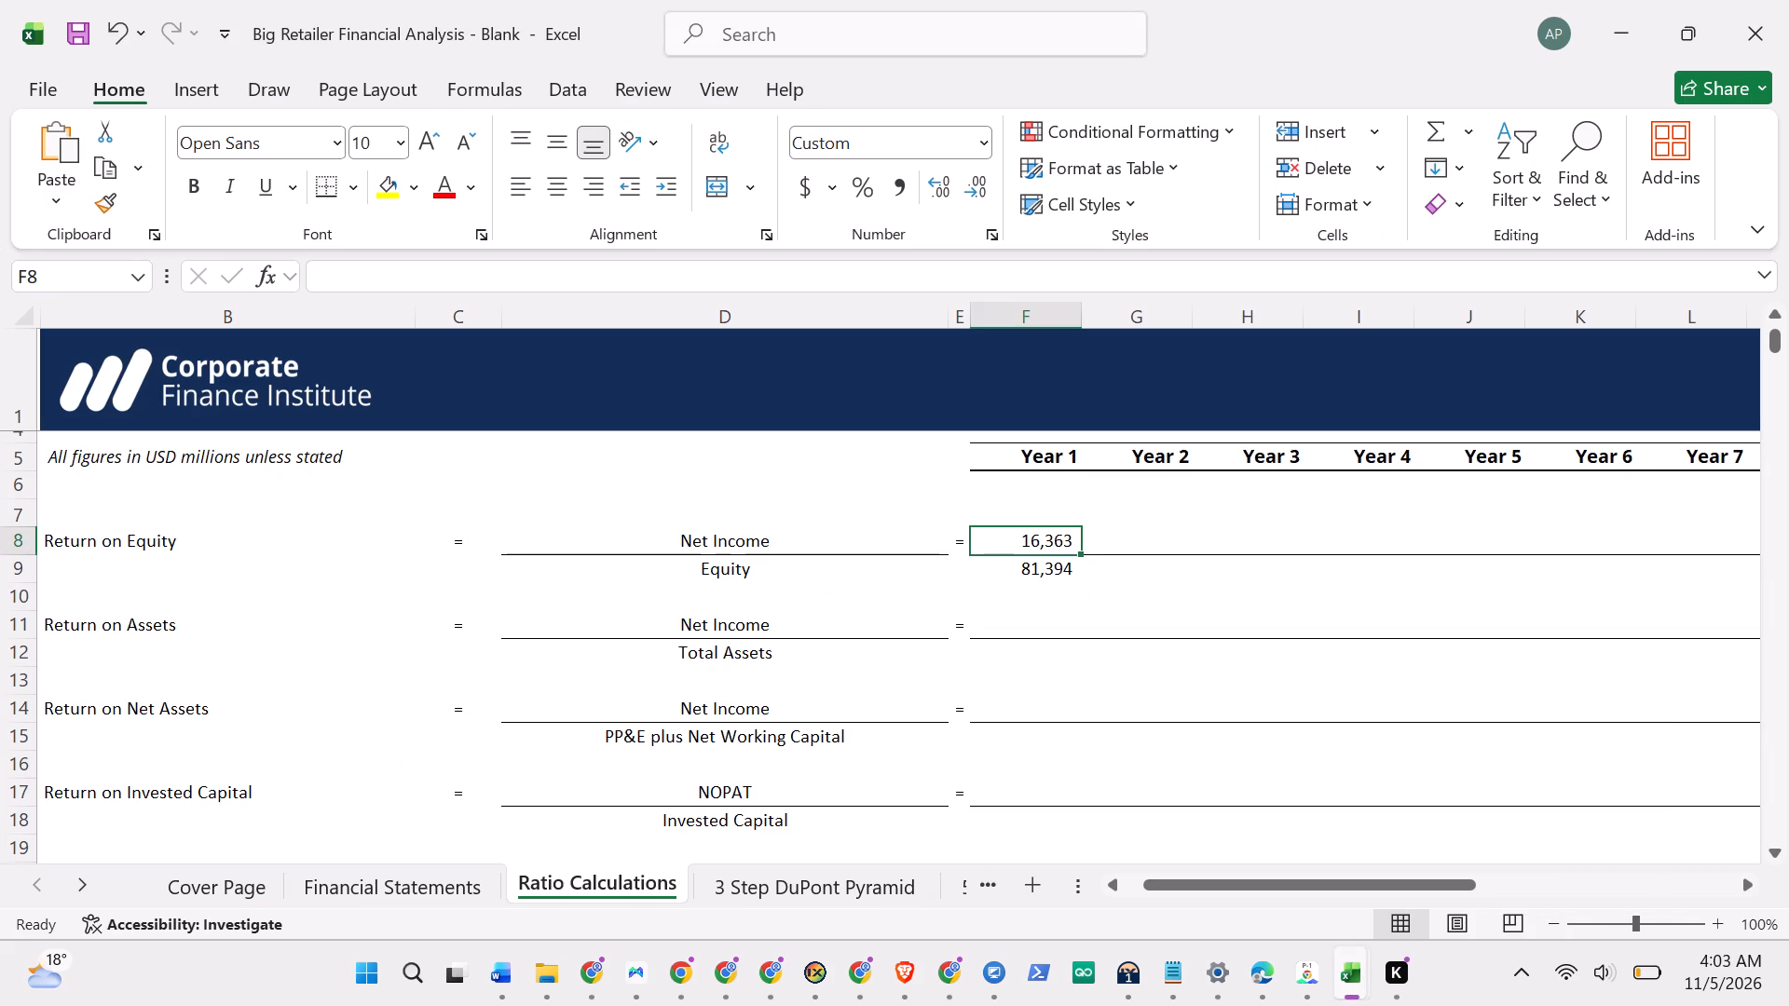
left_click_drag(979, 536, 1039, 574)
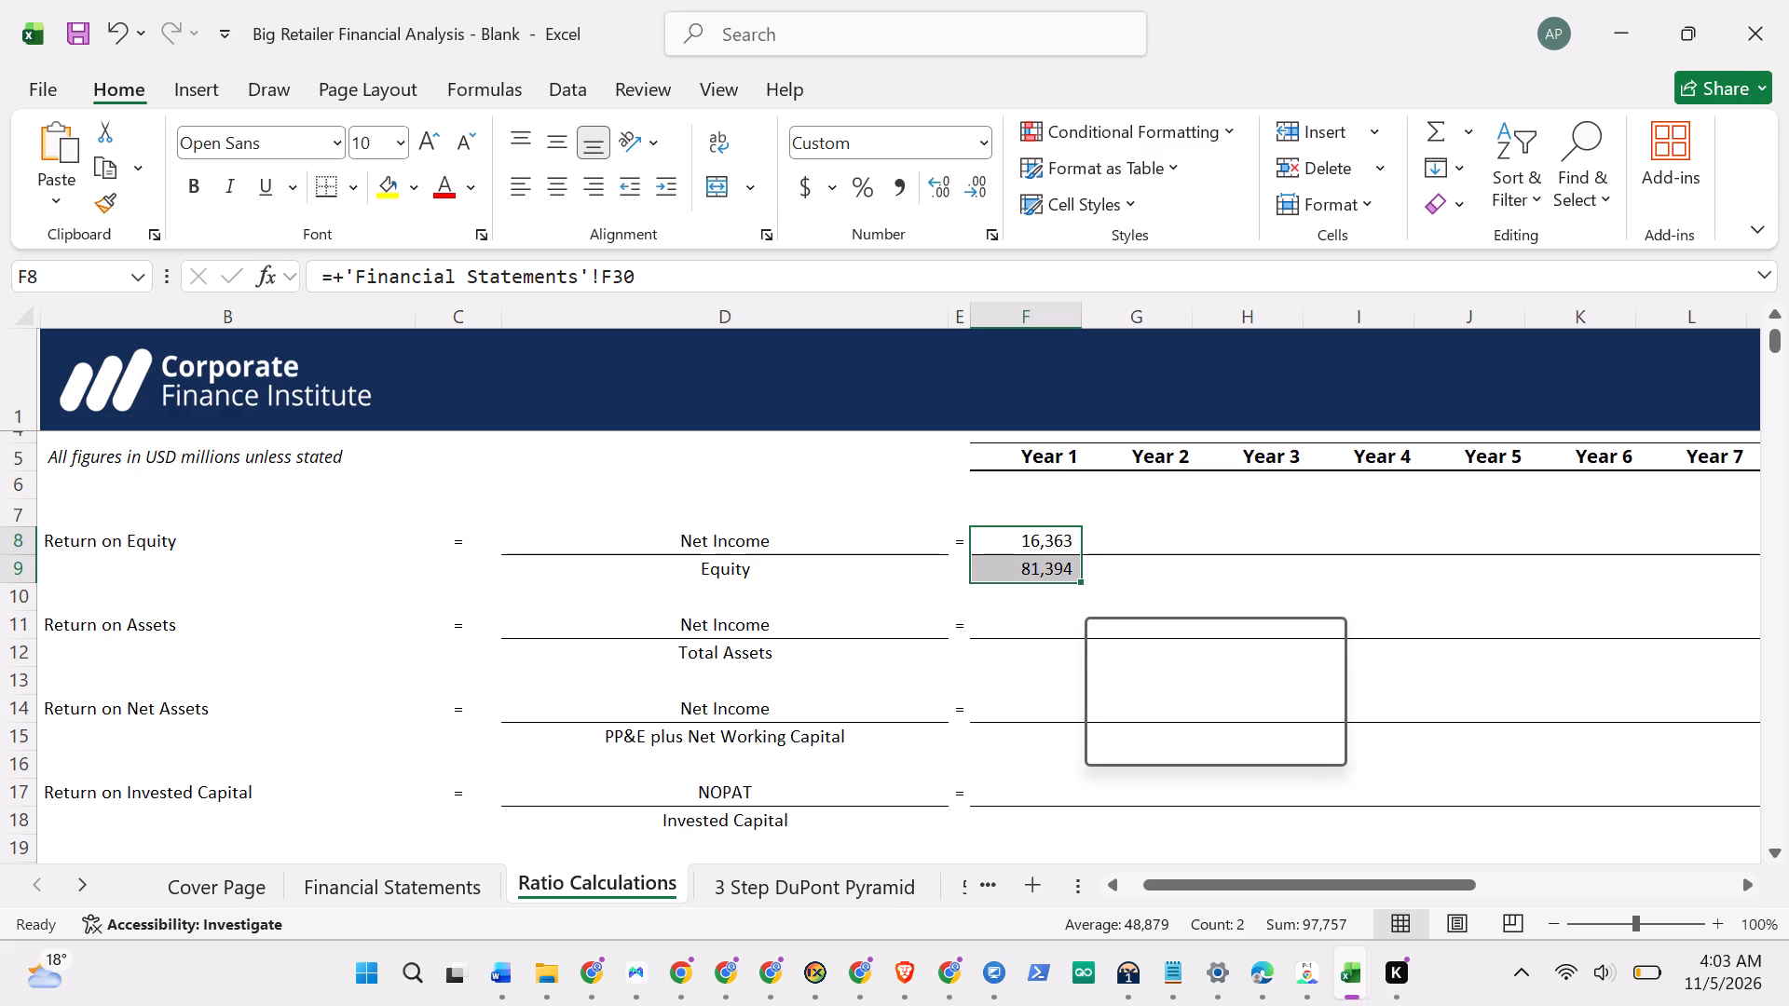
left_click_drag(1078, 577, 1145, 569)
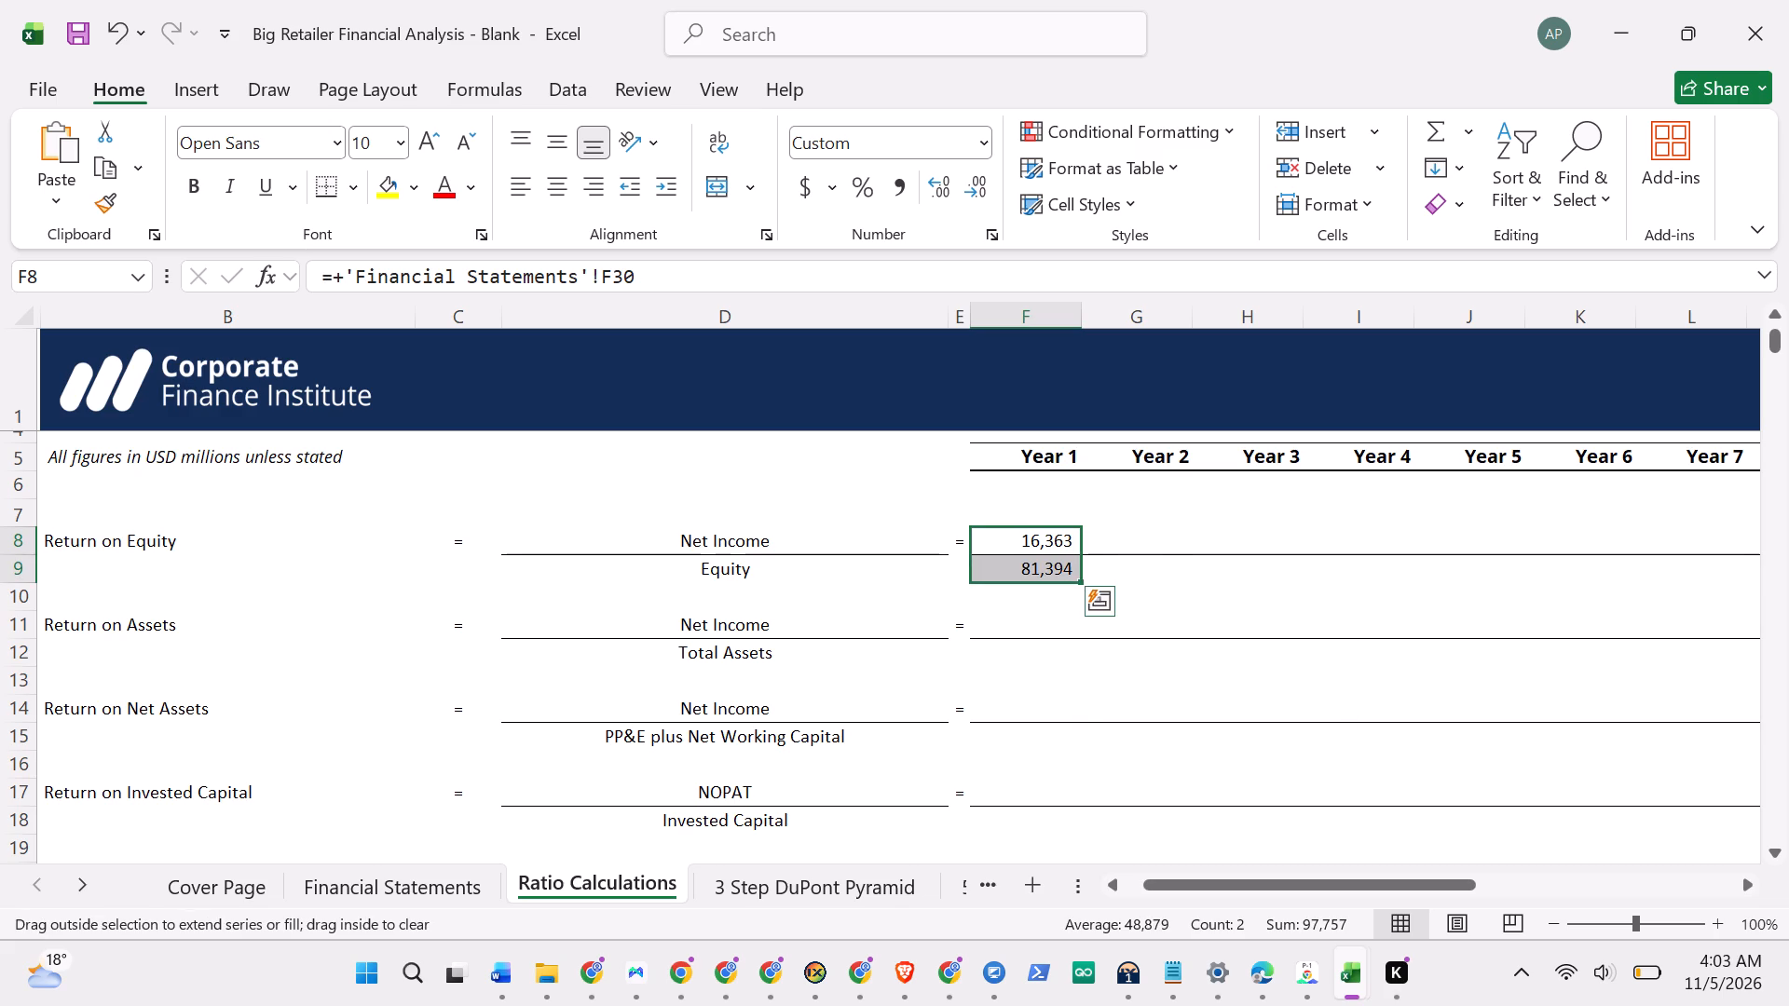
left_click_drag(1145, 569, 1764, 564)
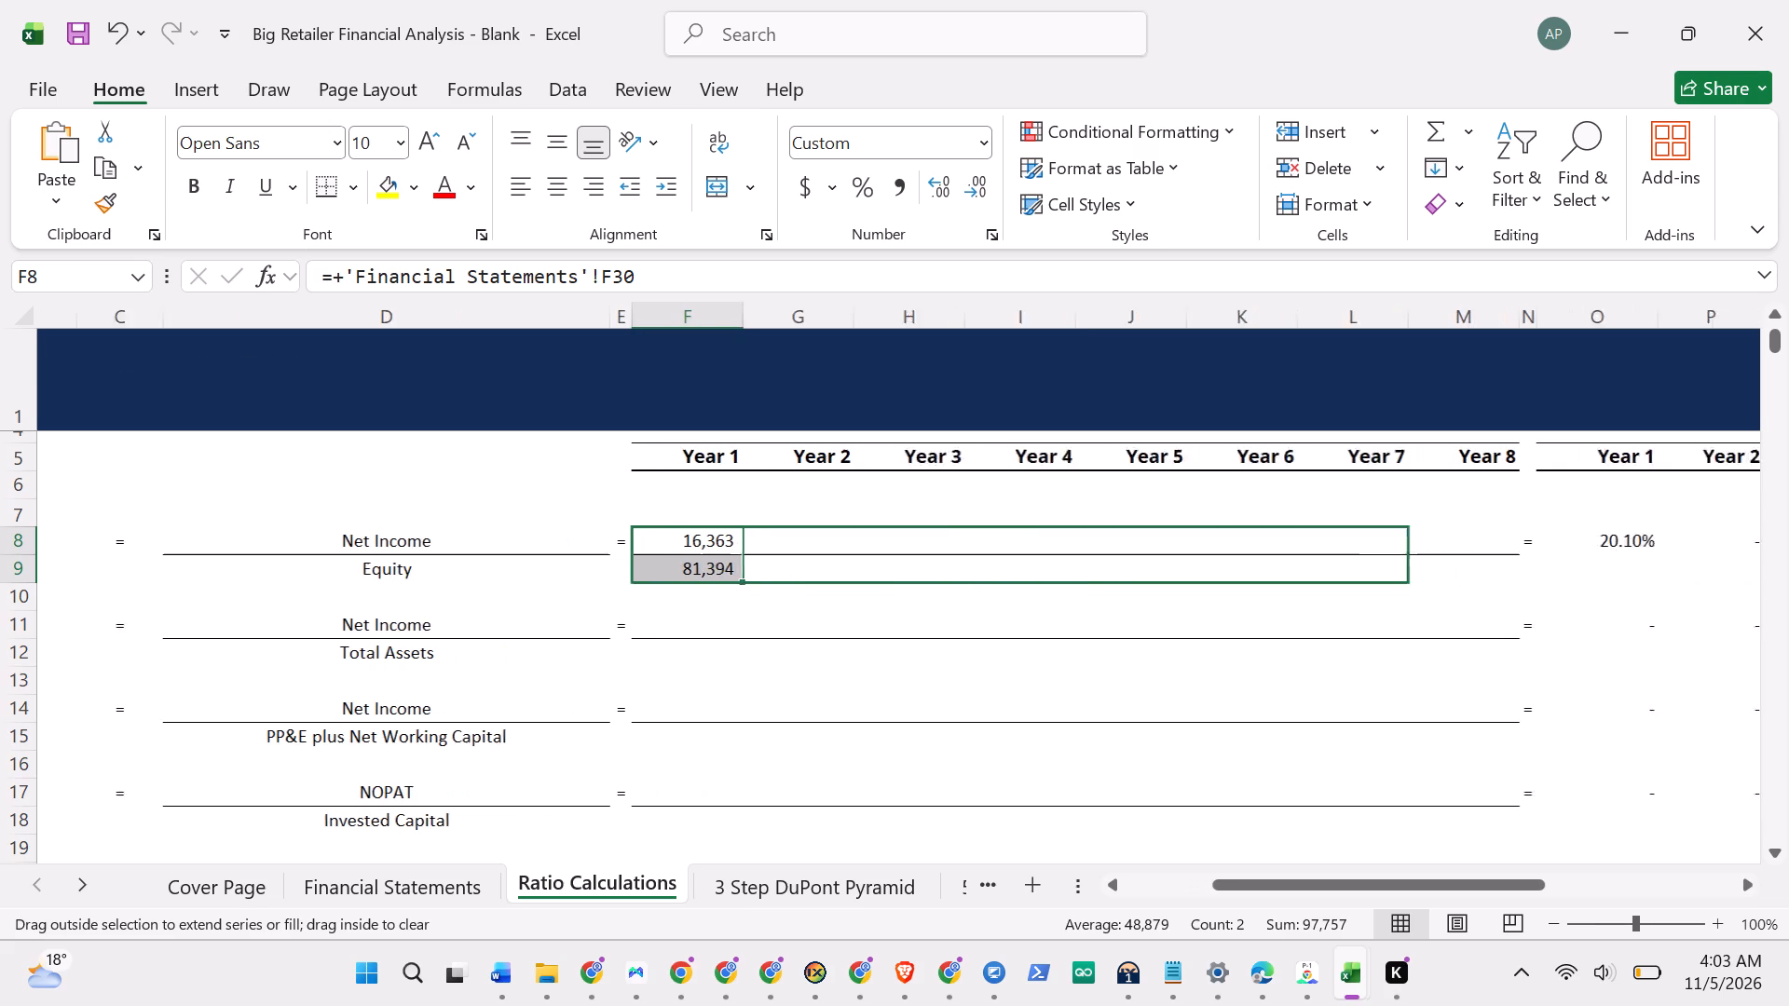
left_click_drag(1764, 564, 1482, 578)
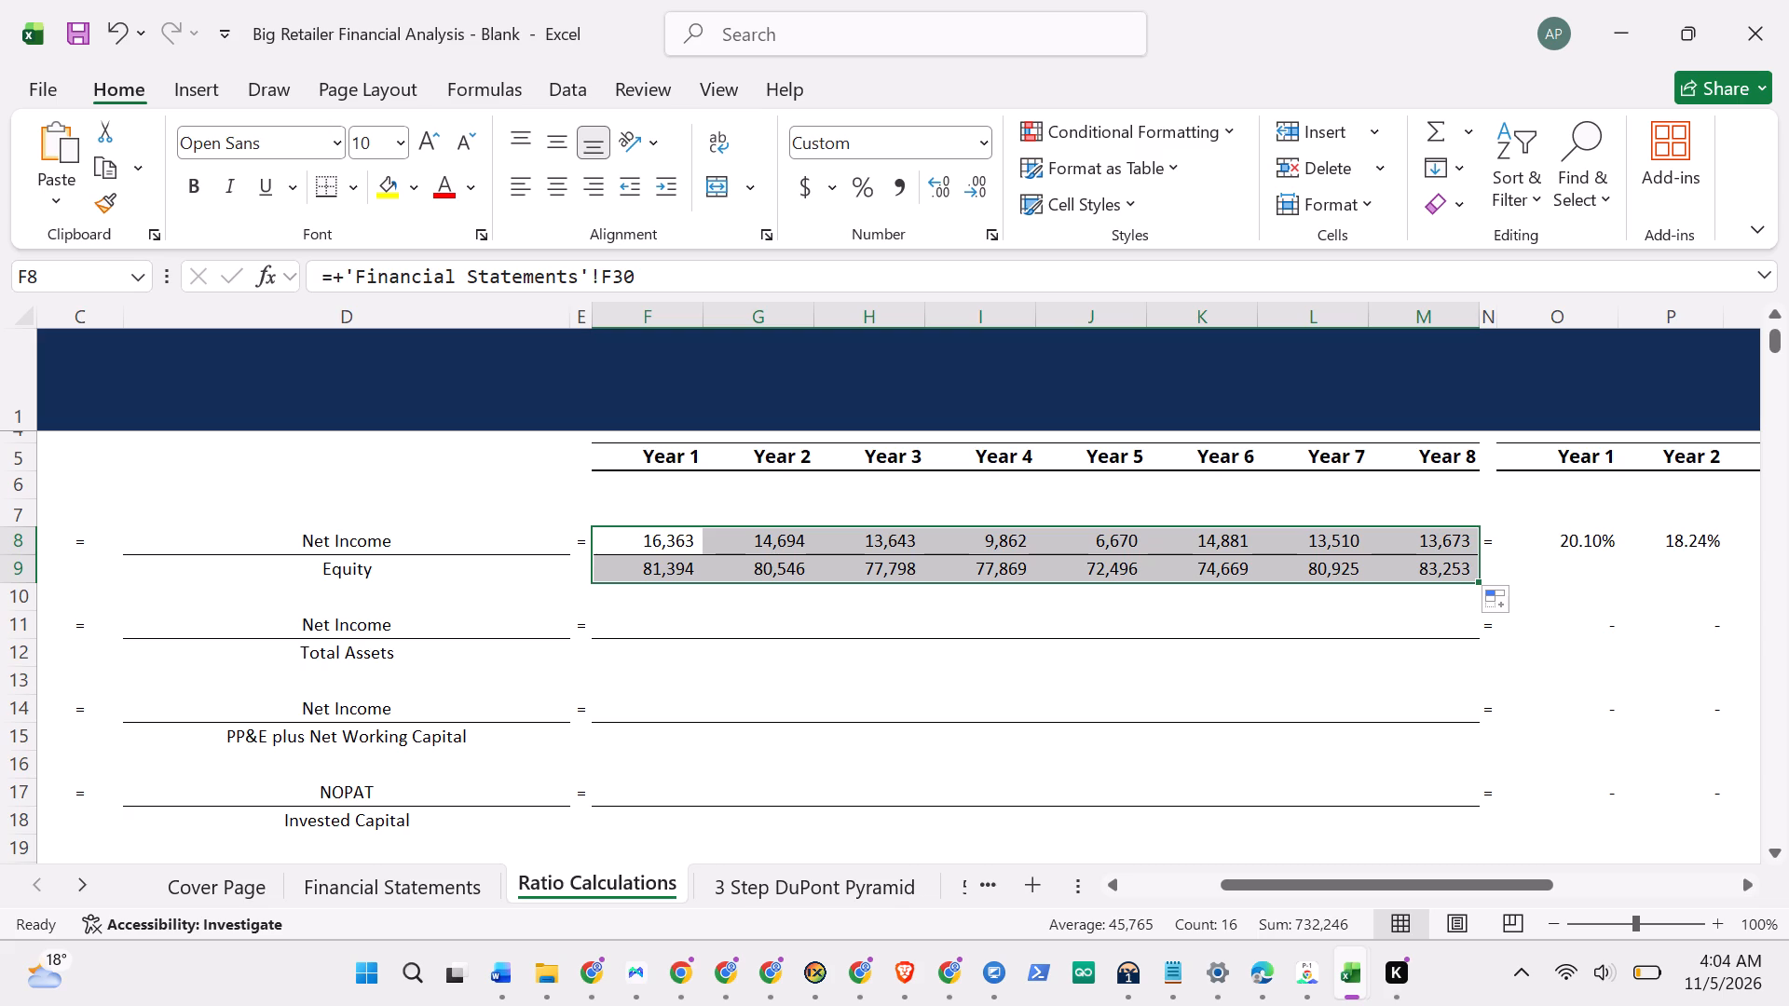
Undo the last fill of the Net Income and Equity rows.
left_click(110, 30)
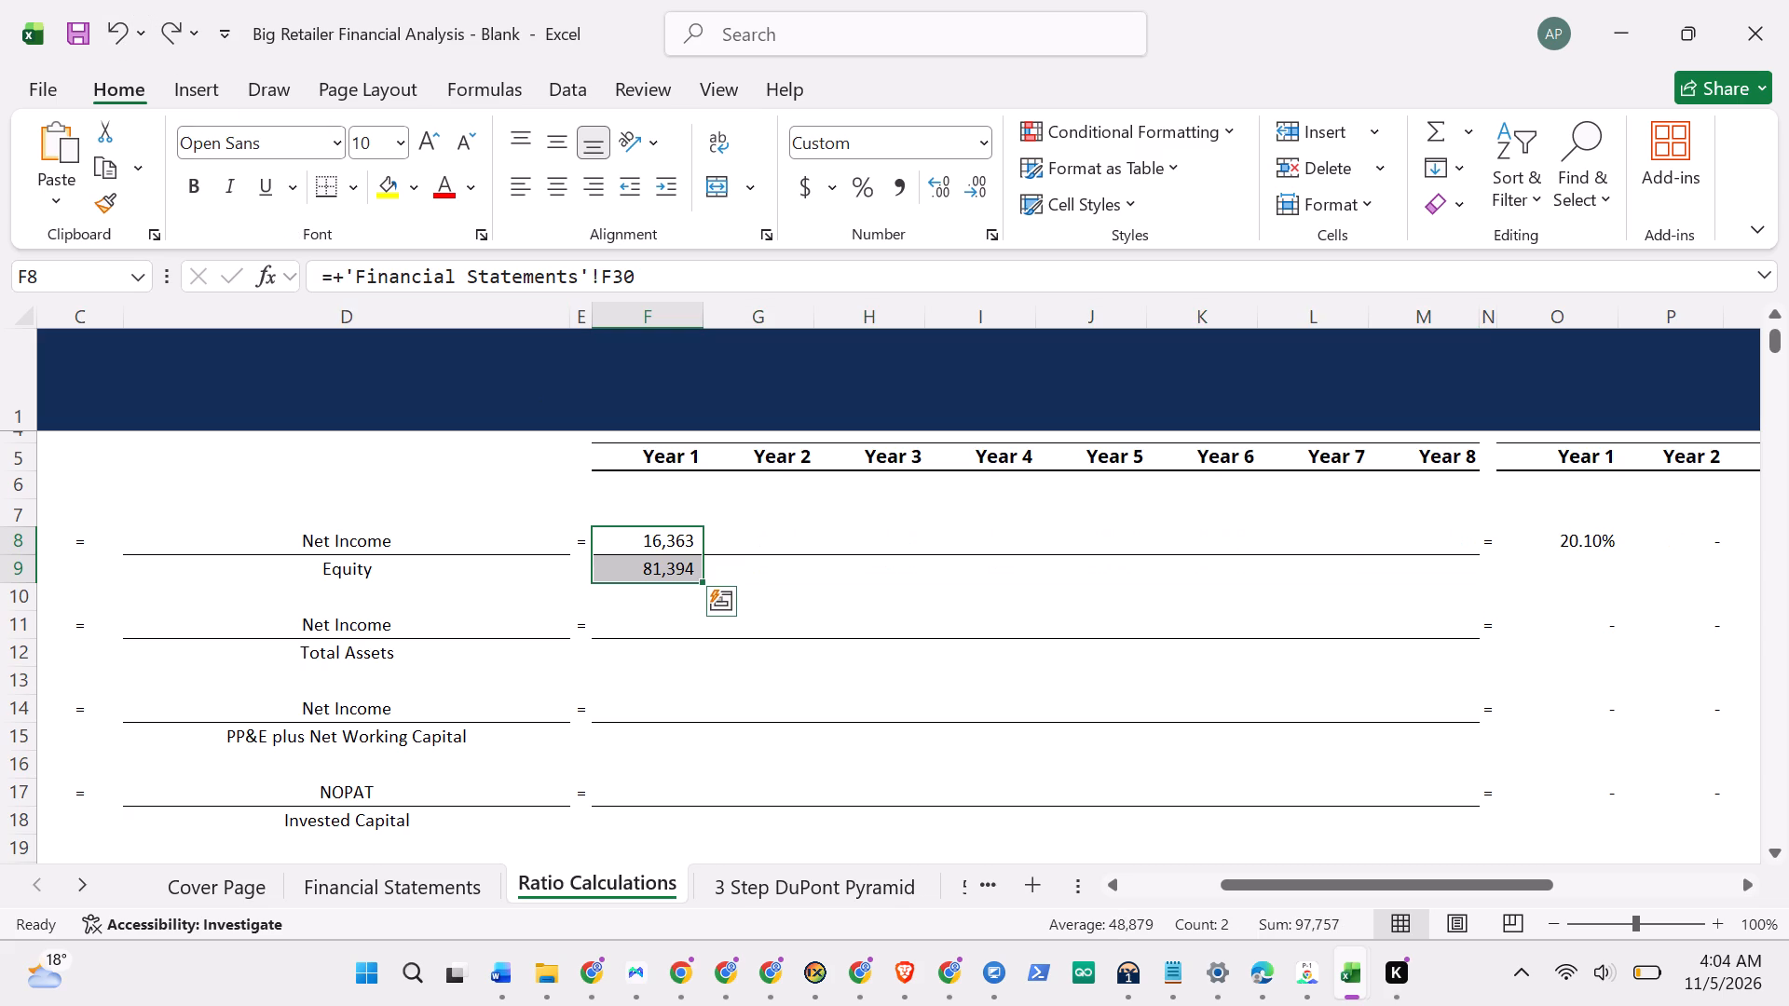
Fill the Return on Equity inputs, Net Income and Equity, right from Year 1 through Year 8 across F8:M9 using Fill Right.
left_click(601, 507)
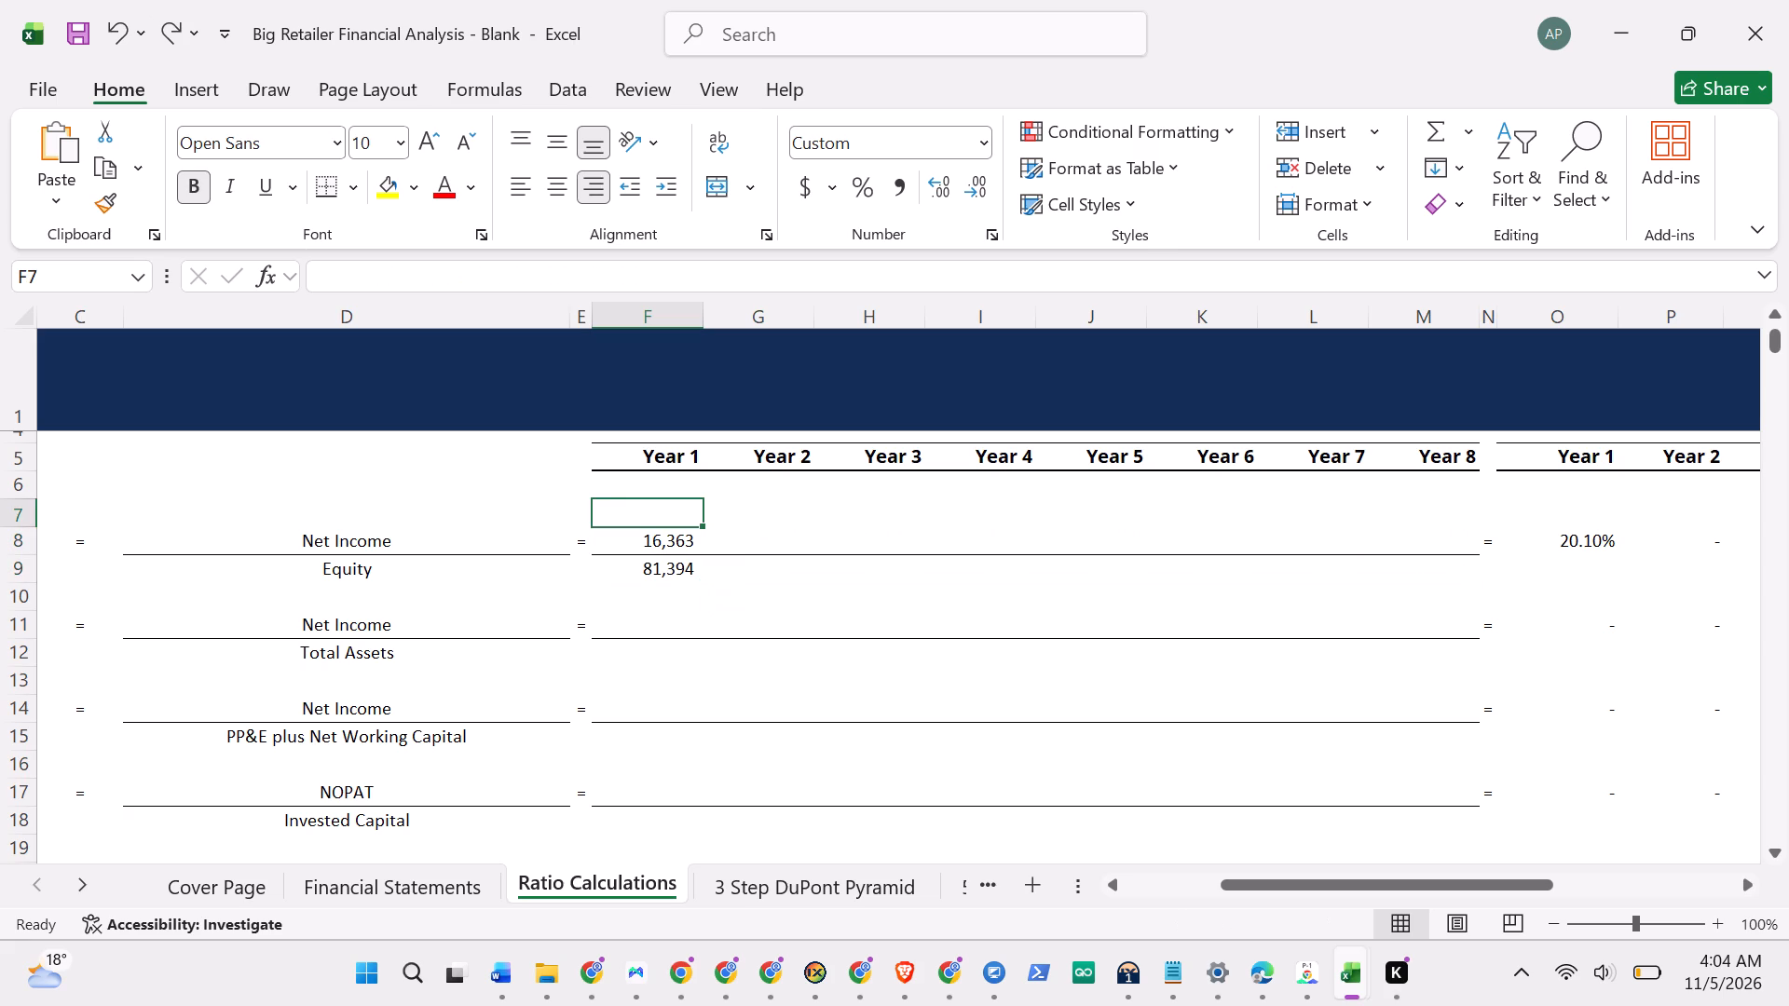
left_click_drag(616, 537, 792, 585)
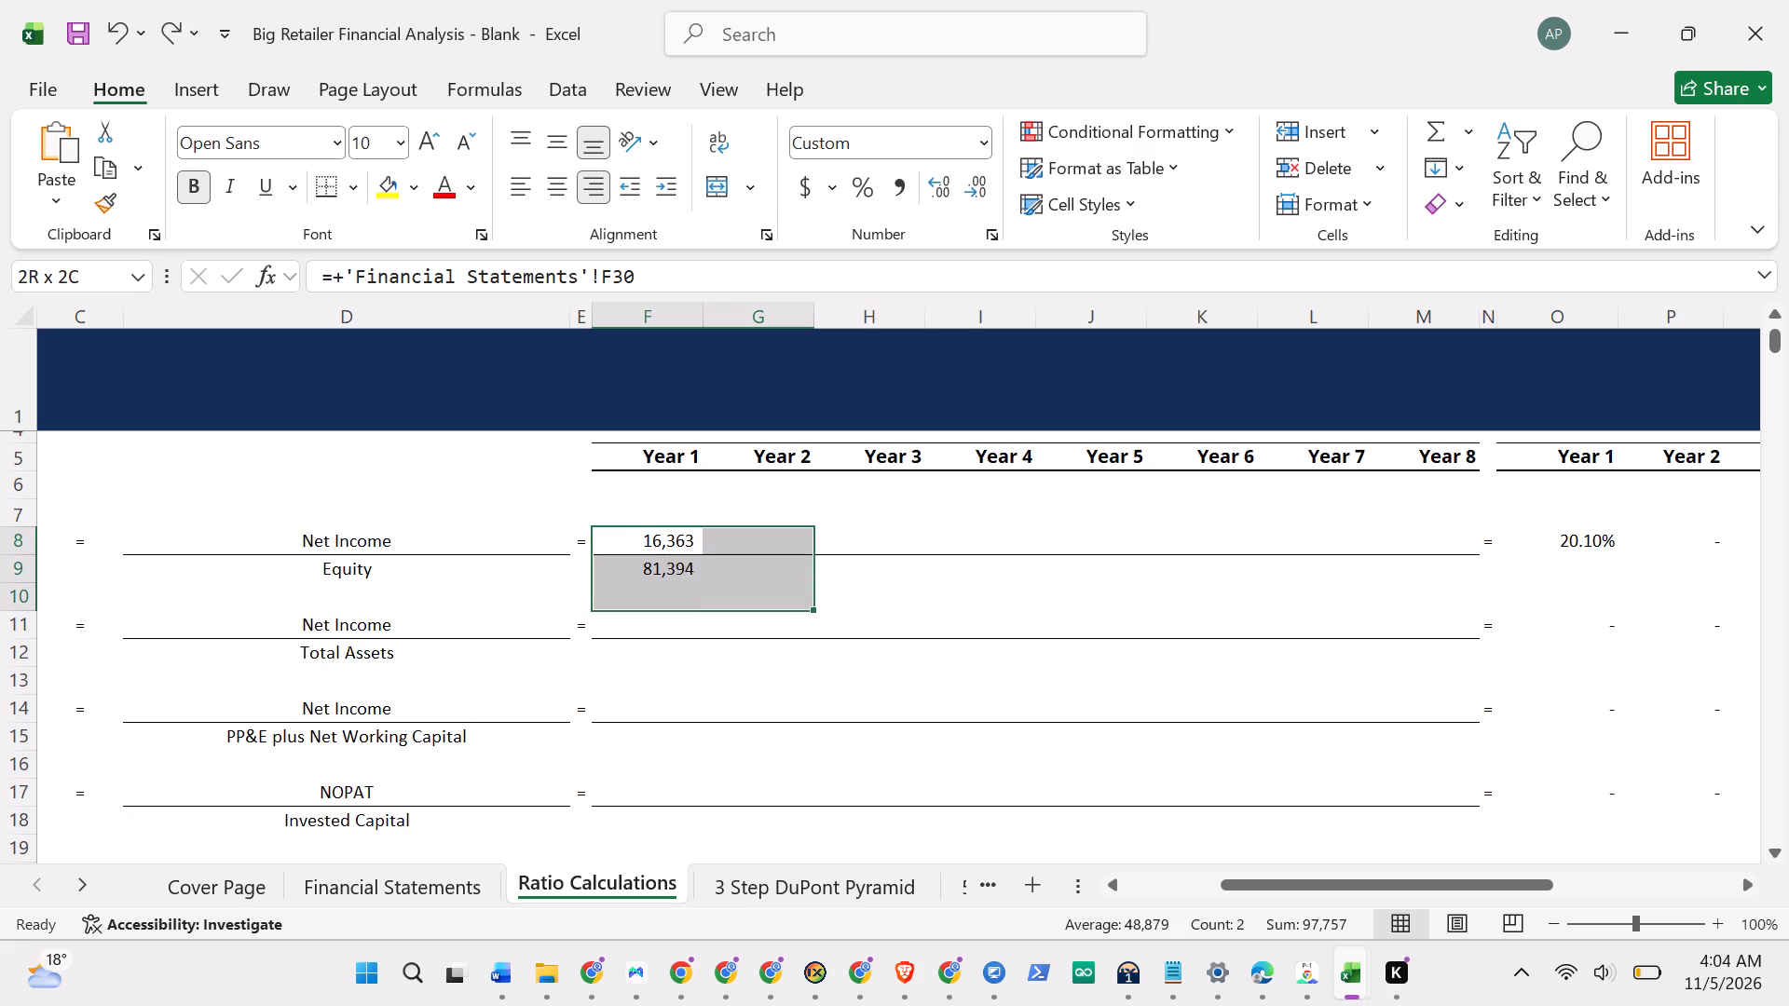
left_click_drag(792, 585, 1441, 552)
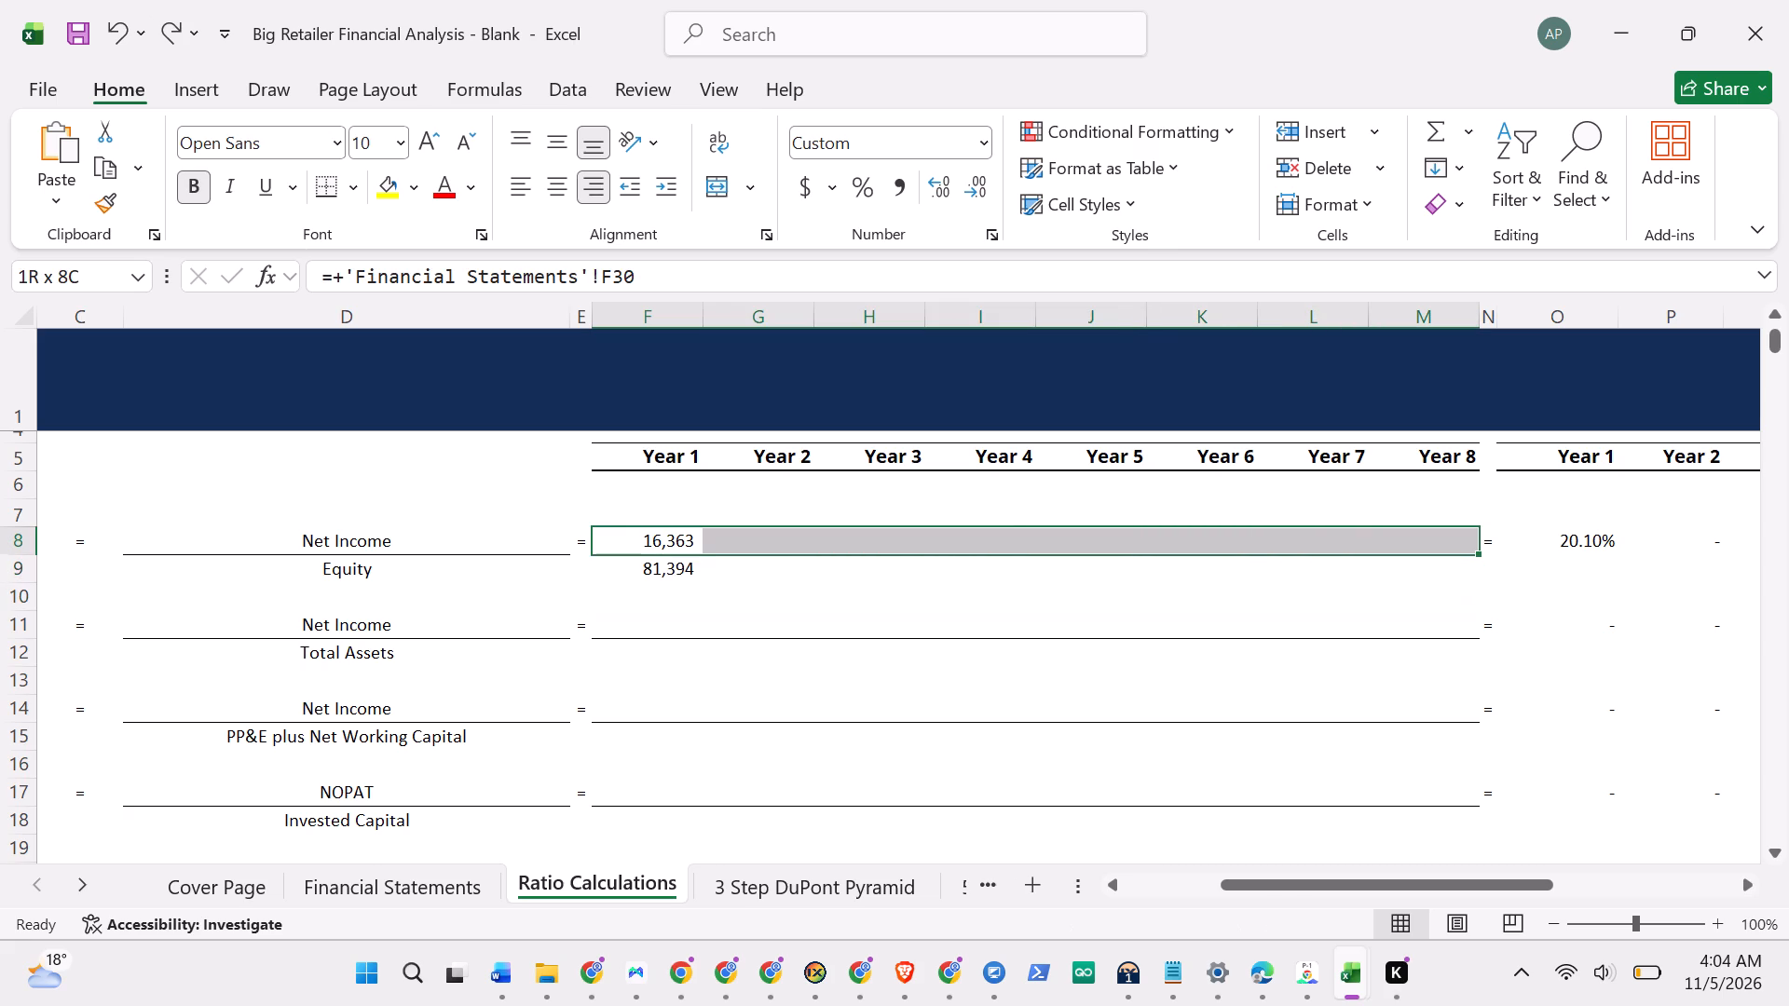
left_click_drag(1441, 552, 1453, 564)
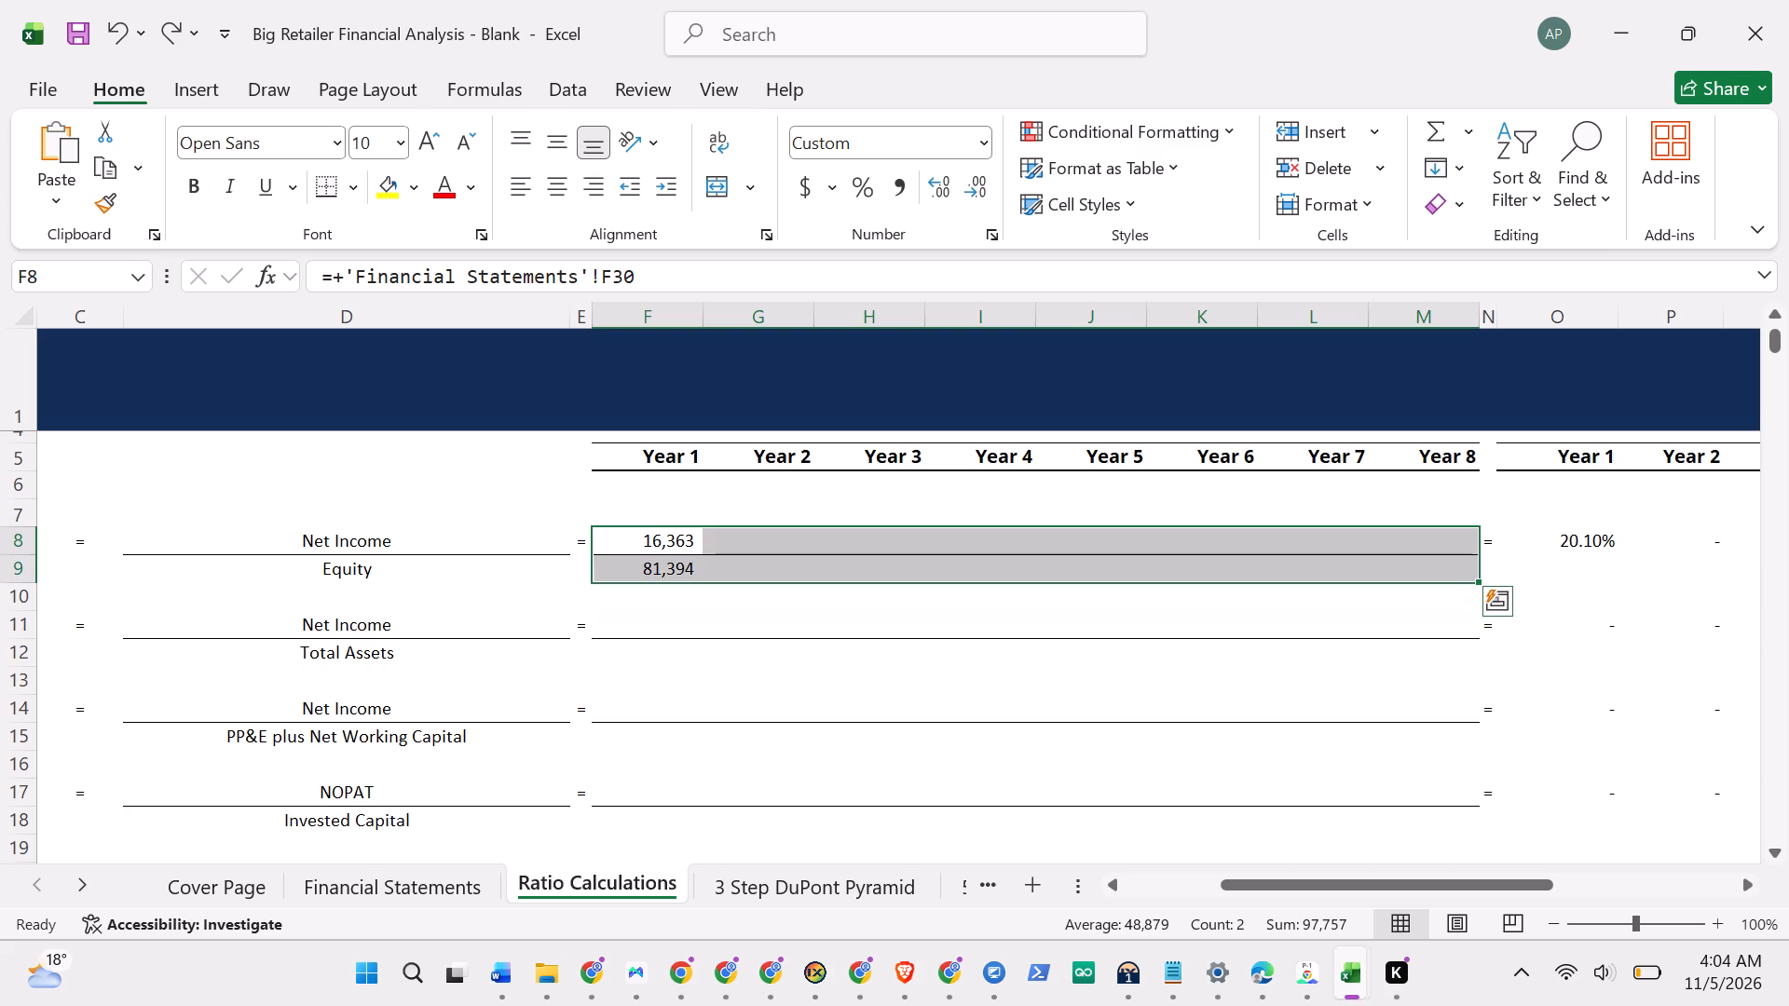
key("ctrl+r")
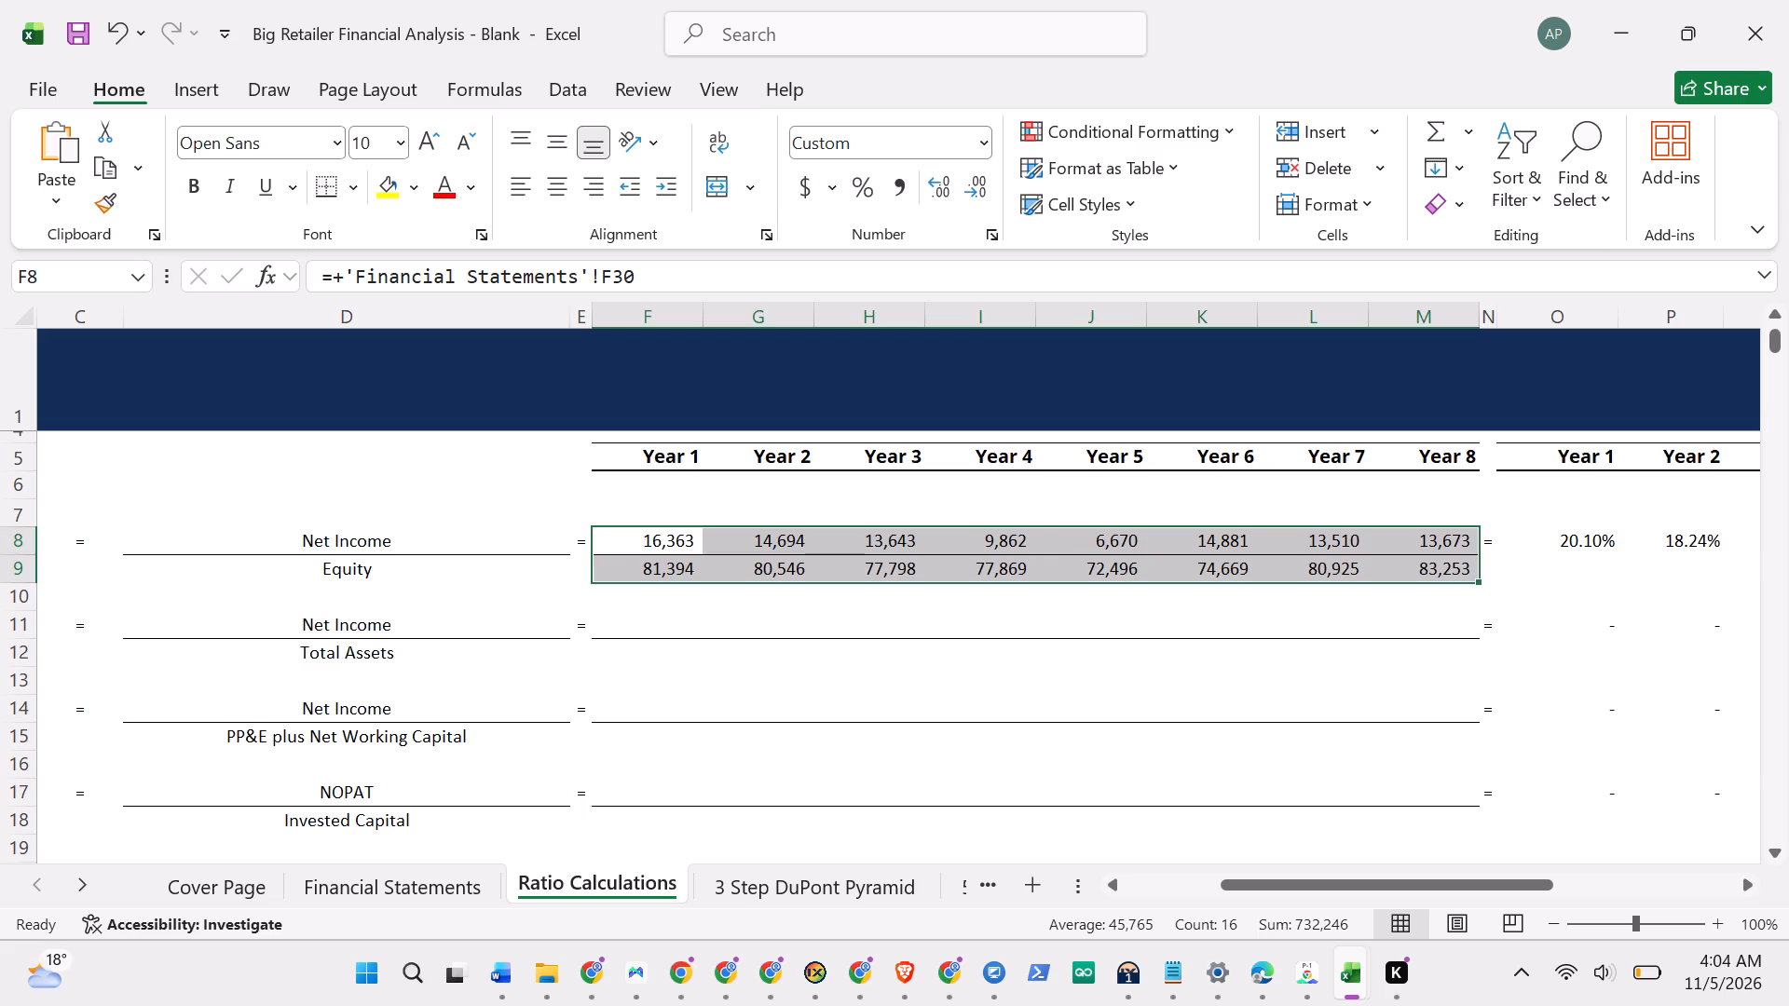
Examine the Return on Equity inputs and percentages across the years, including the Year 1 ratio formula in cell O8.
scroll(1124, 728, "down", 1)
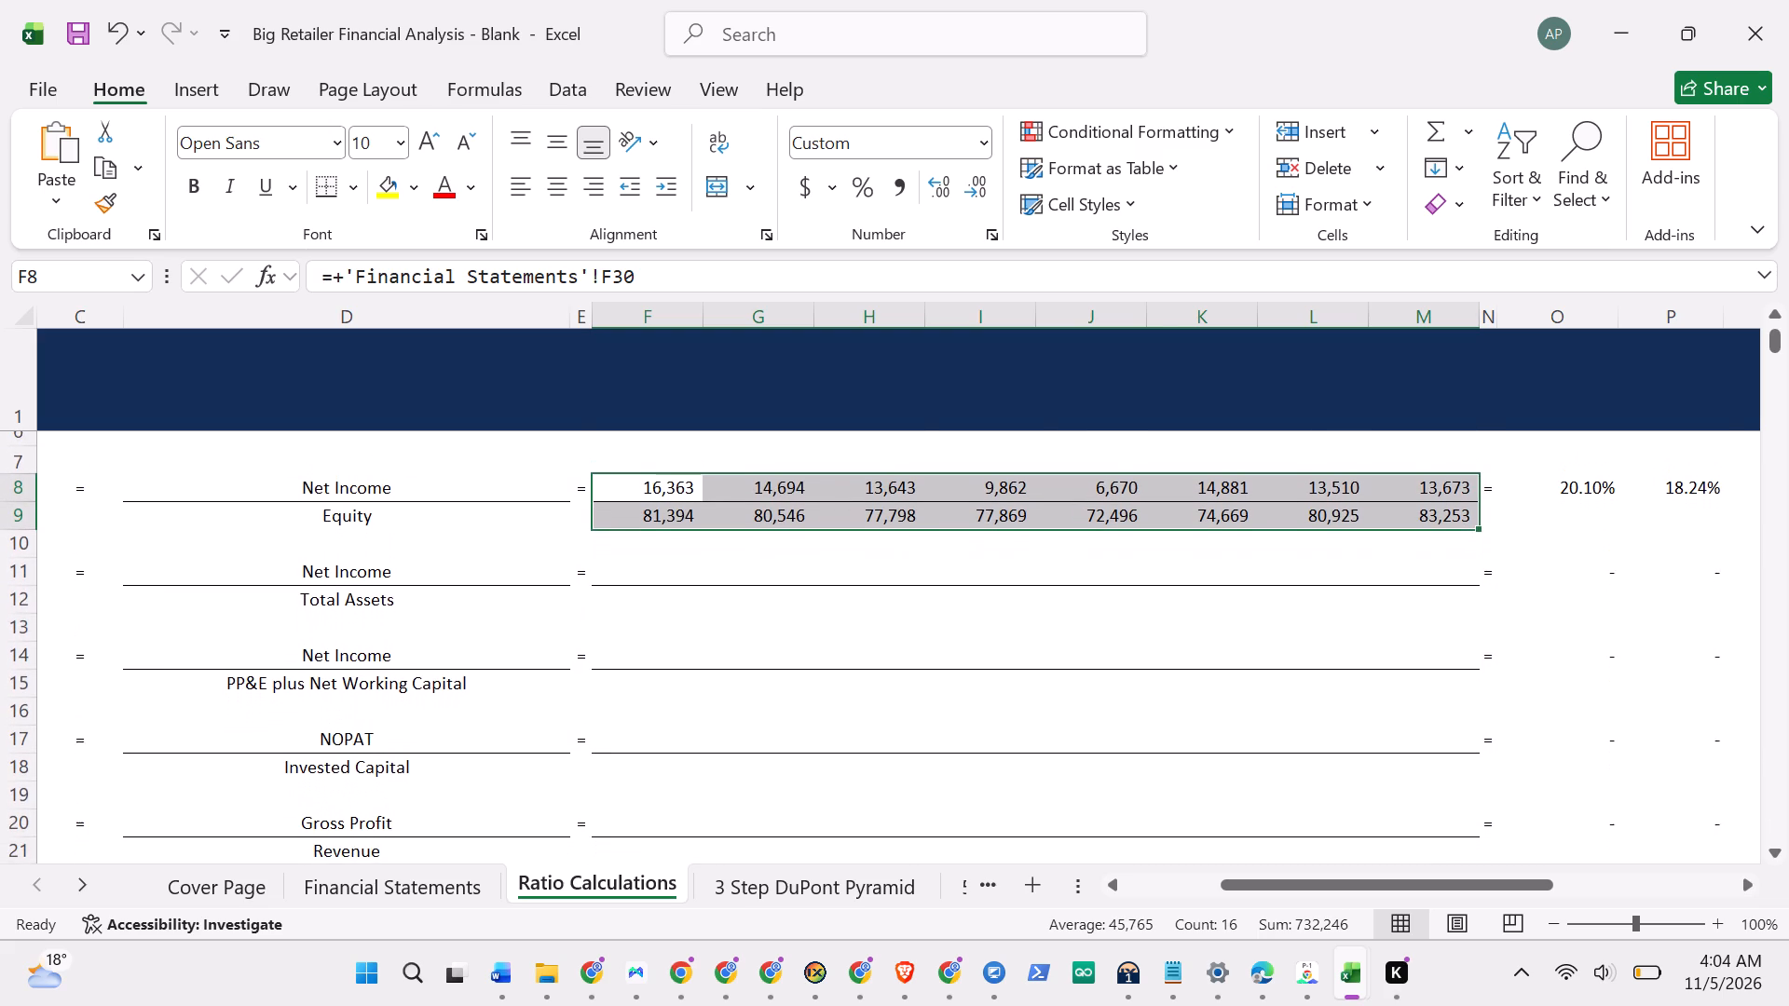
scroll(1124, 728, "down", 2)
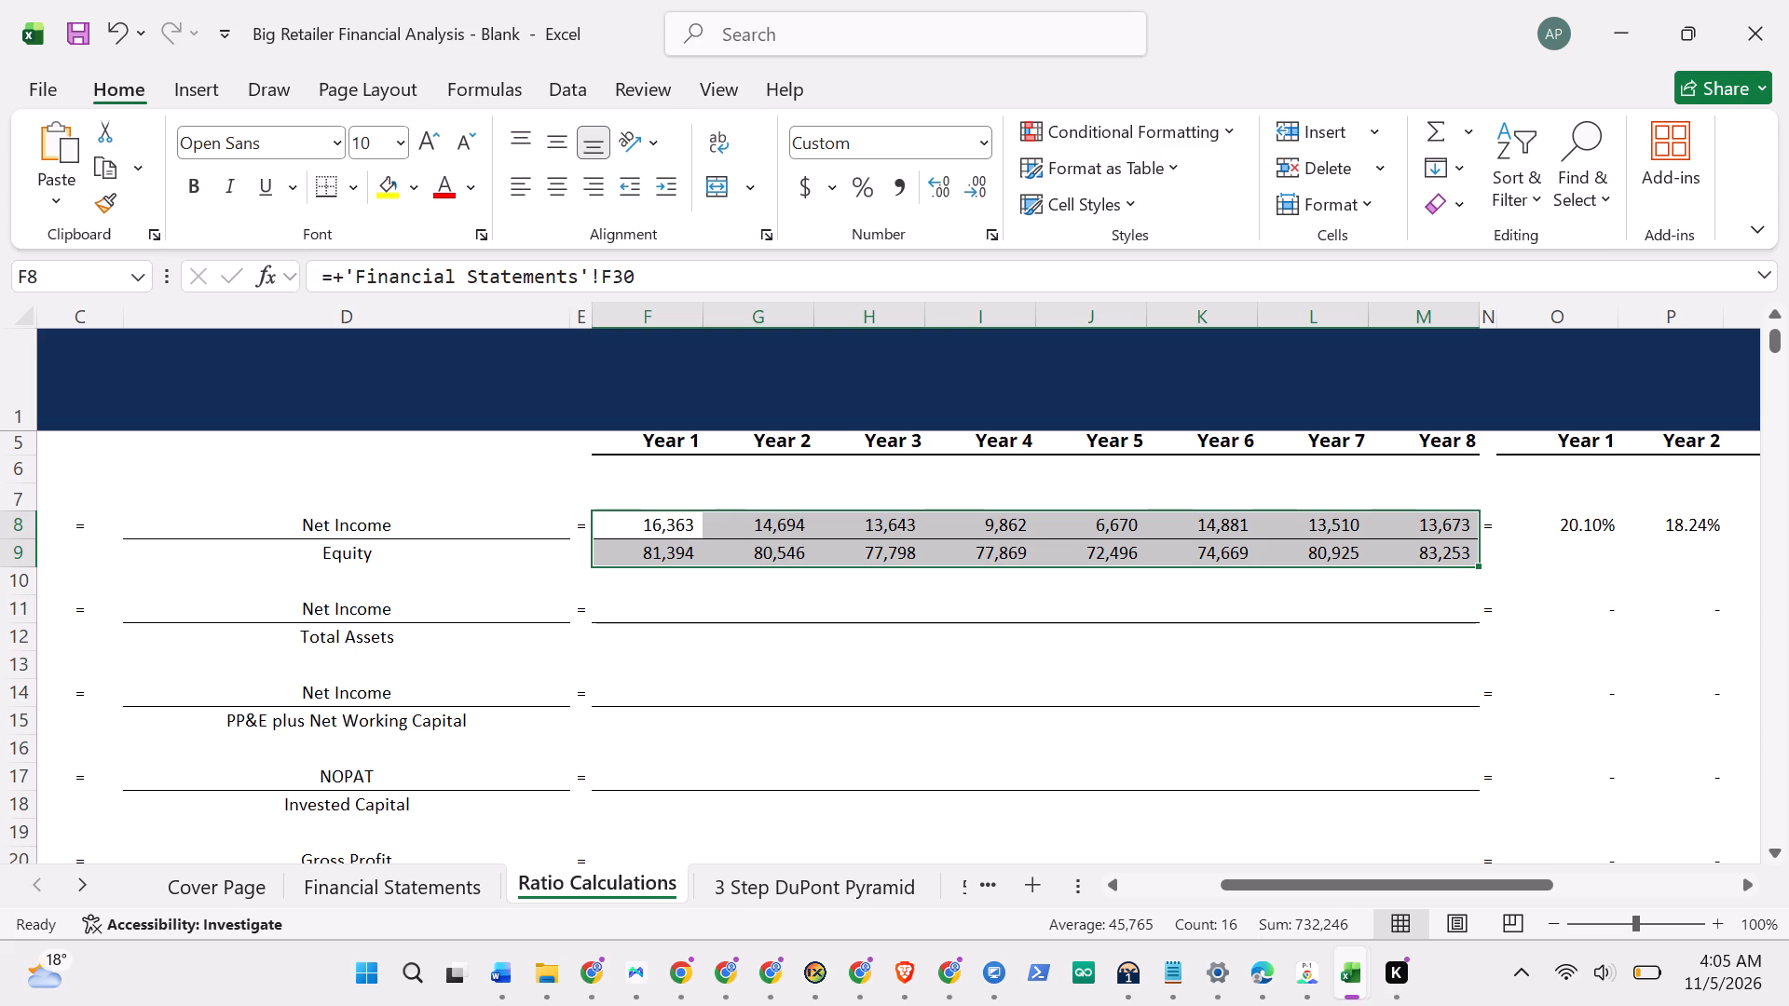
left_click(658, 610)
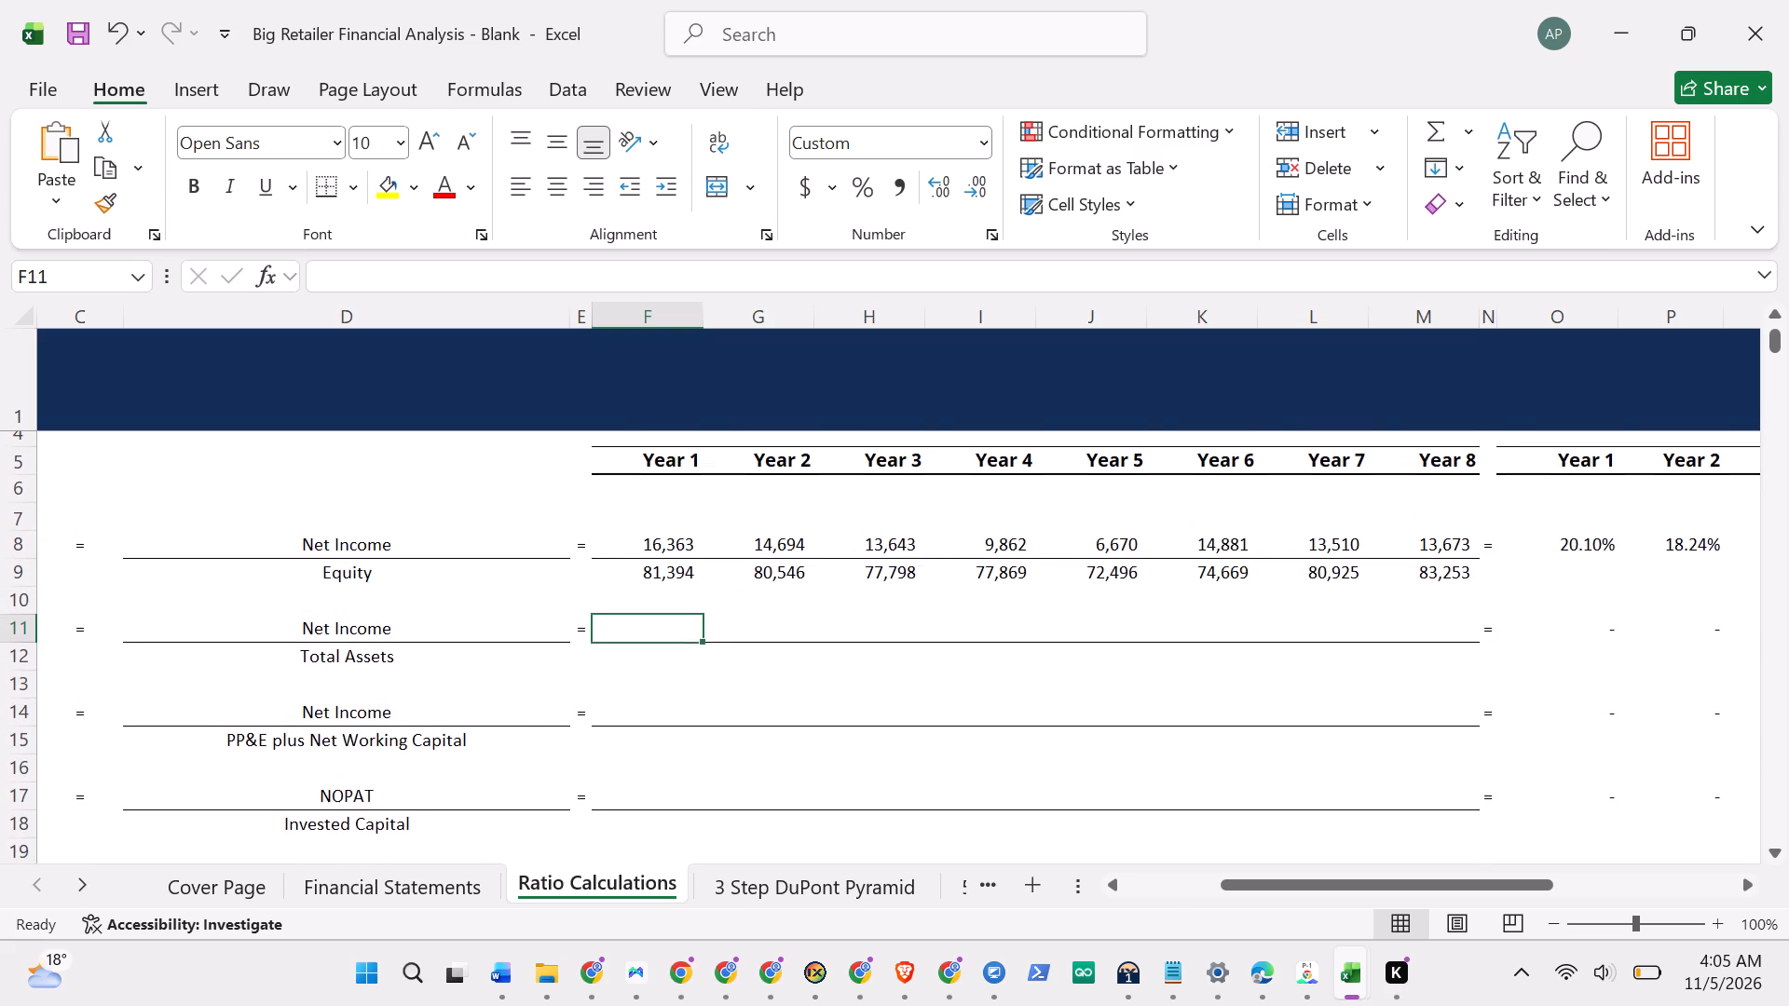
scroll(735, 660, "left", 1)
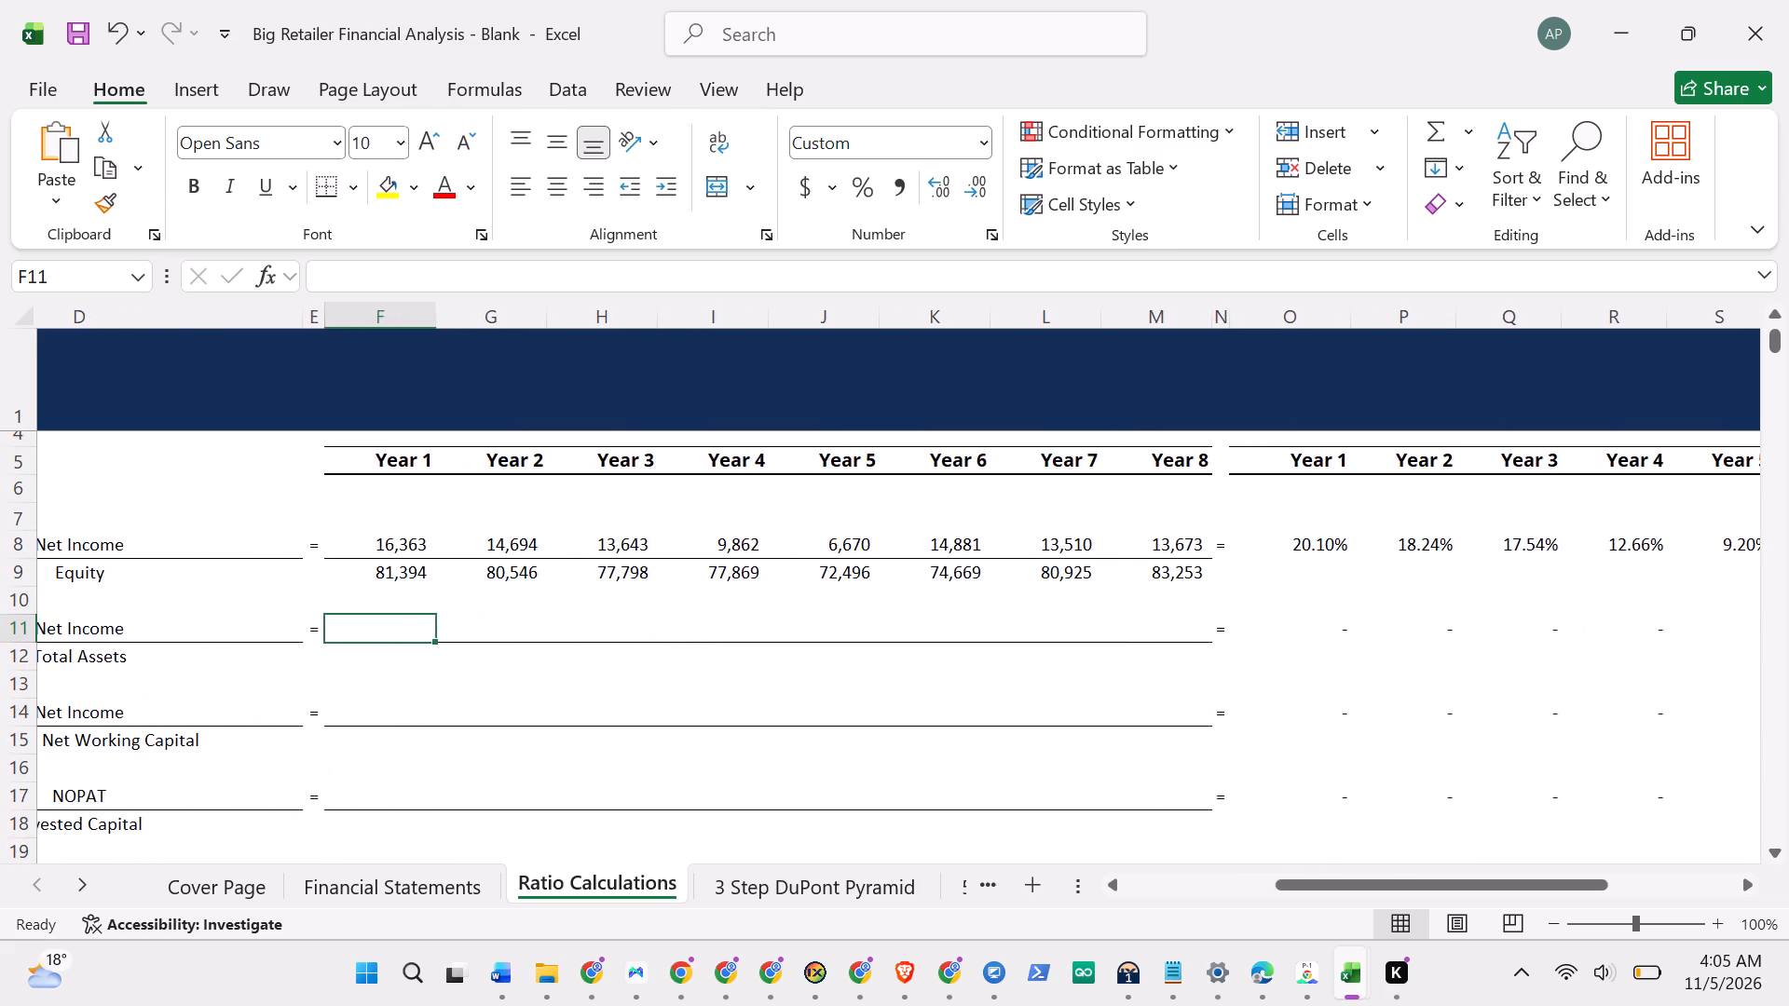
left_click(1312, 553)
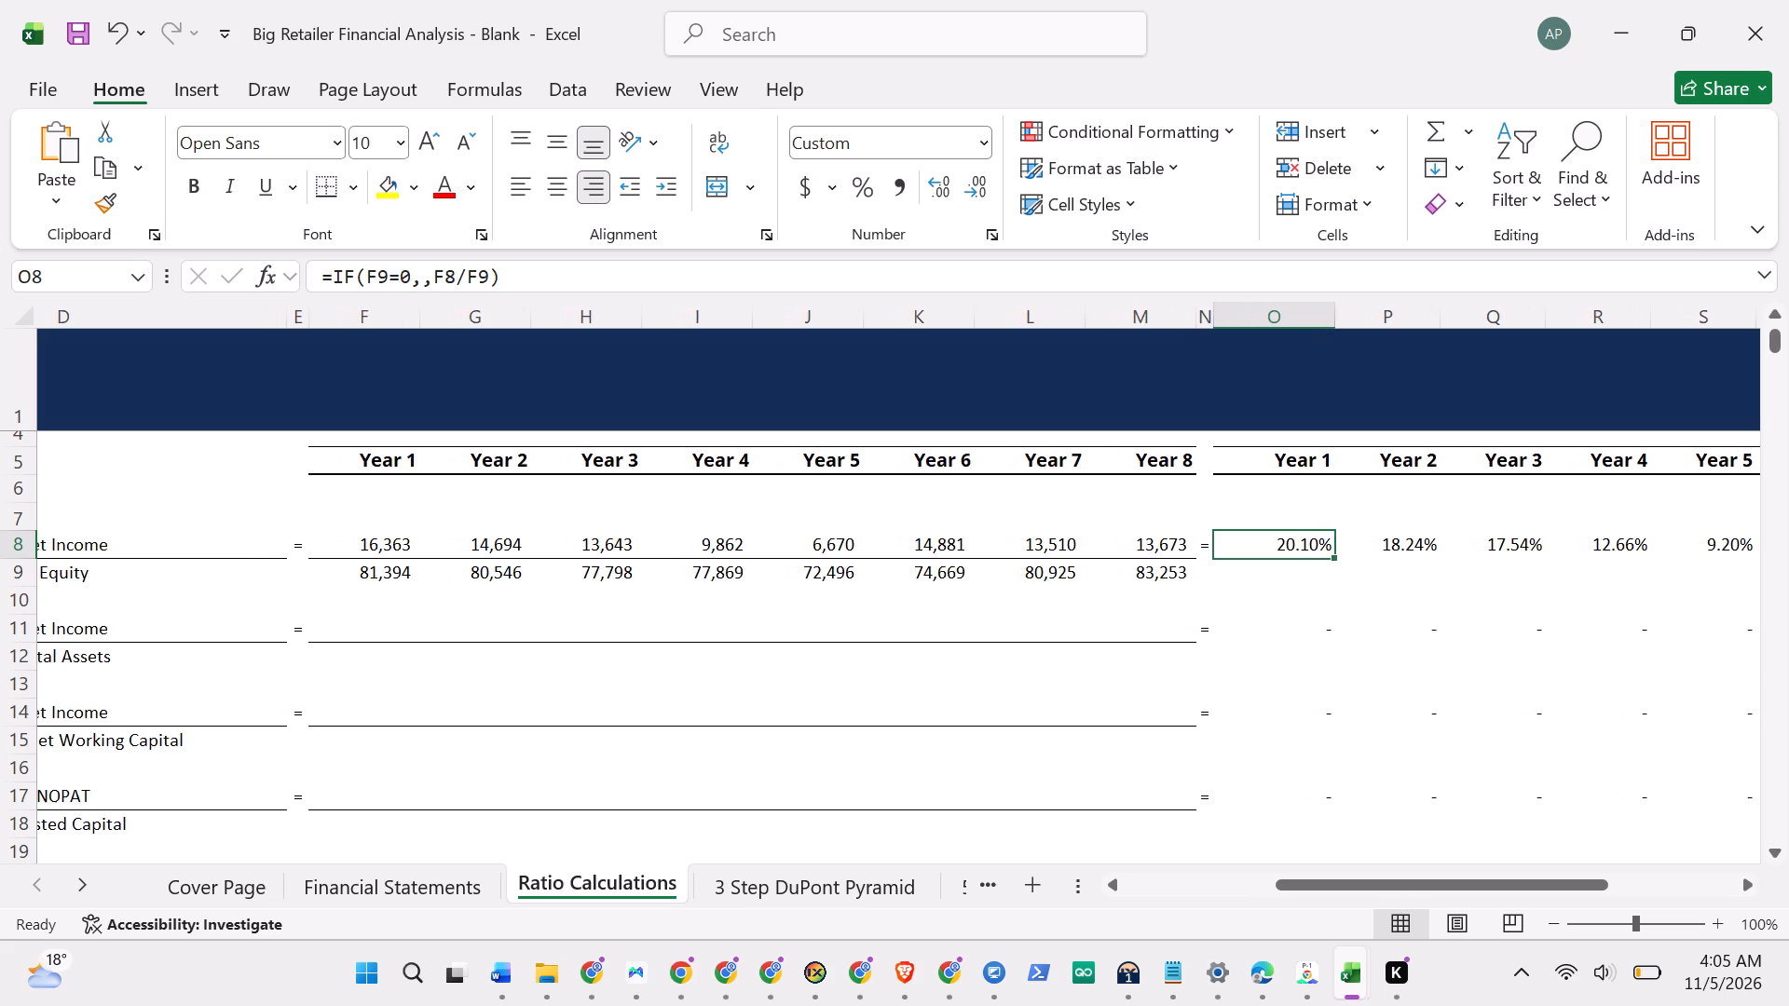
scroll(1312, 553, "right", 1)
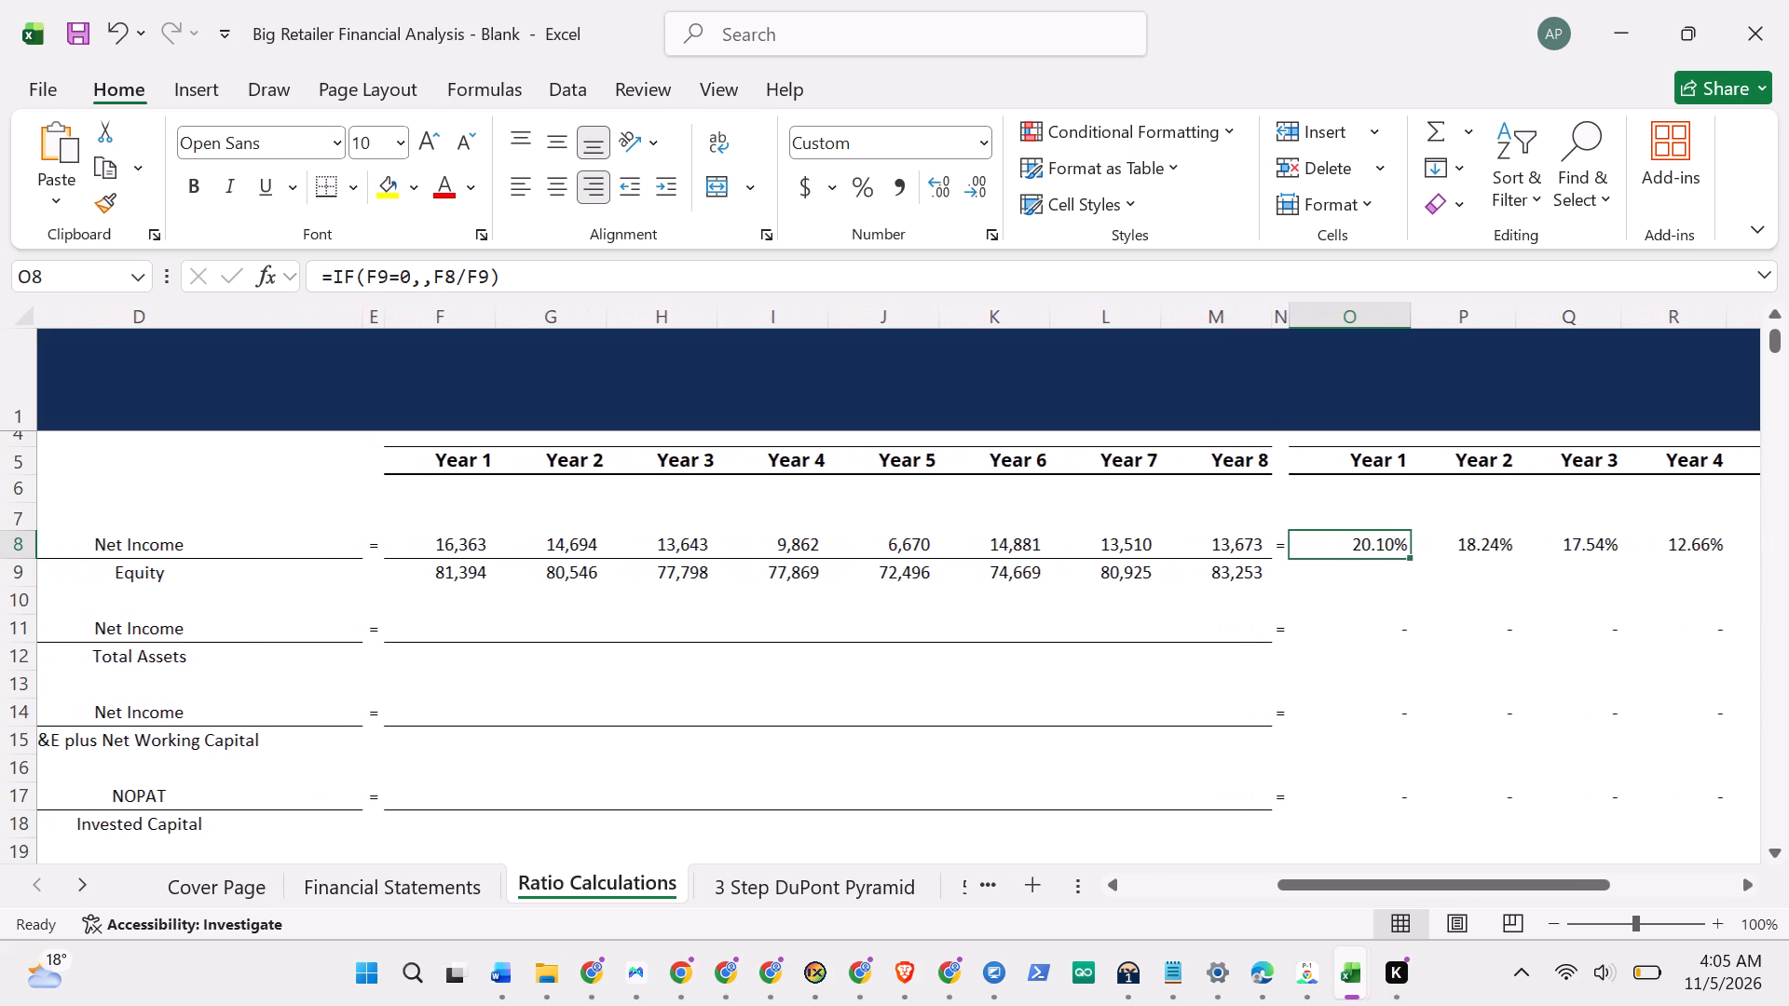
scroll(1312, 553, "left", 1)
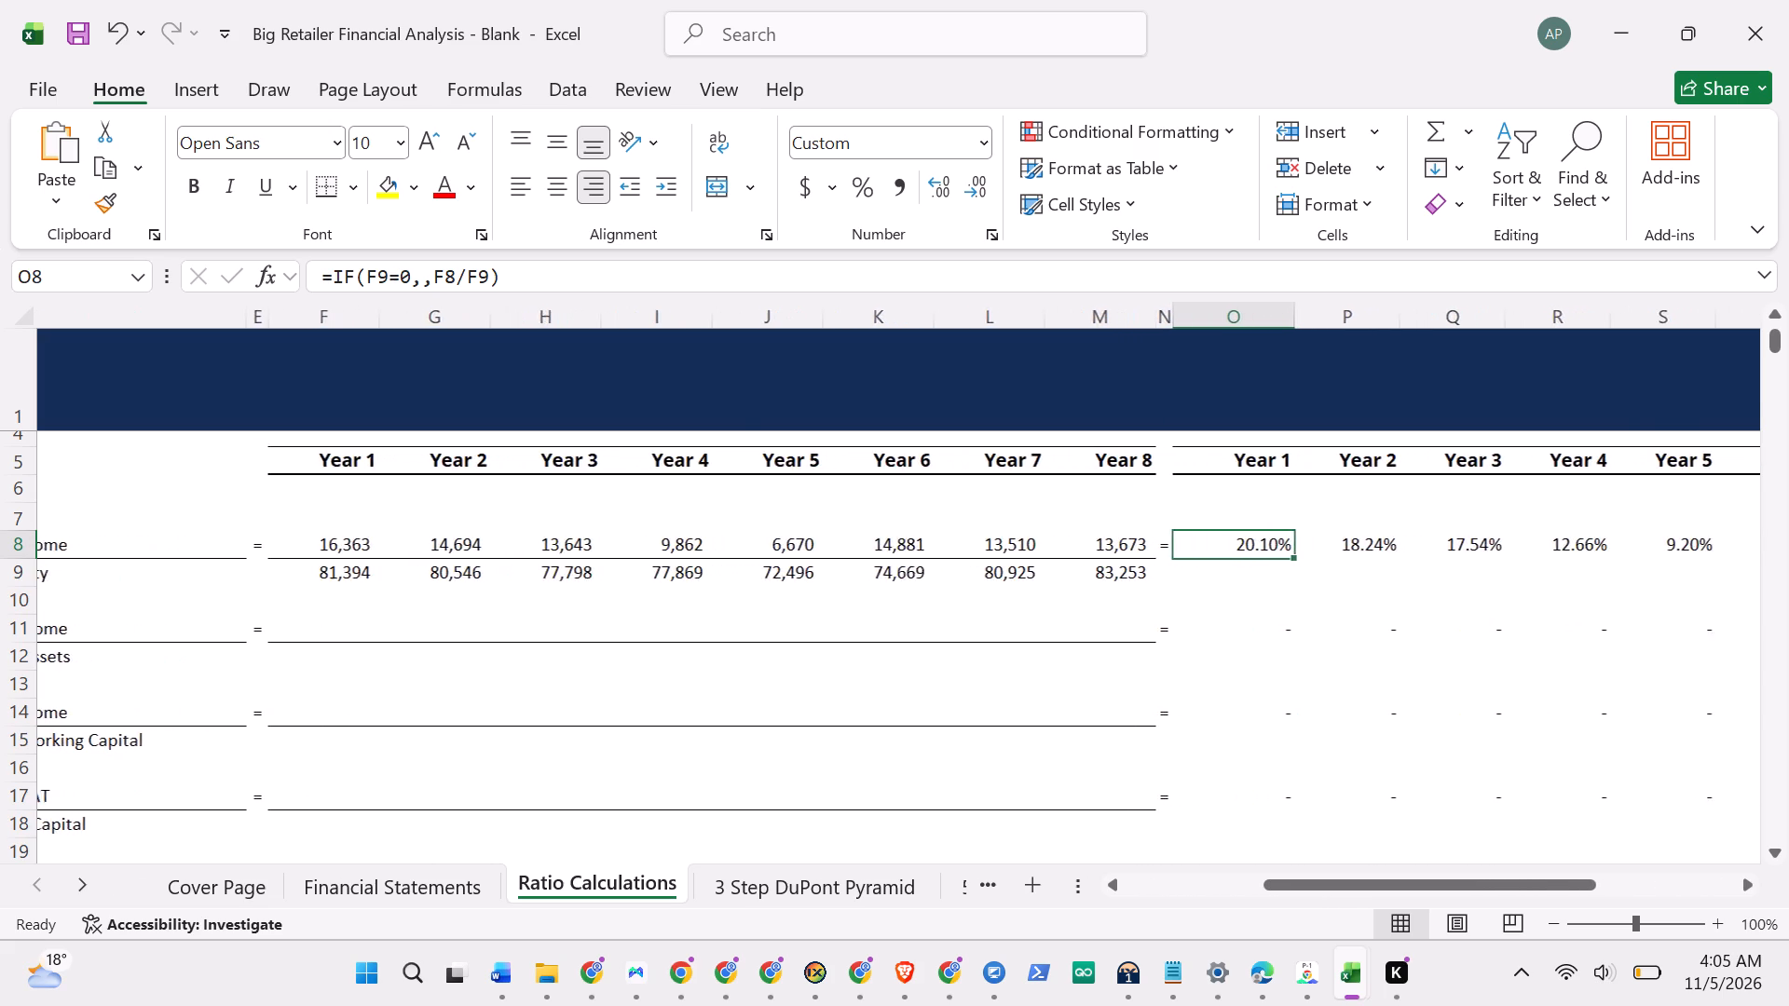
scroll(1312, 553, "left", 1)
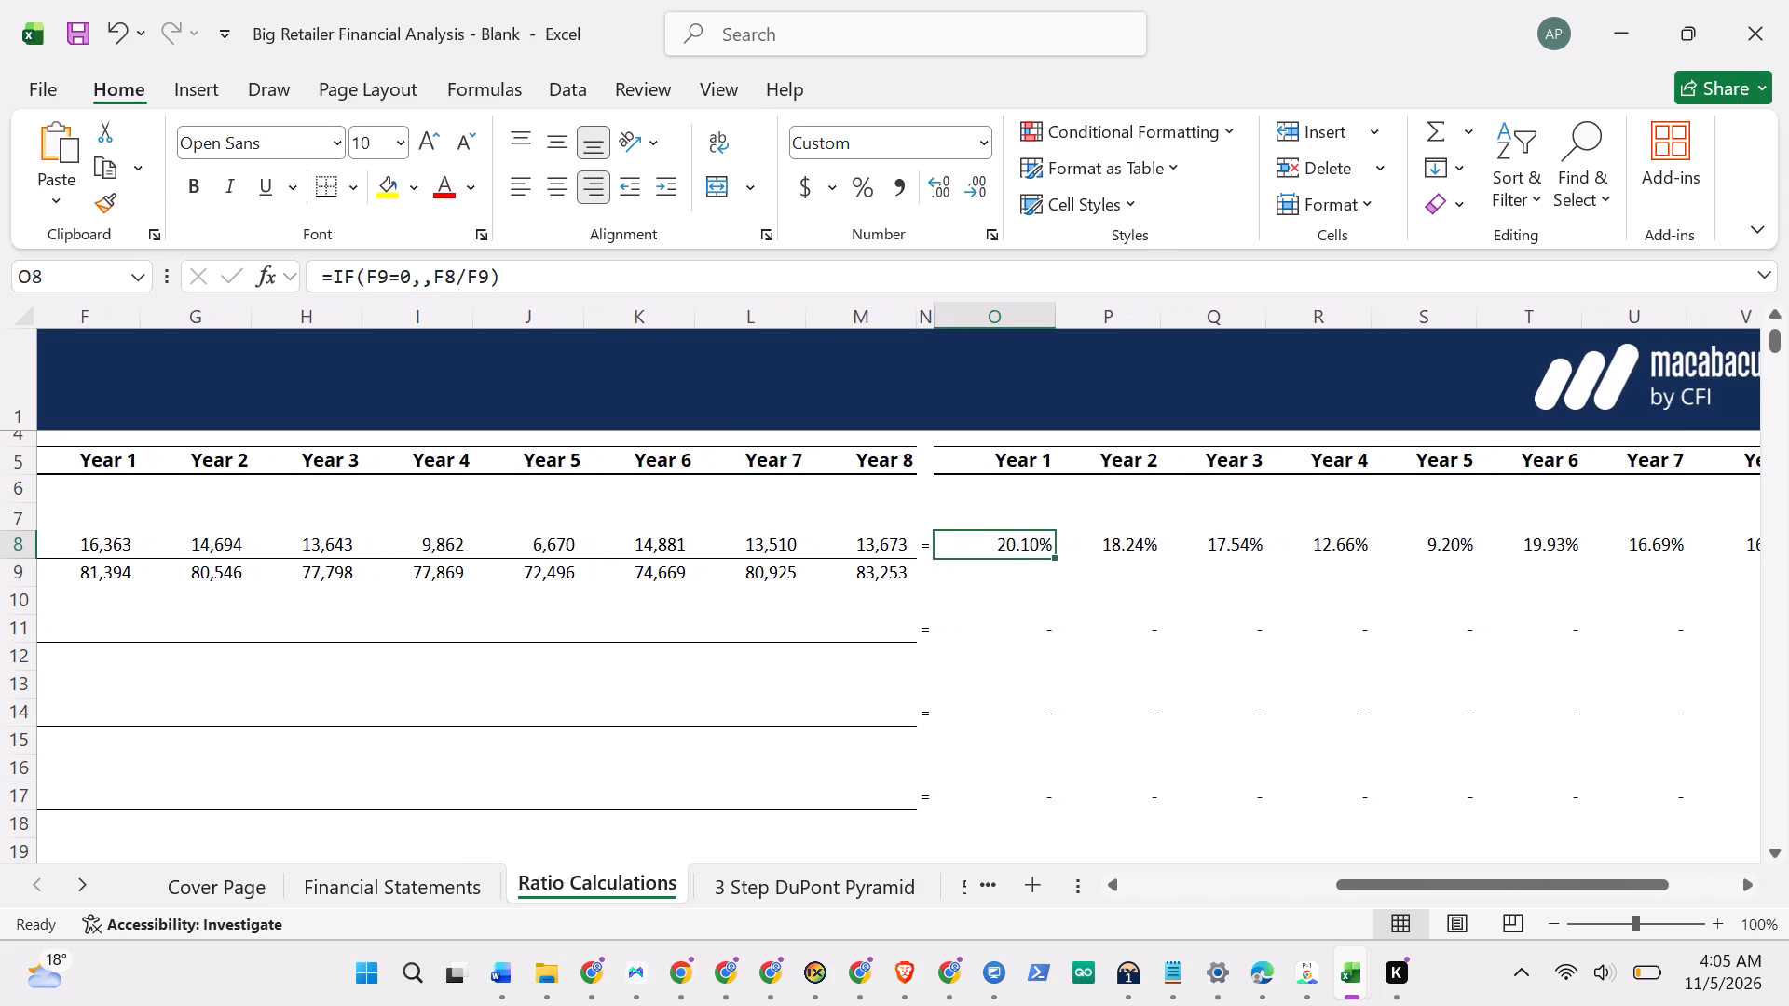
scroll(1312, 553, "right", 1)
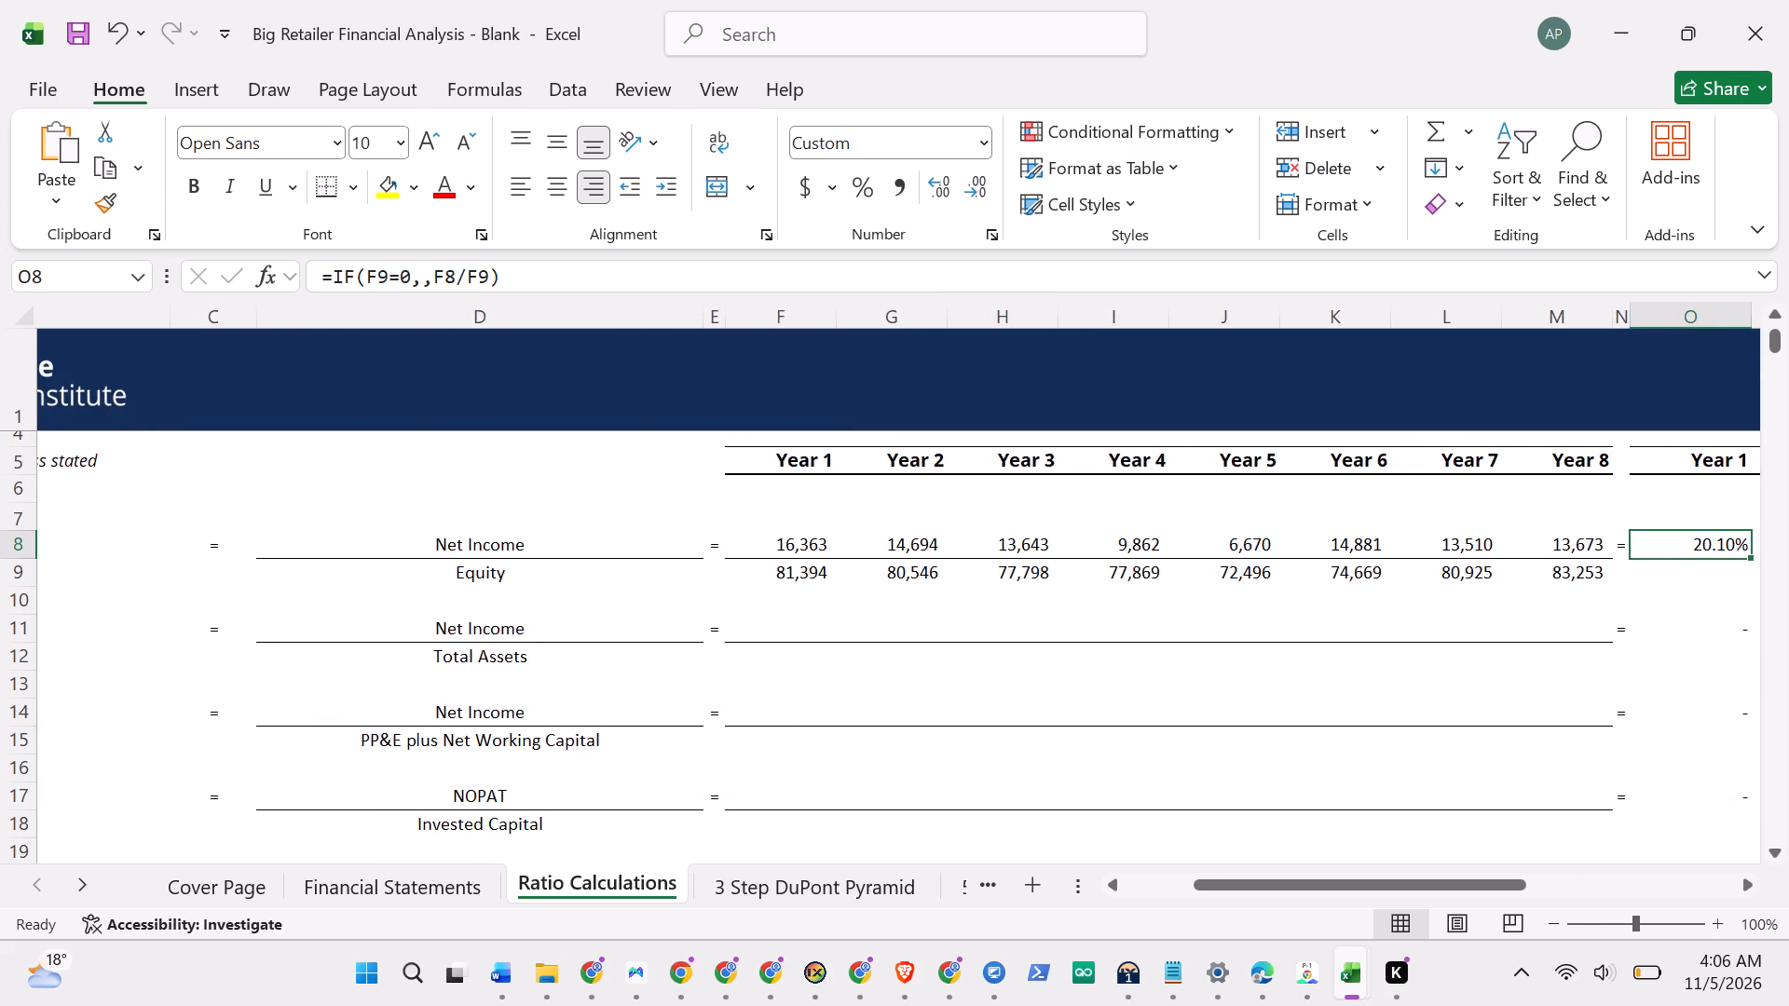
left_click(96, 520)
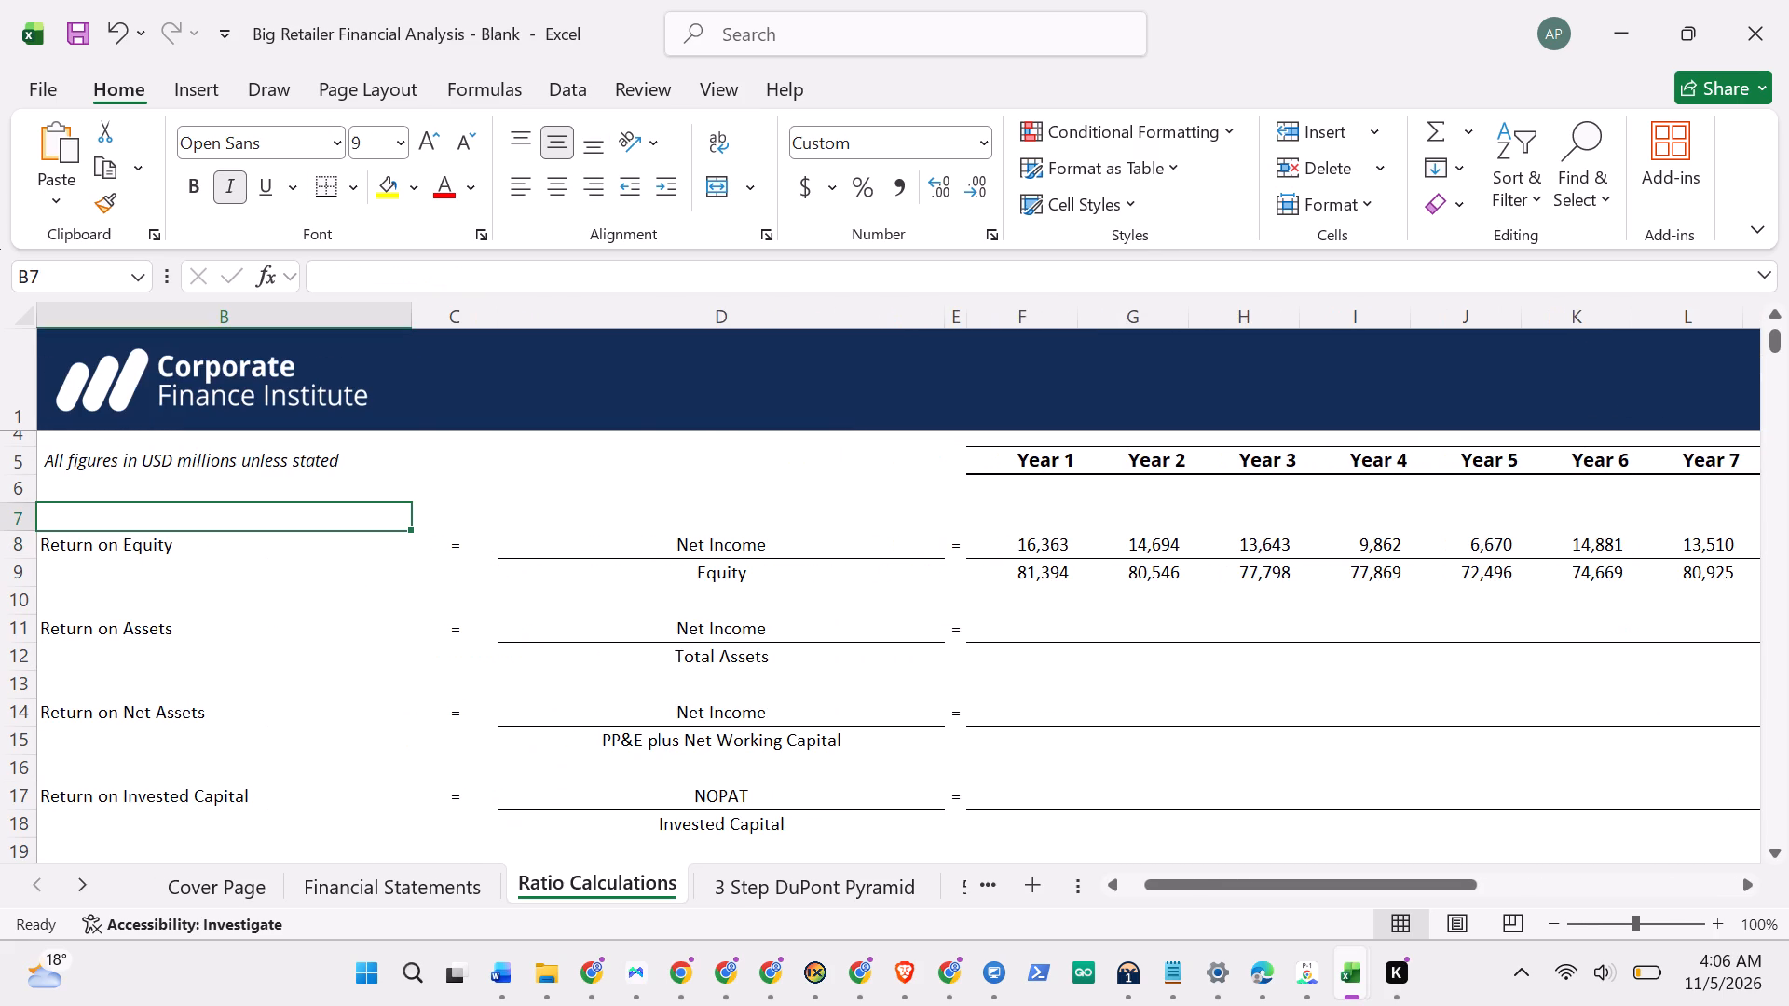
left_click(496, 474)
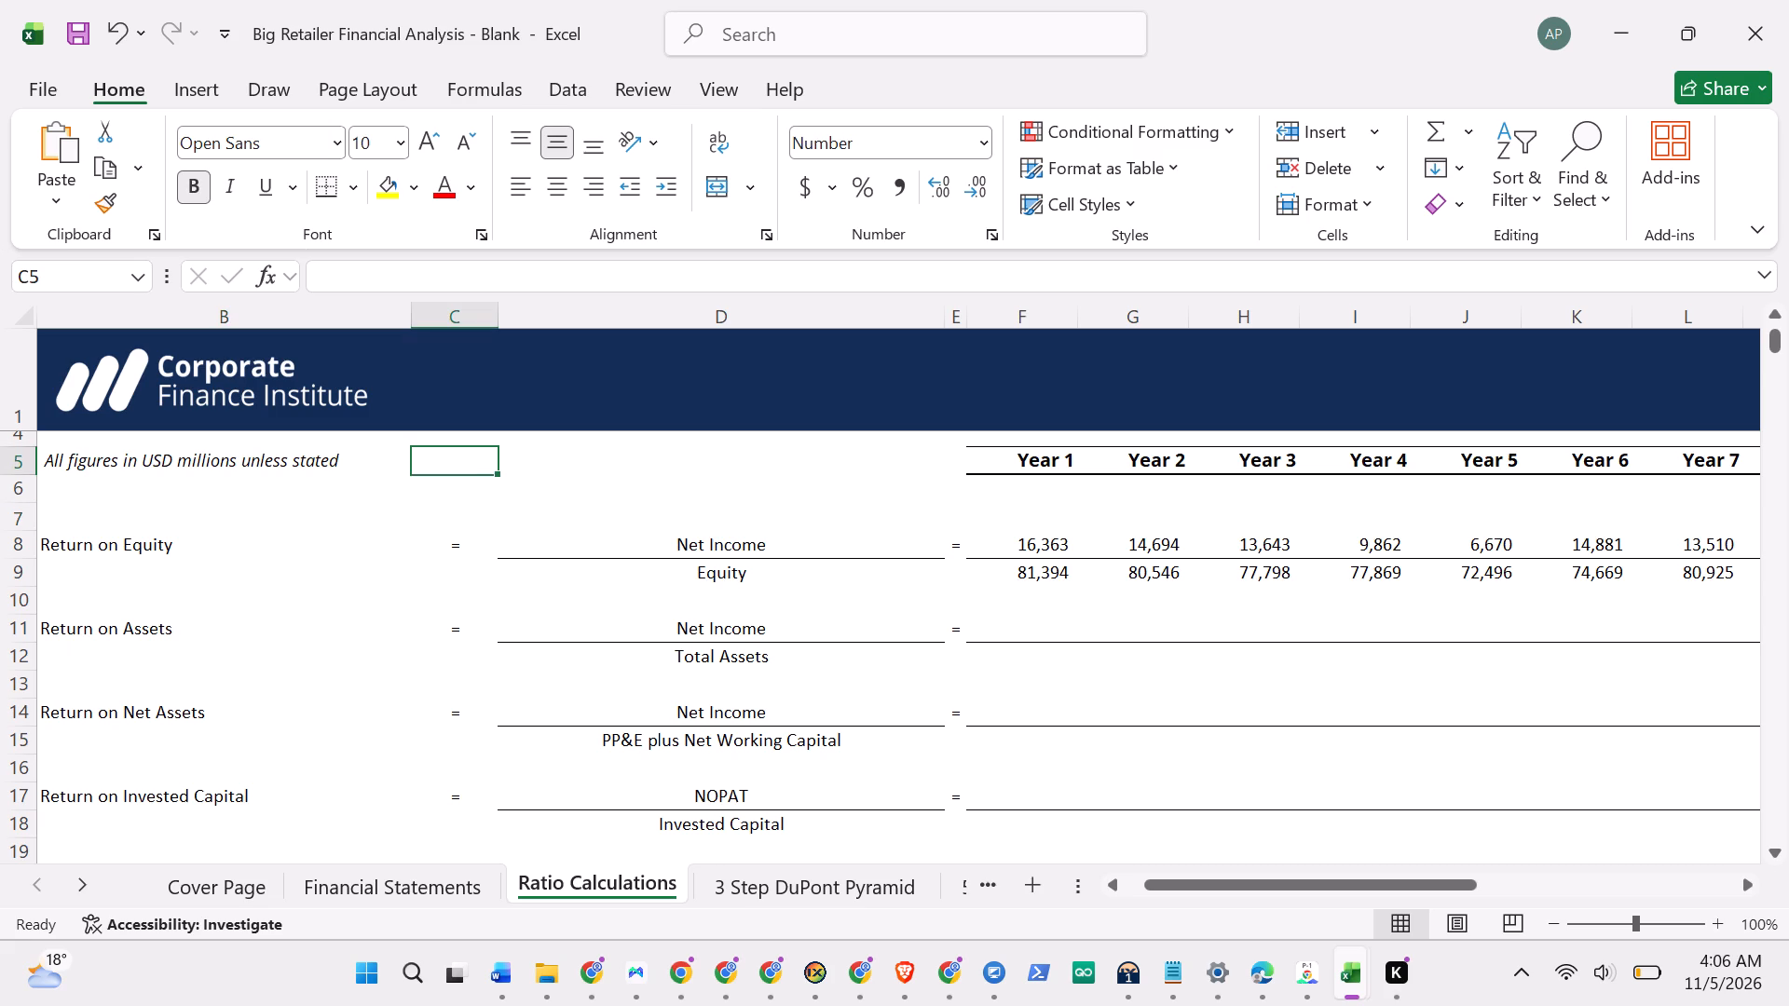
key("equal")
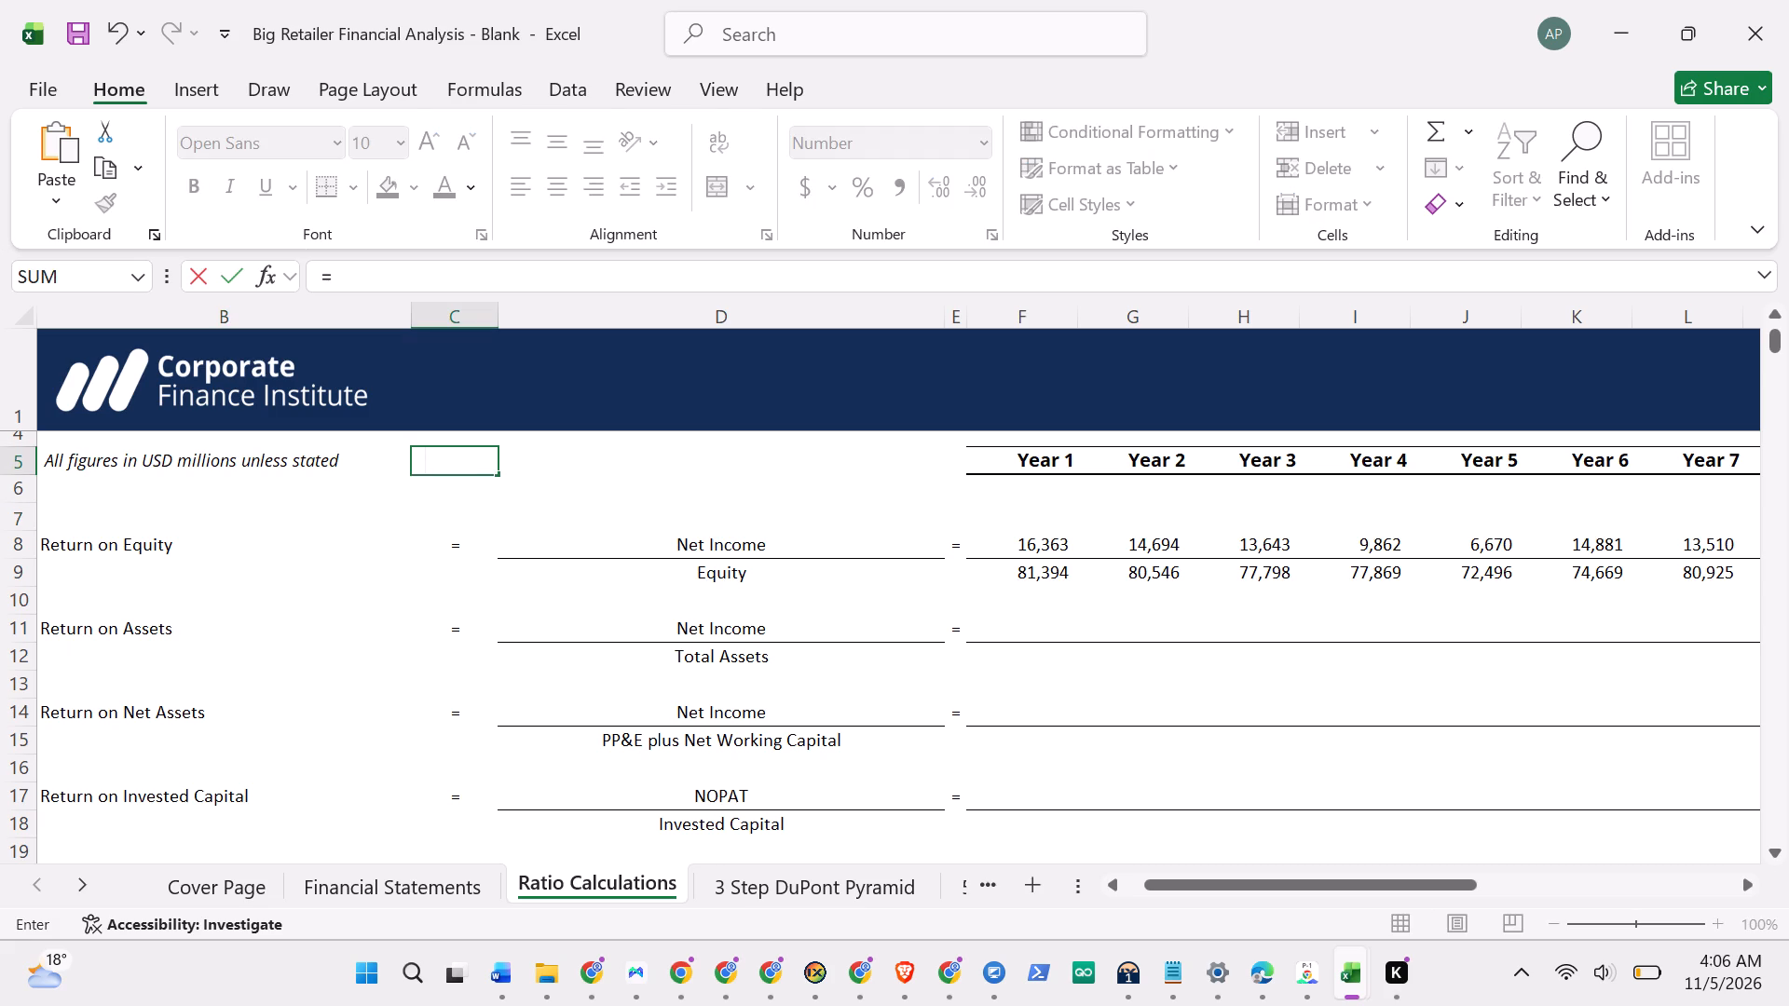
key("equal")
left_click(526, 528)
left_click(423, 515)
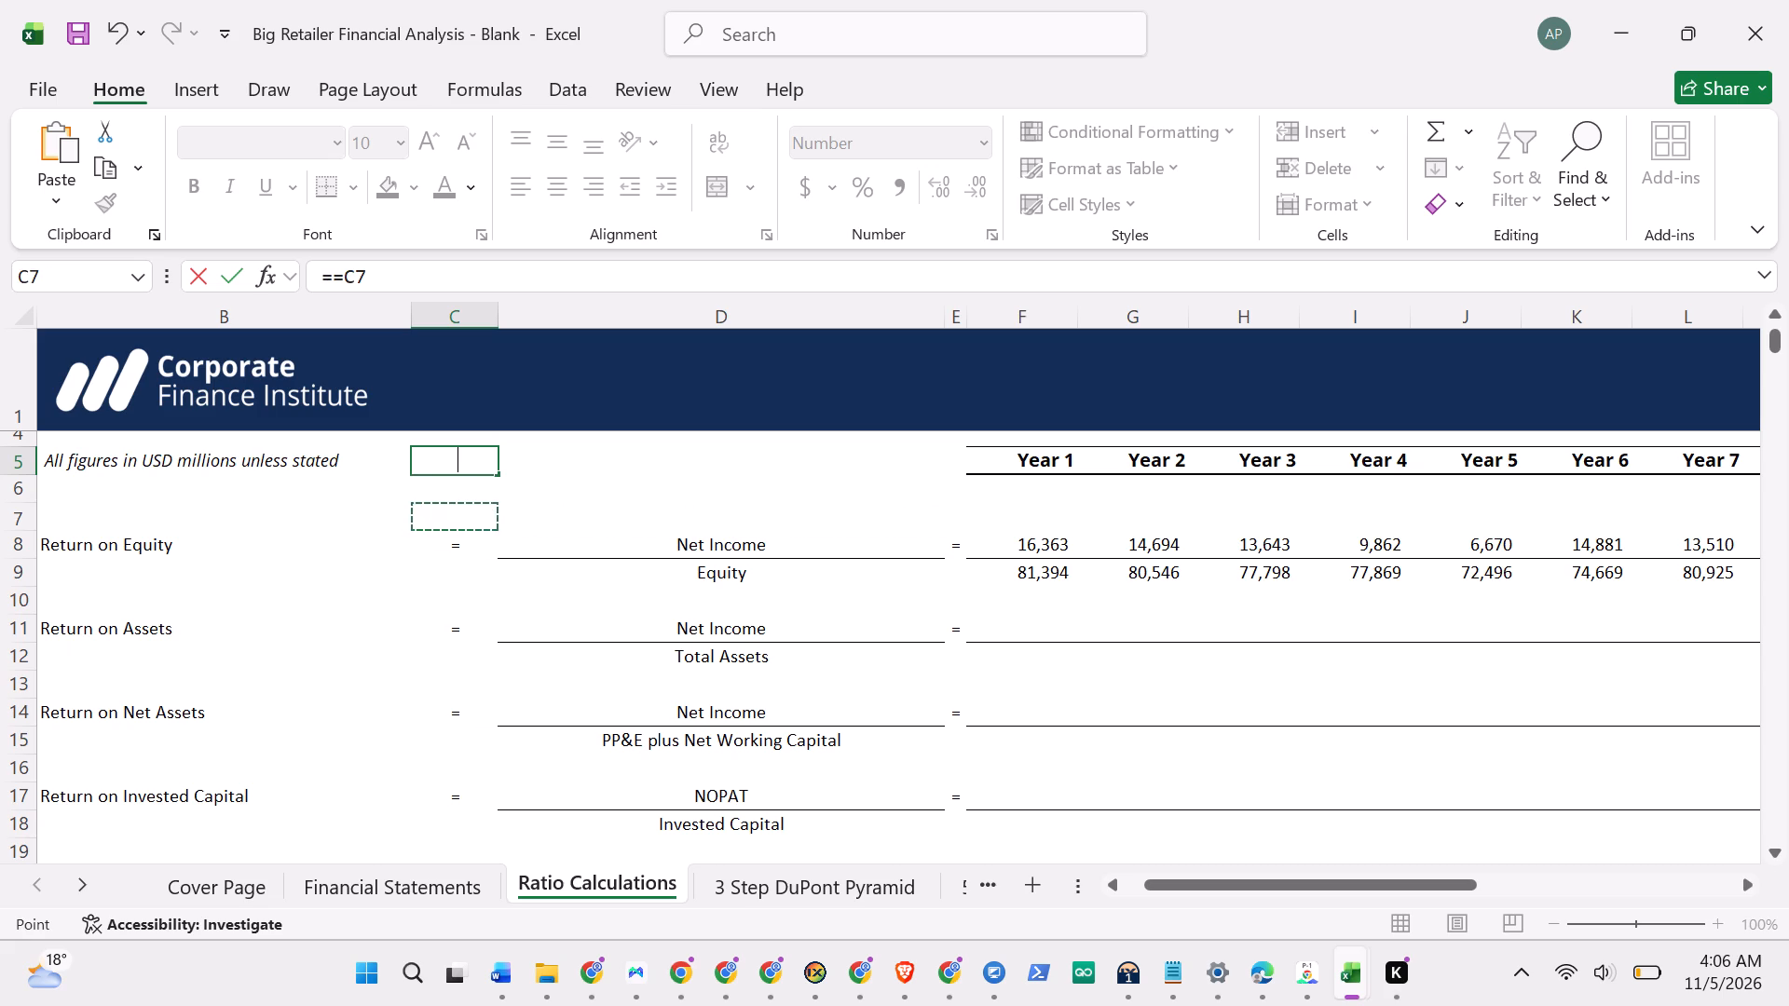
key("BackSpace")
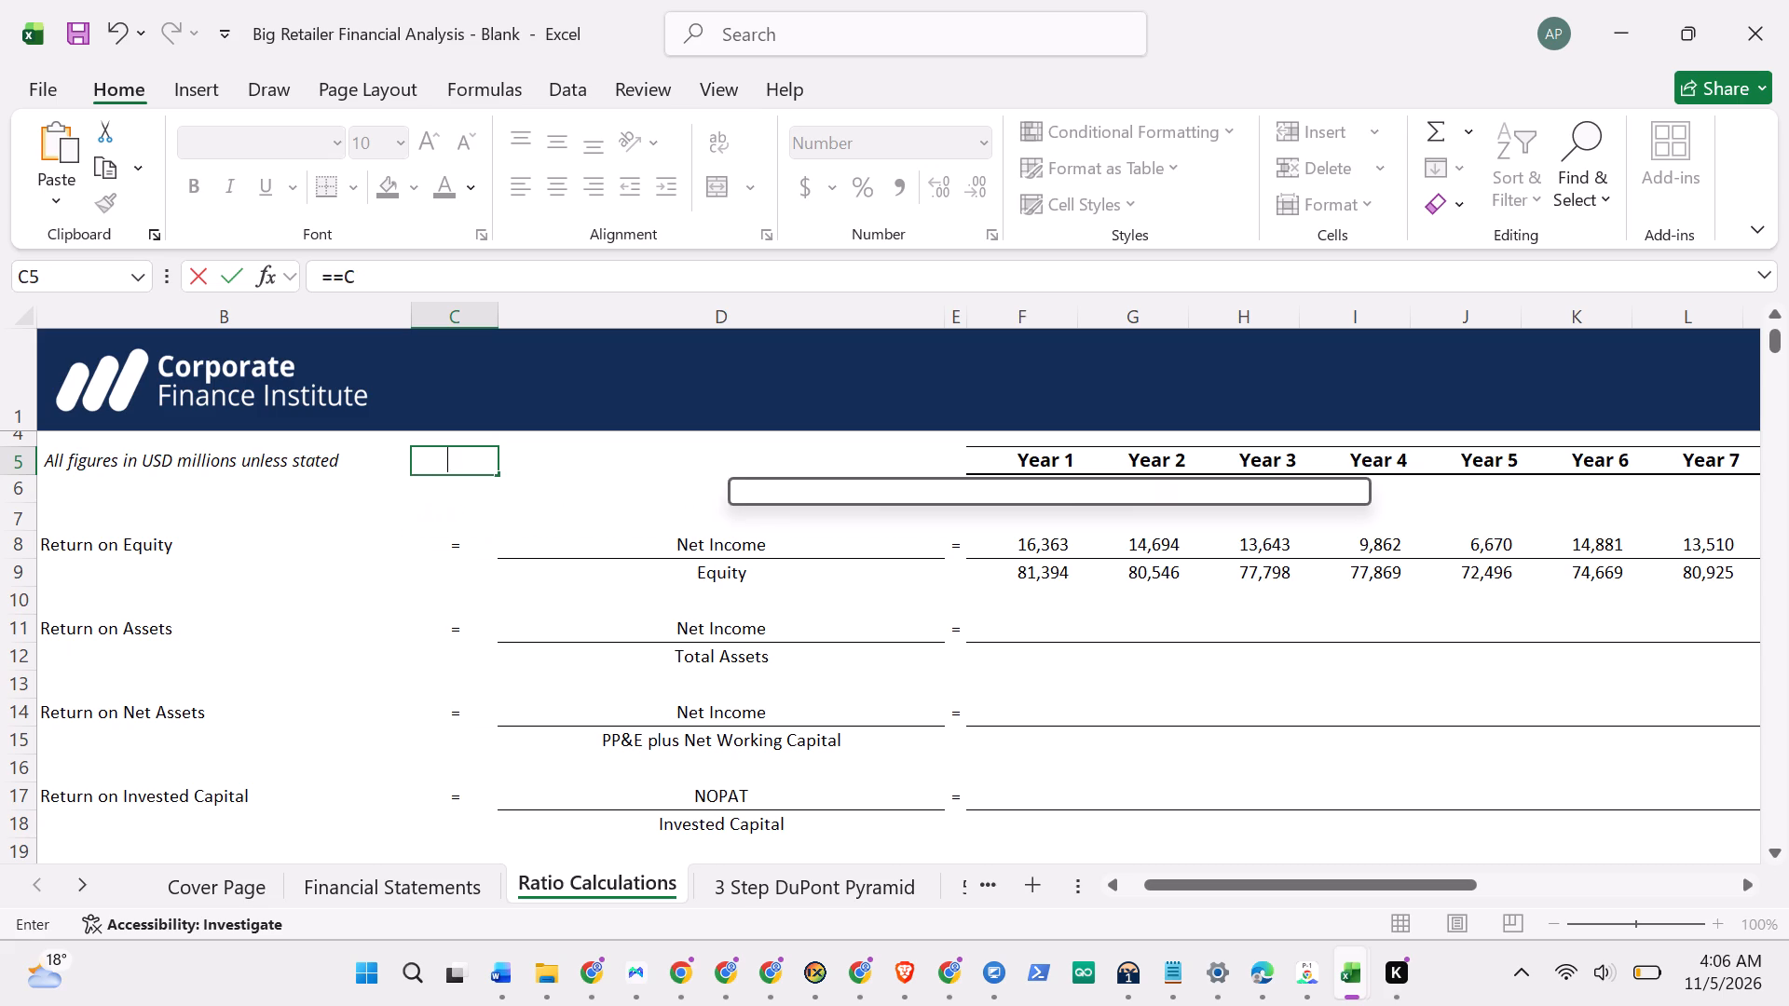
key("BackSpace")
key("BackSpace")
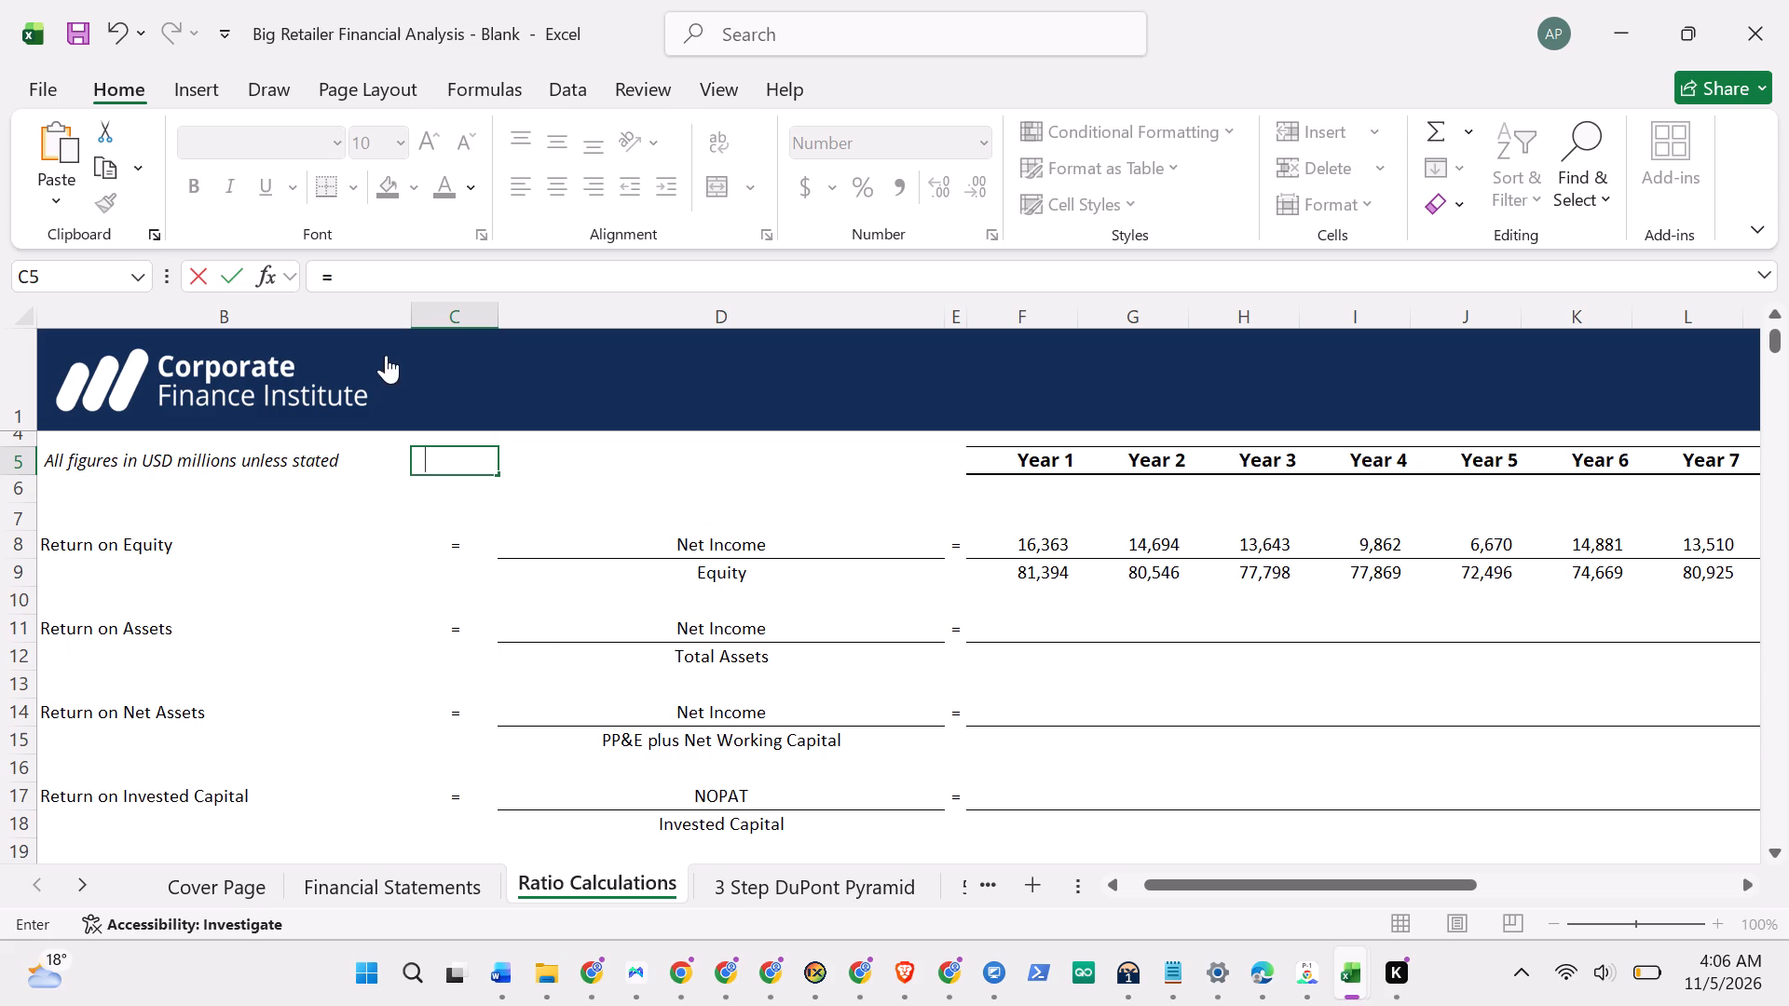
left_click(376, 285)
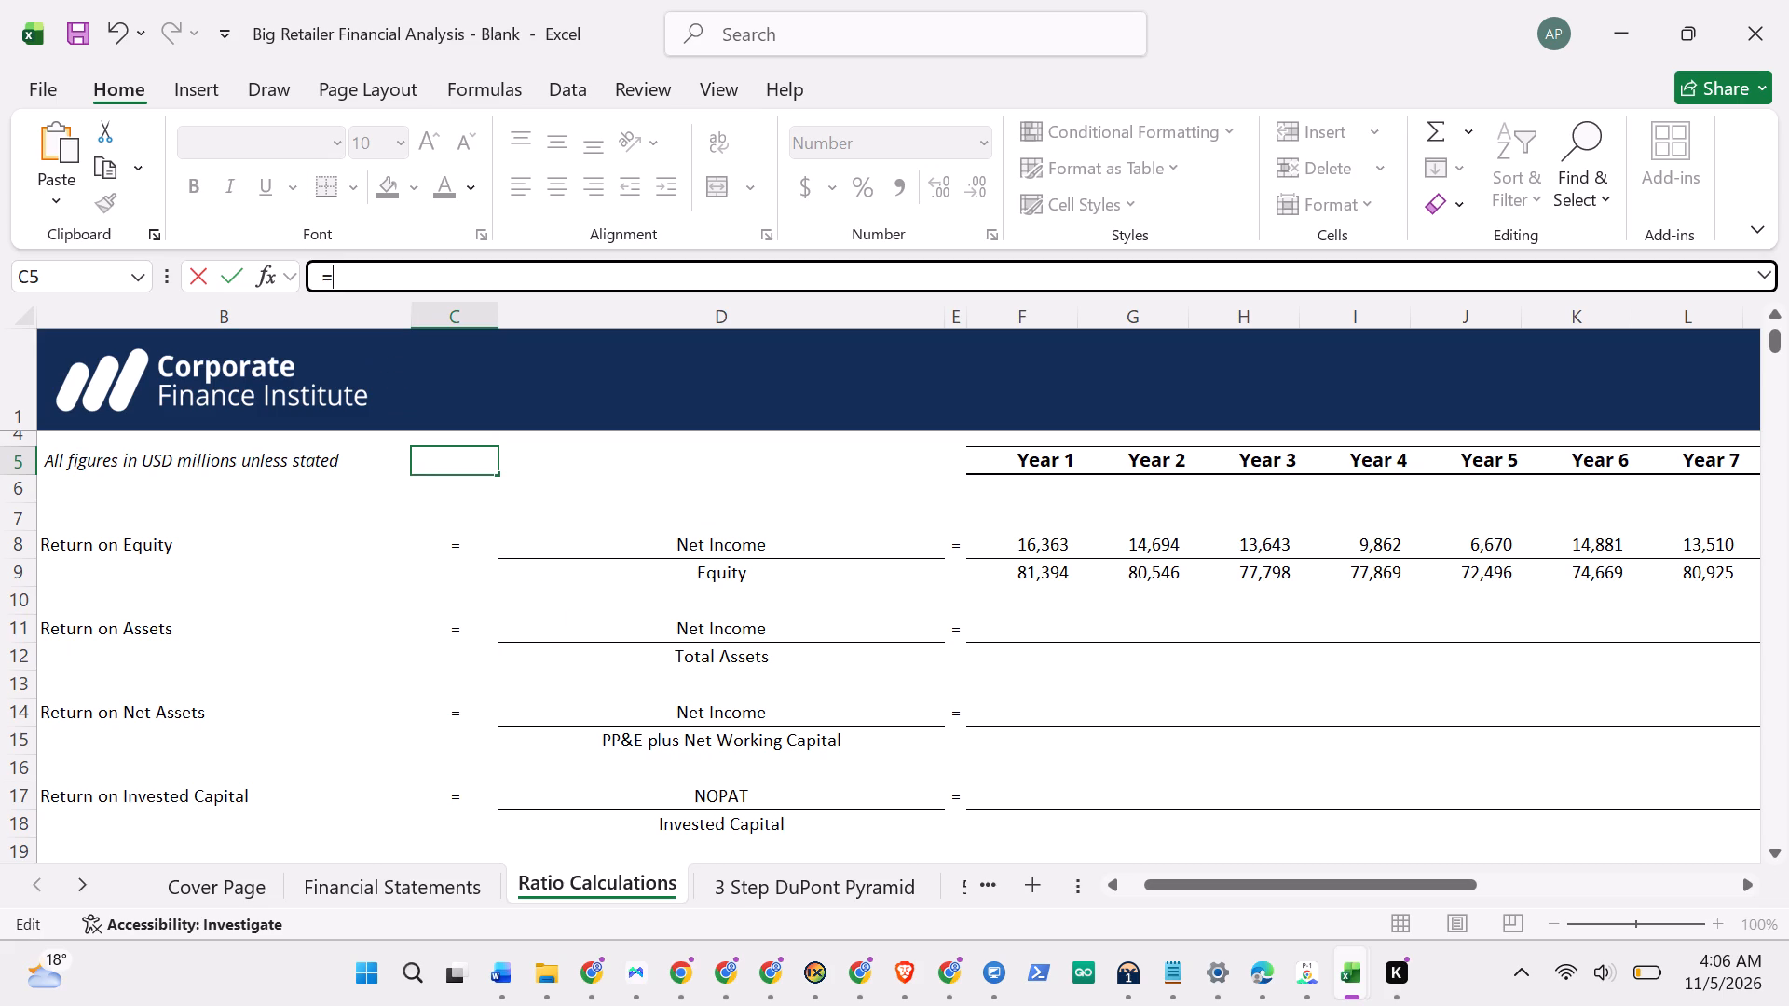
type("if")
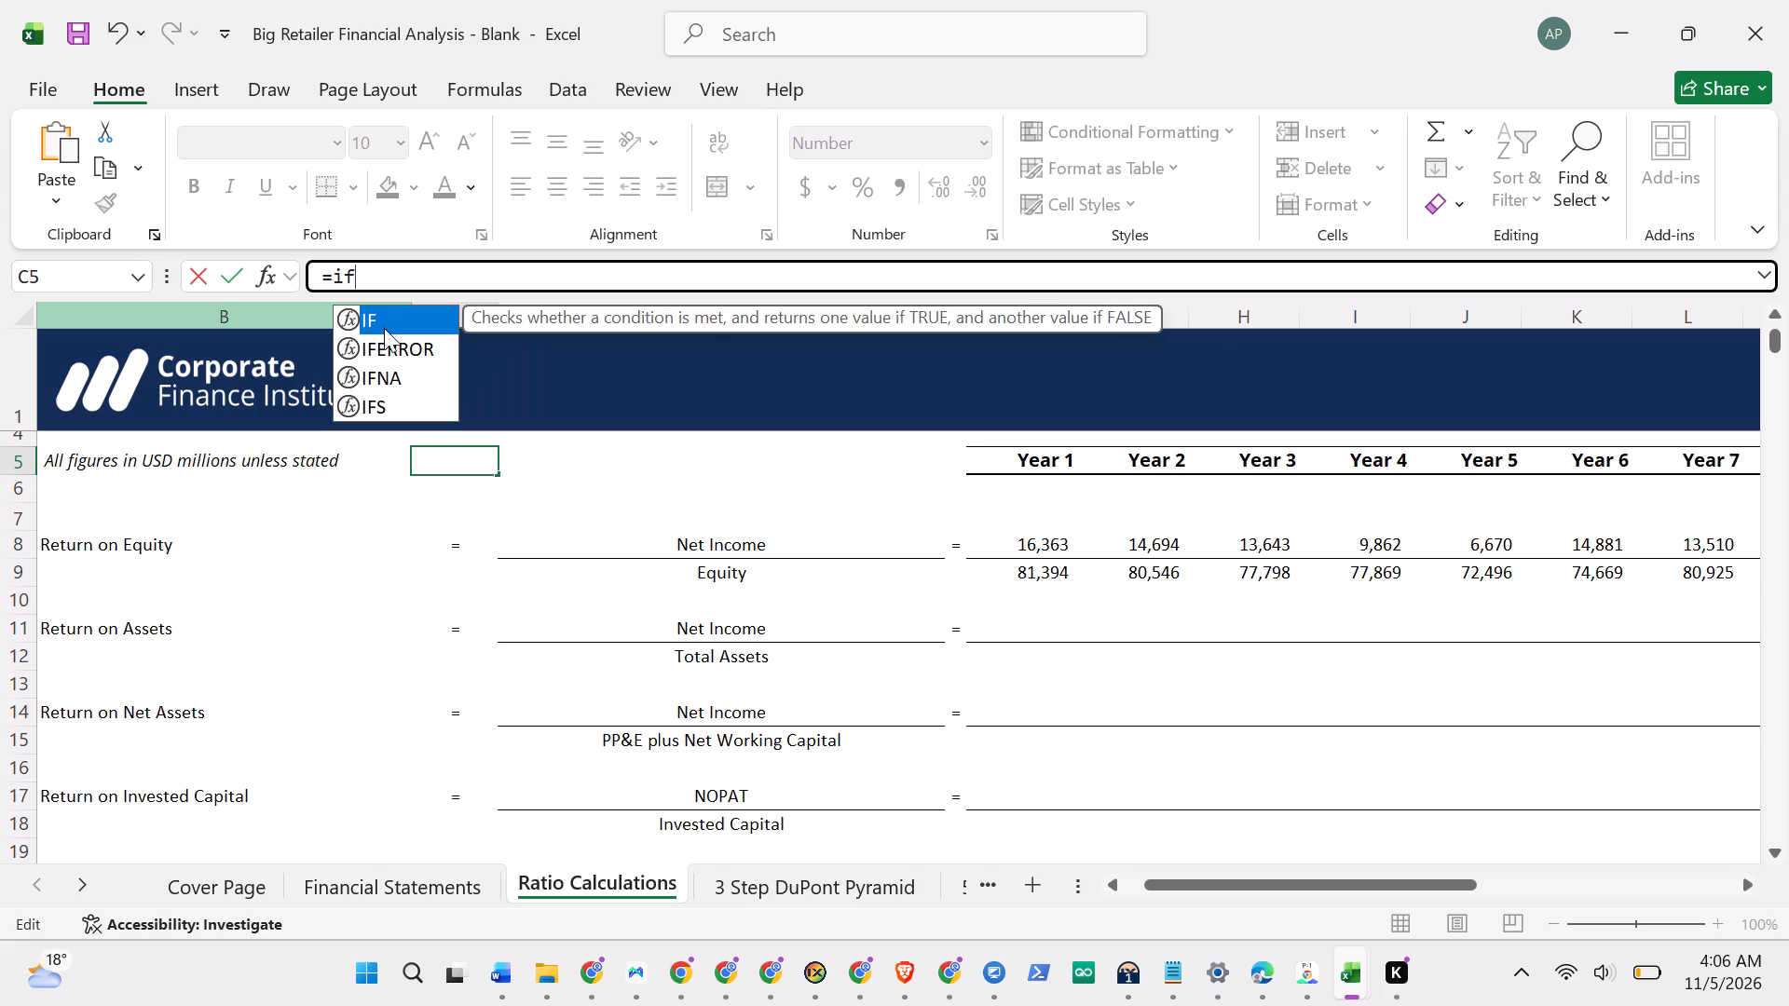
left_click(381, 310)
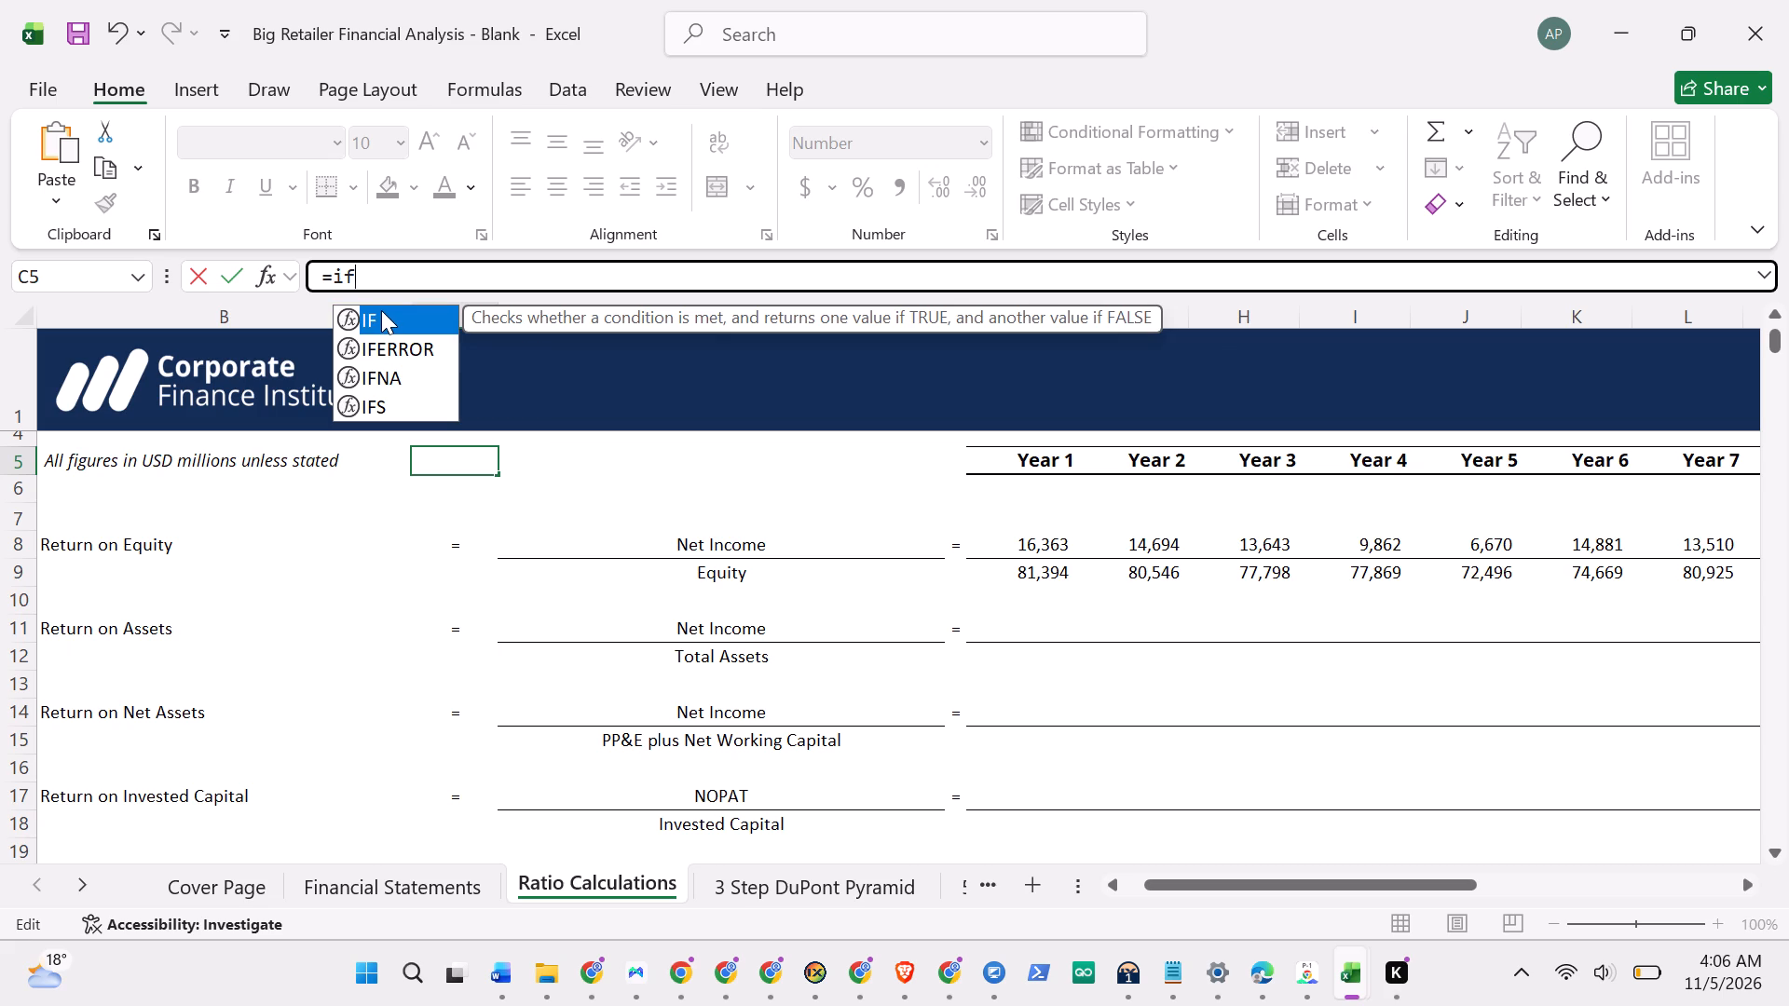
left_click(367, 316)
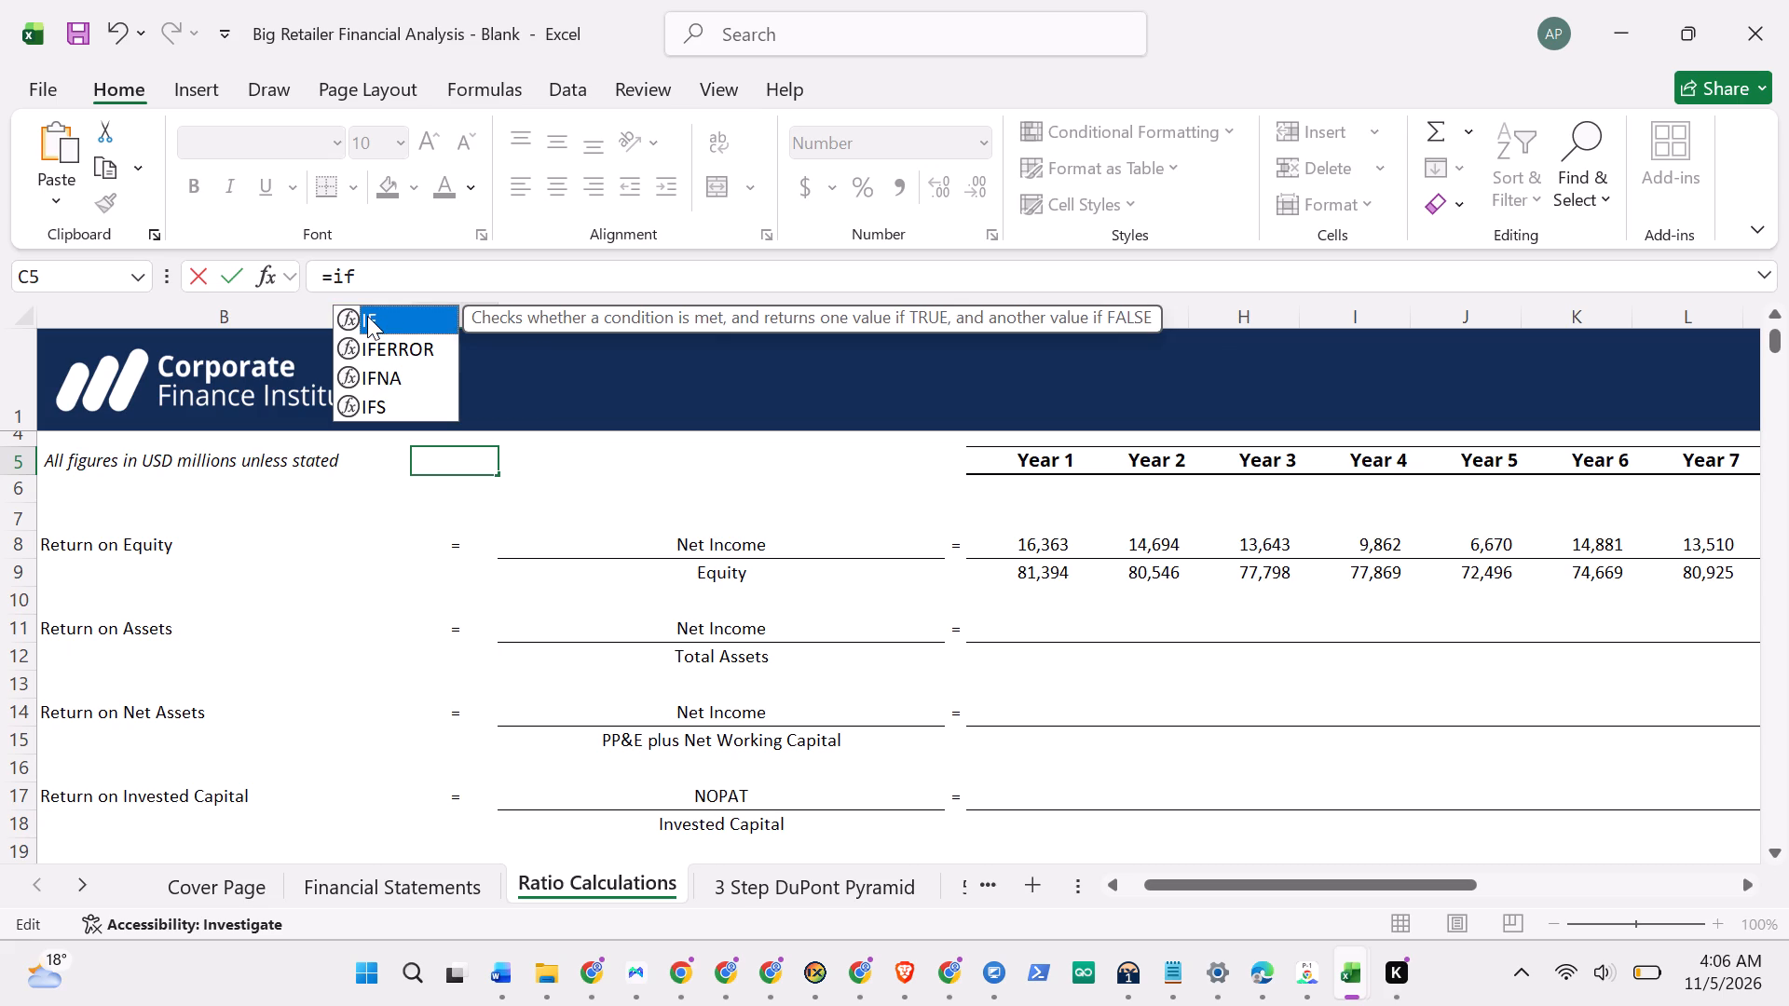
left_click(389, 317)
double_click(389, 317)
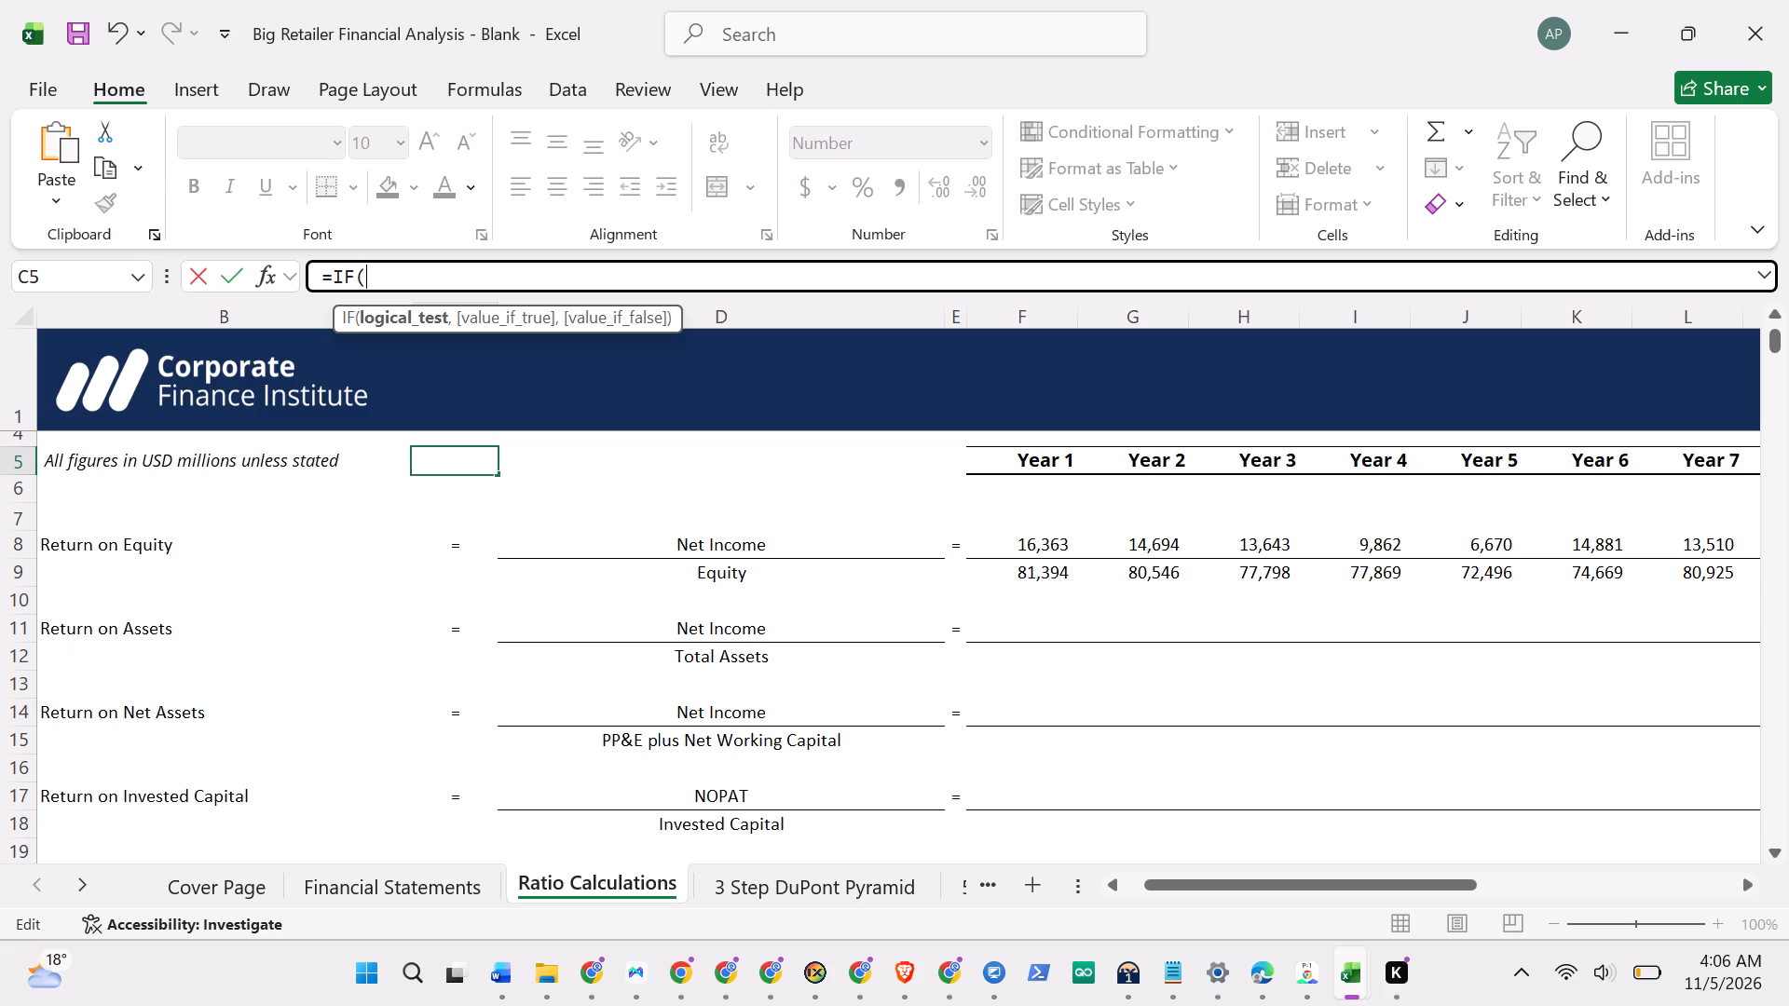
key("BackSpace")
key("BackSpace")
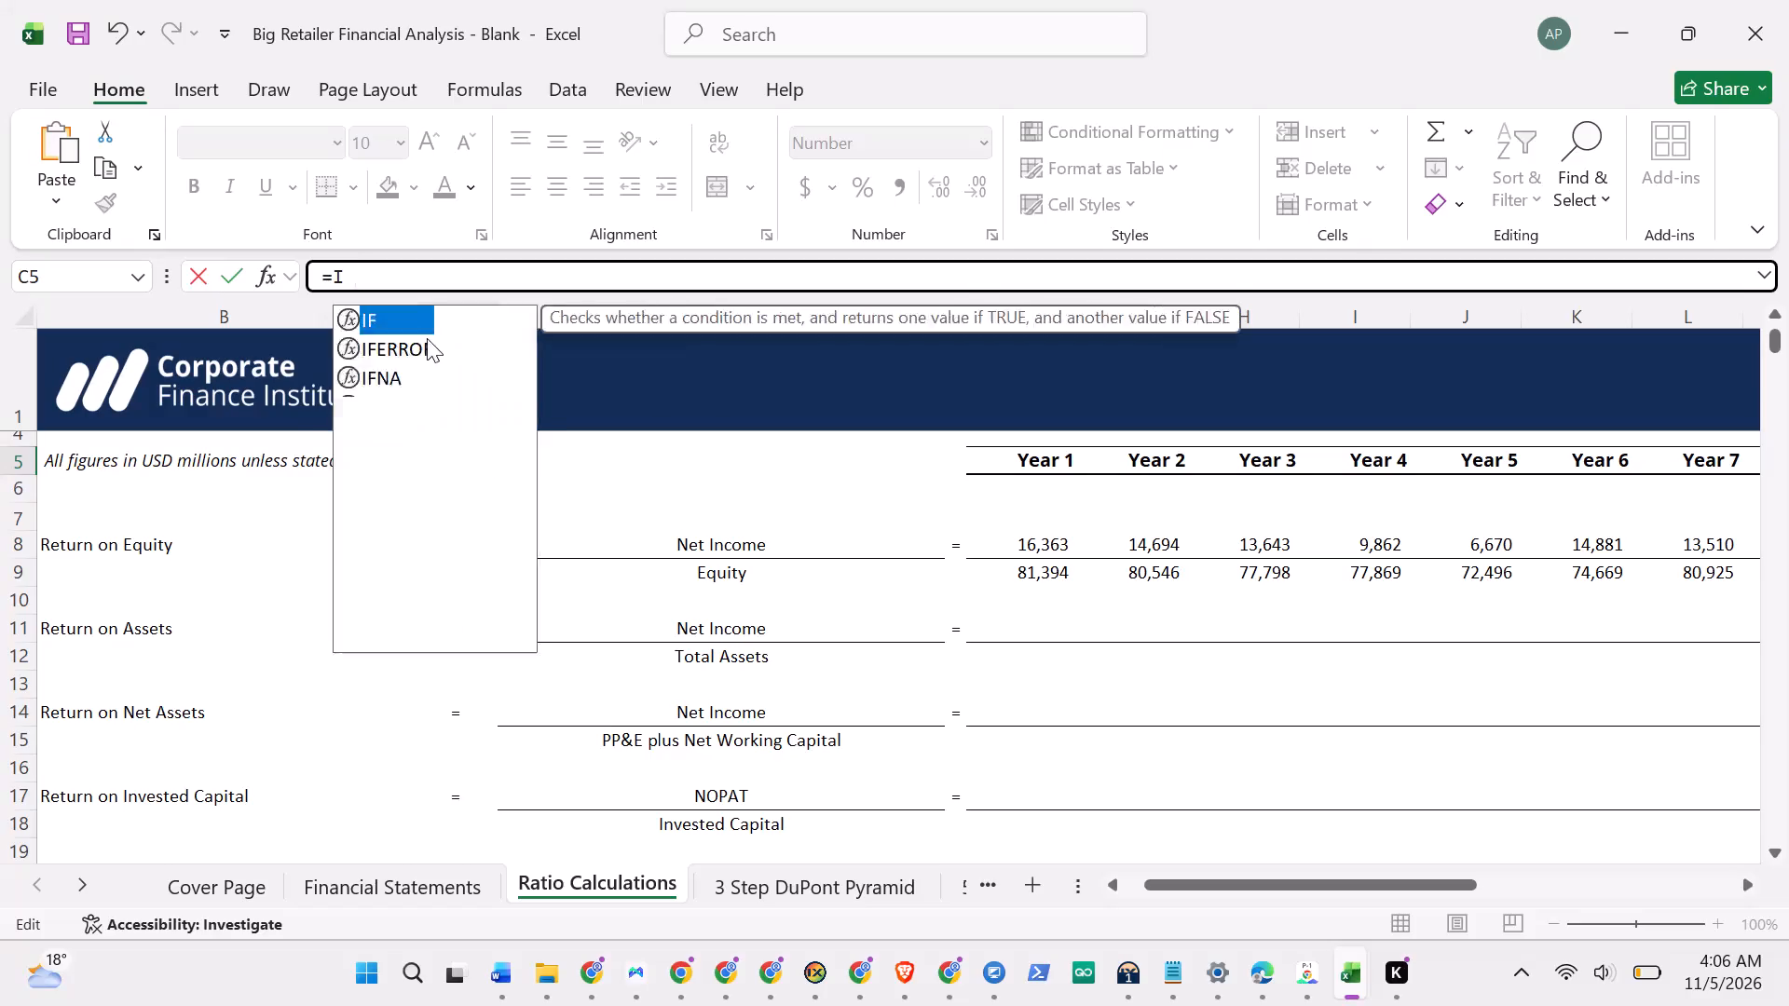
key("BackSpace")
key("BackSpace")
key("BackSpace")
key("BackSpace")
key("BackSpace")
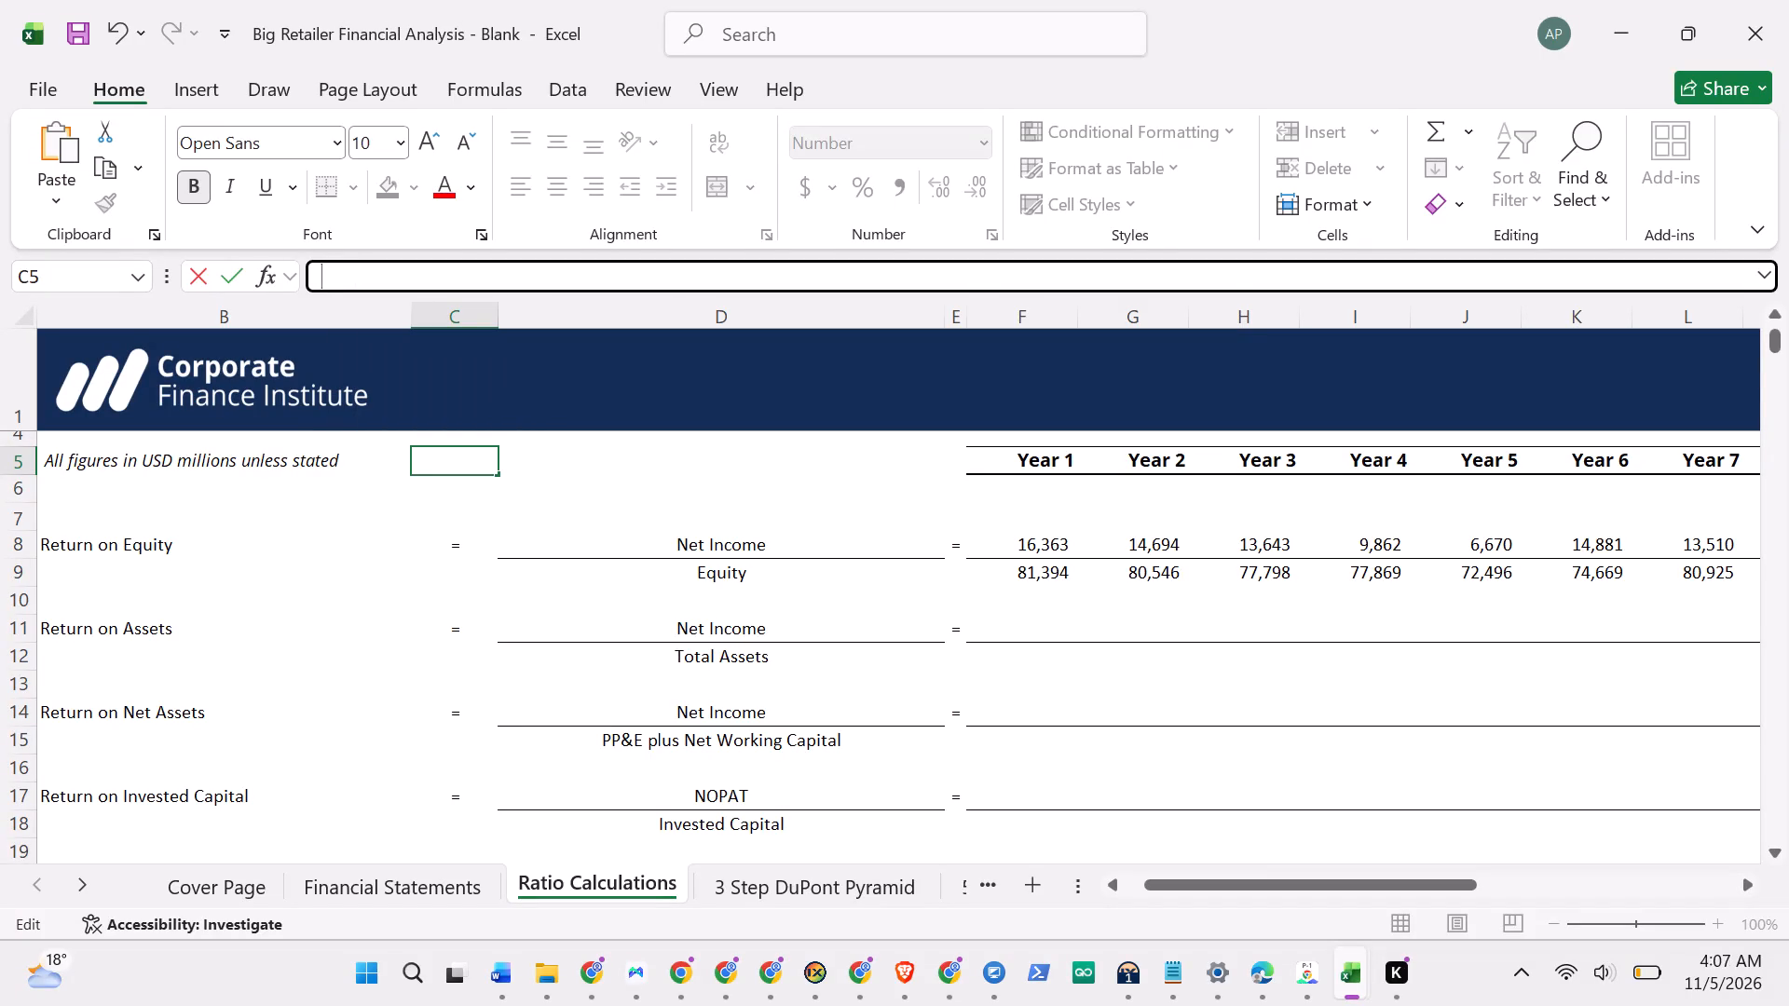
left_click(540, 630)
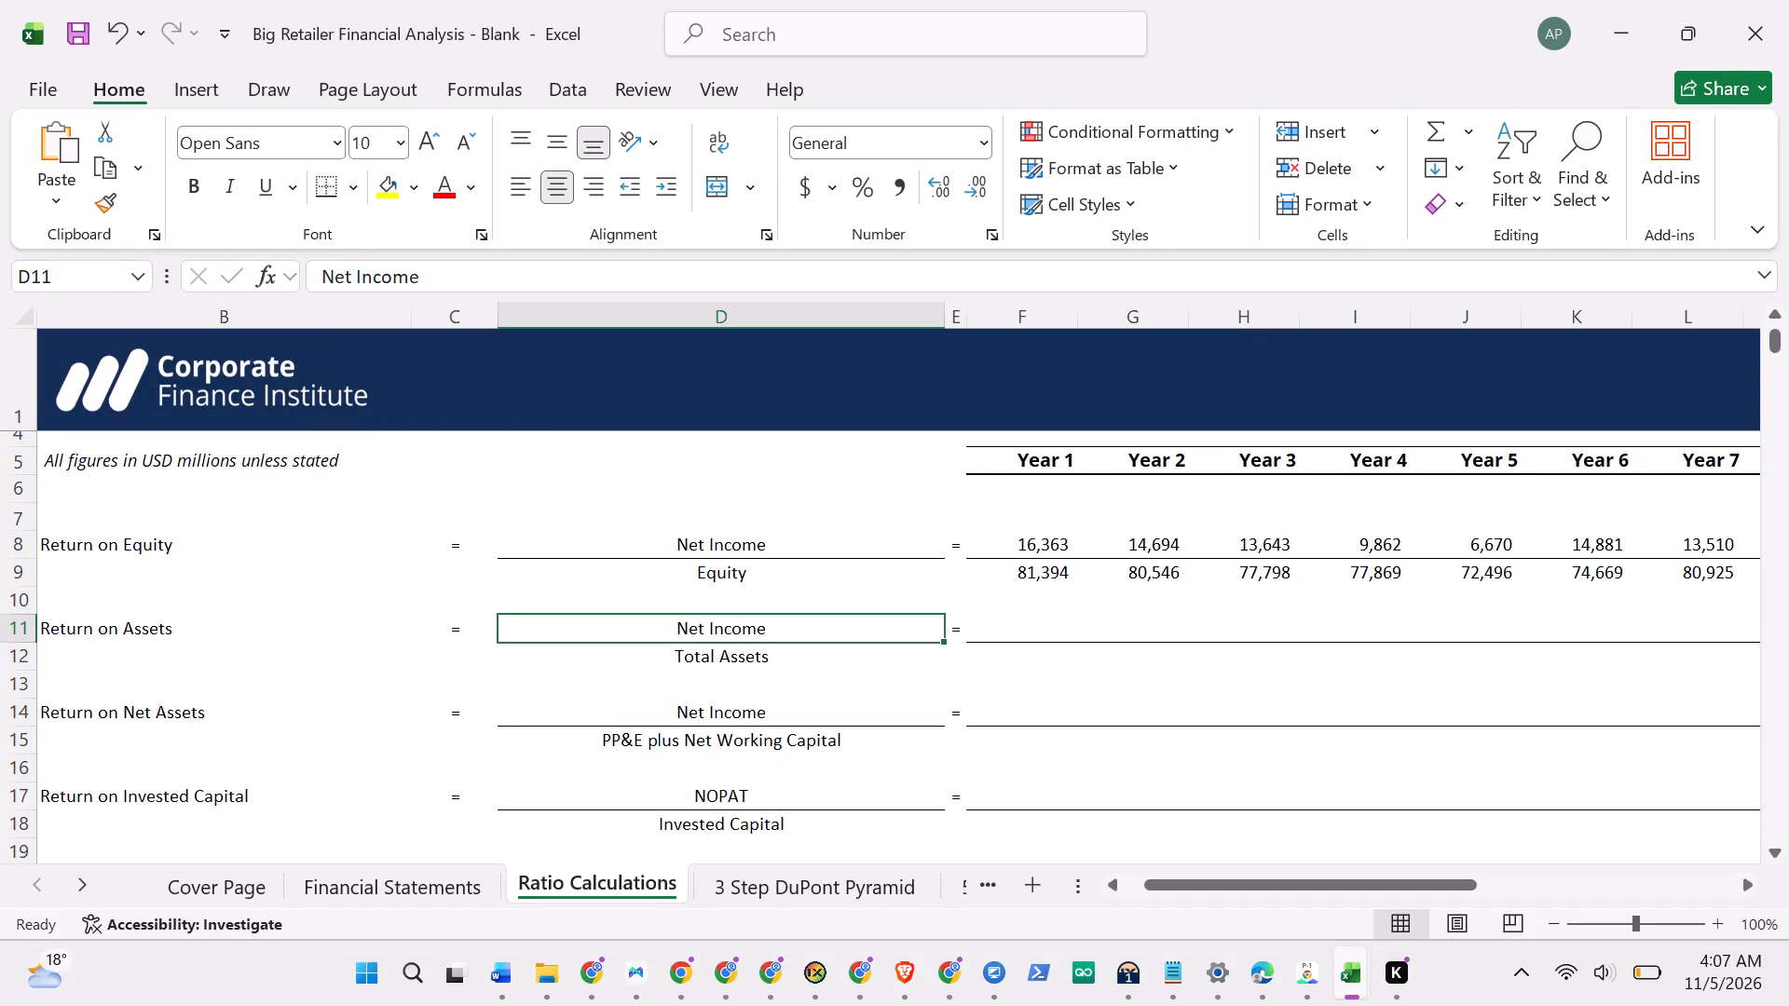
Select cell F11, the Year 1 Net Income input of Return on Assets.
left_click(1027, 631)
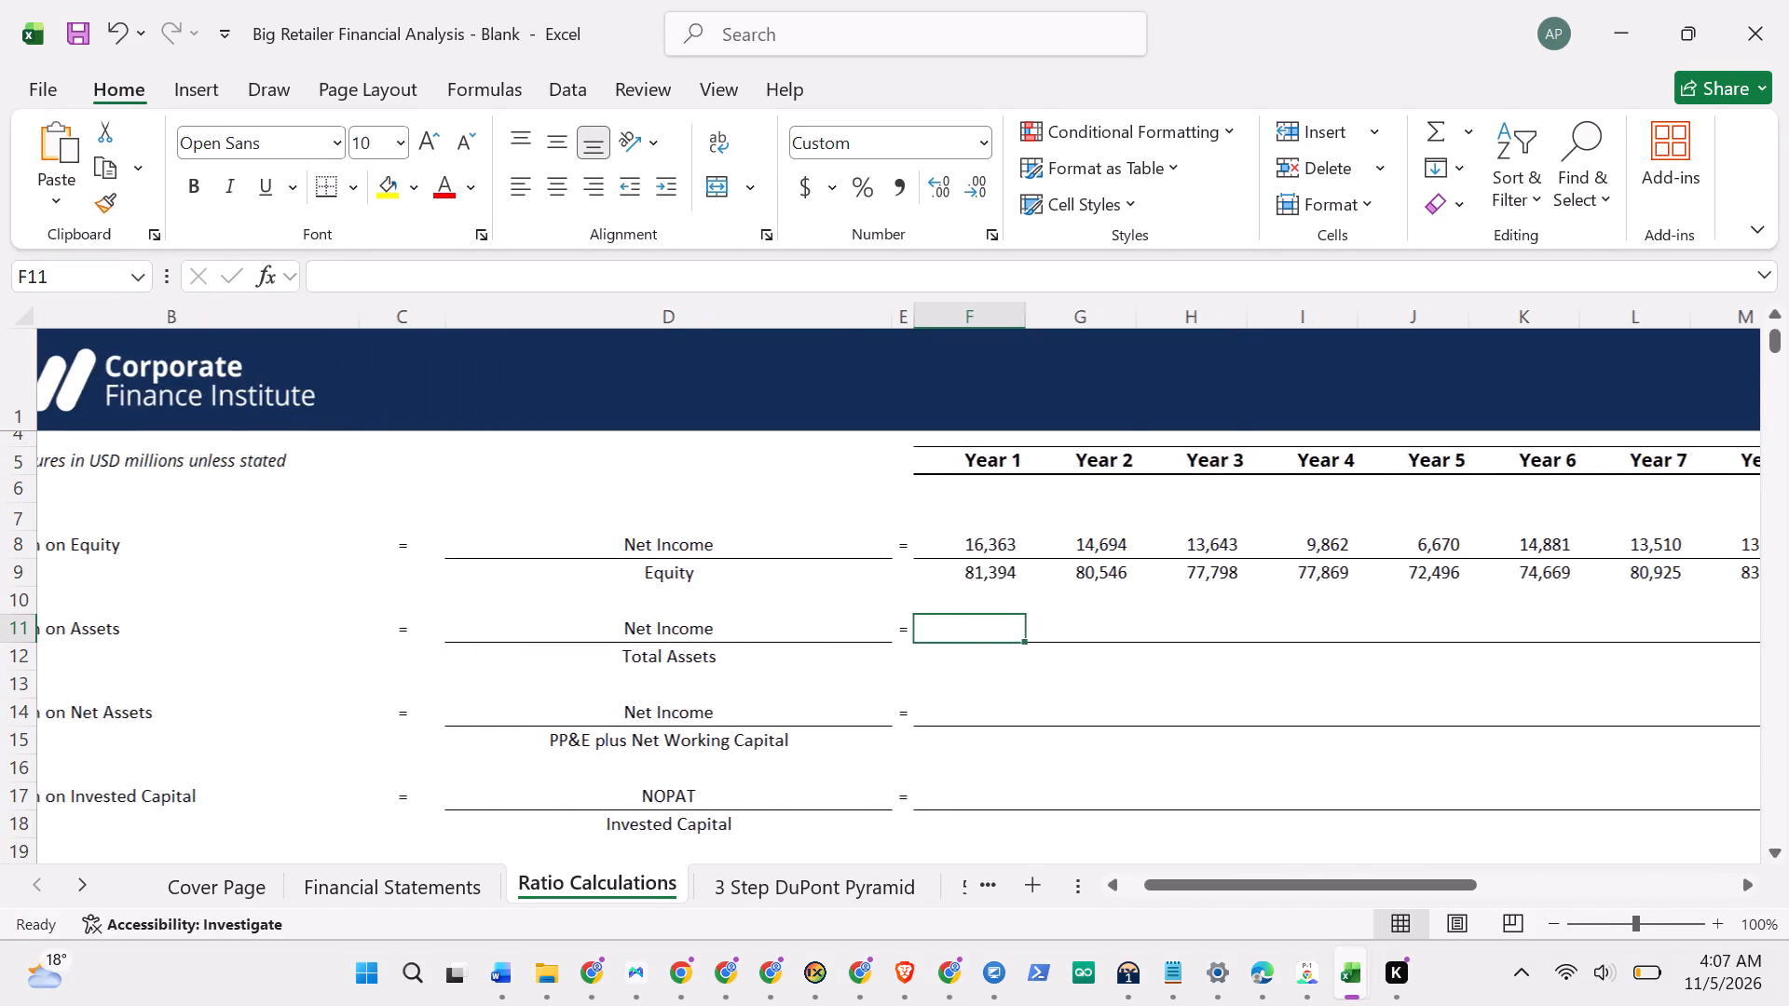
scroll(798, 634, "down", 1)
scroll(798, 634, "up", 1)
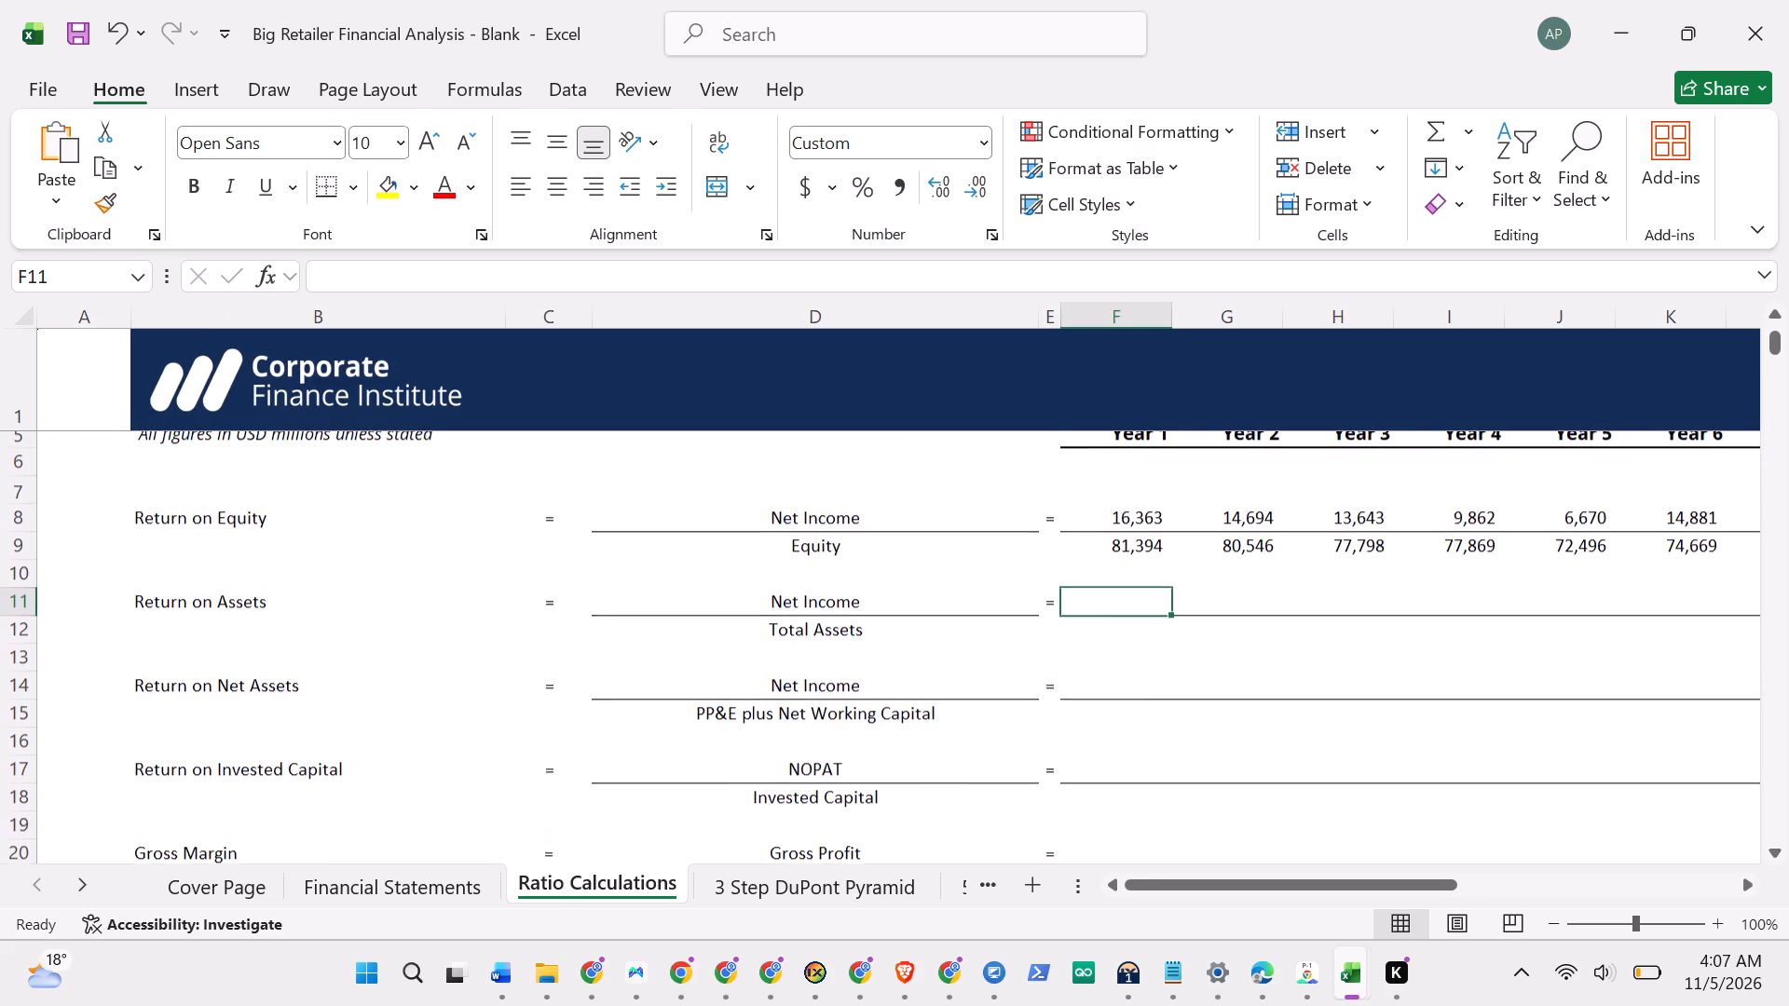
scroll(798, 634, "up", 1)
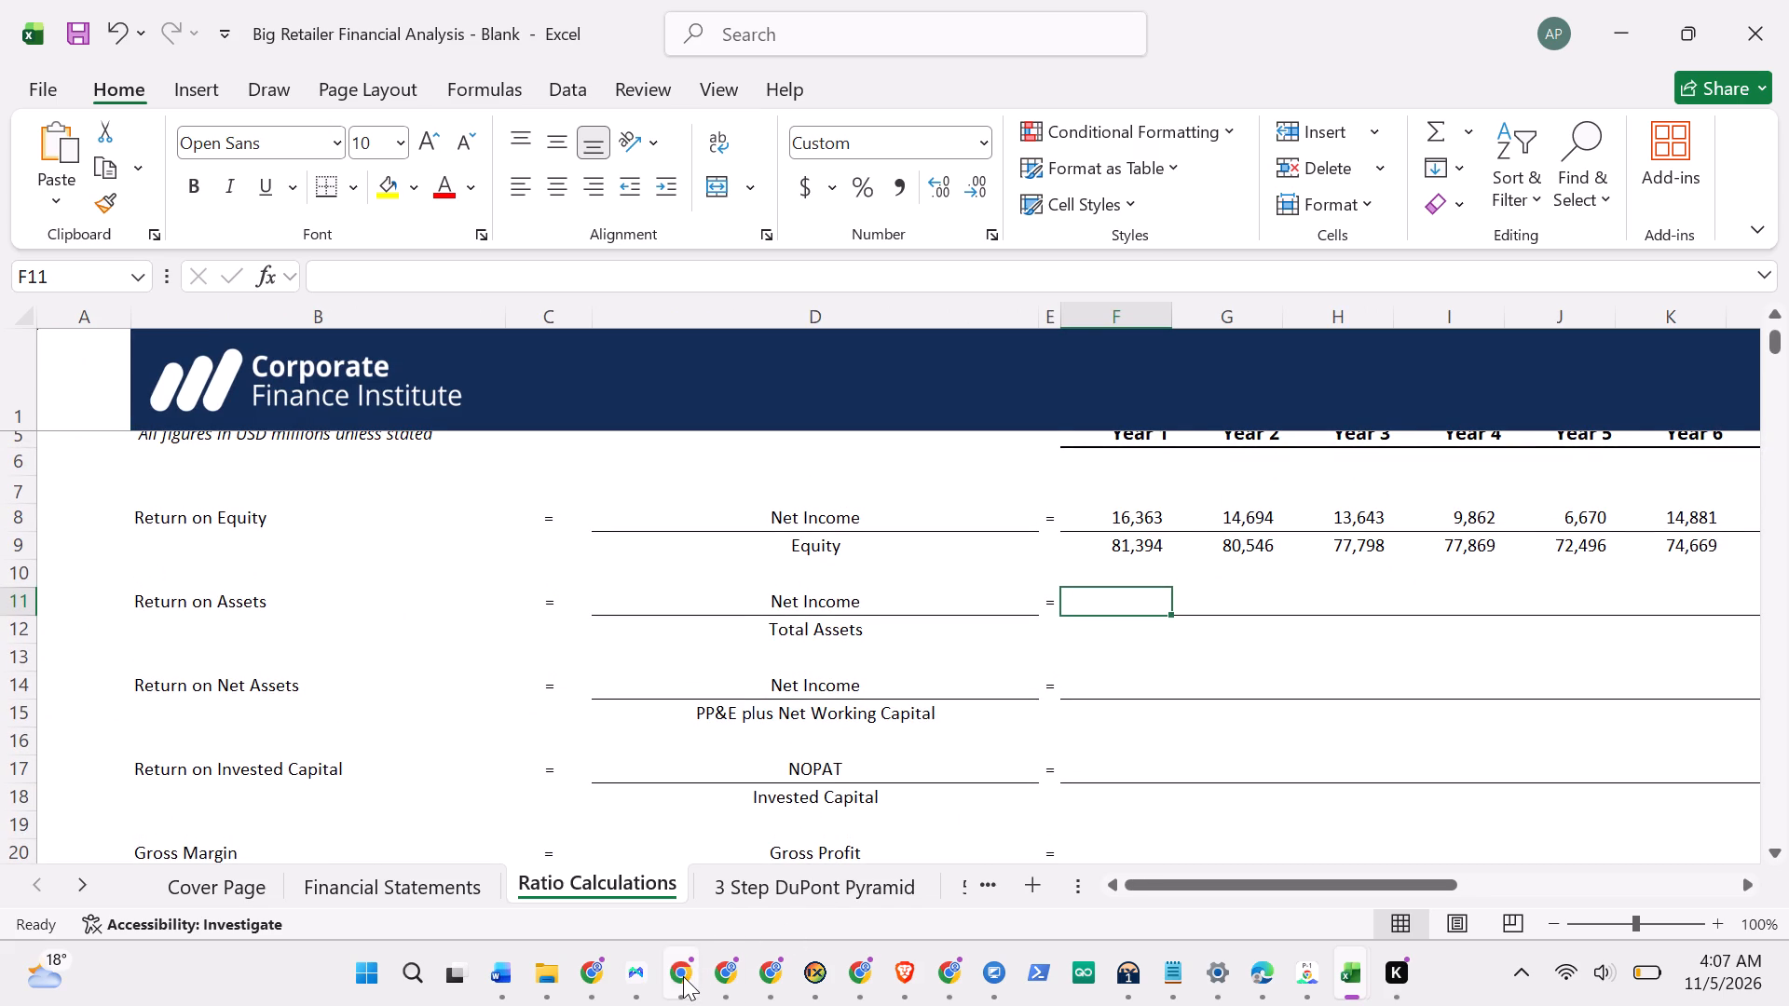
Switch to Chrome and watch the rest of the Return Ratios Walkthrough video, rewinding 10 seconds and pausing to study the Net Assets section.
left_click(683, 977)
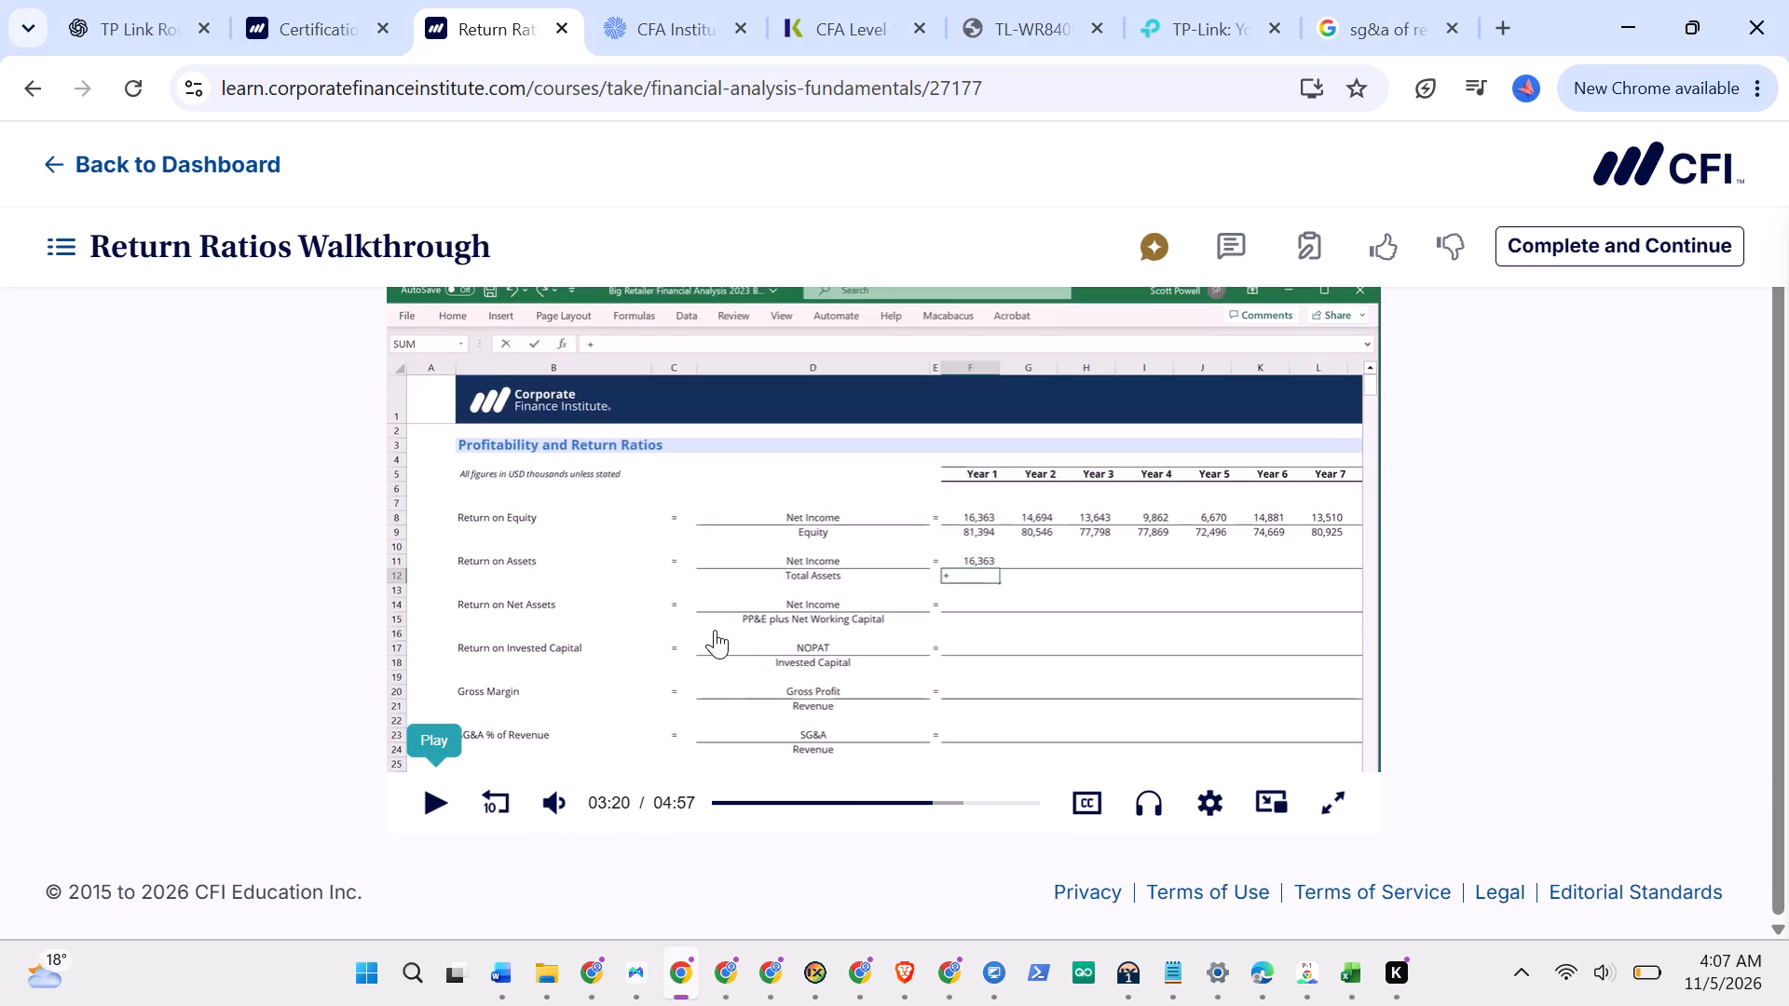
left_click(438, 802)
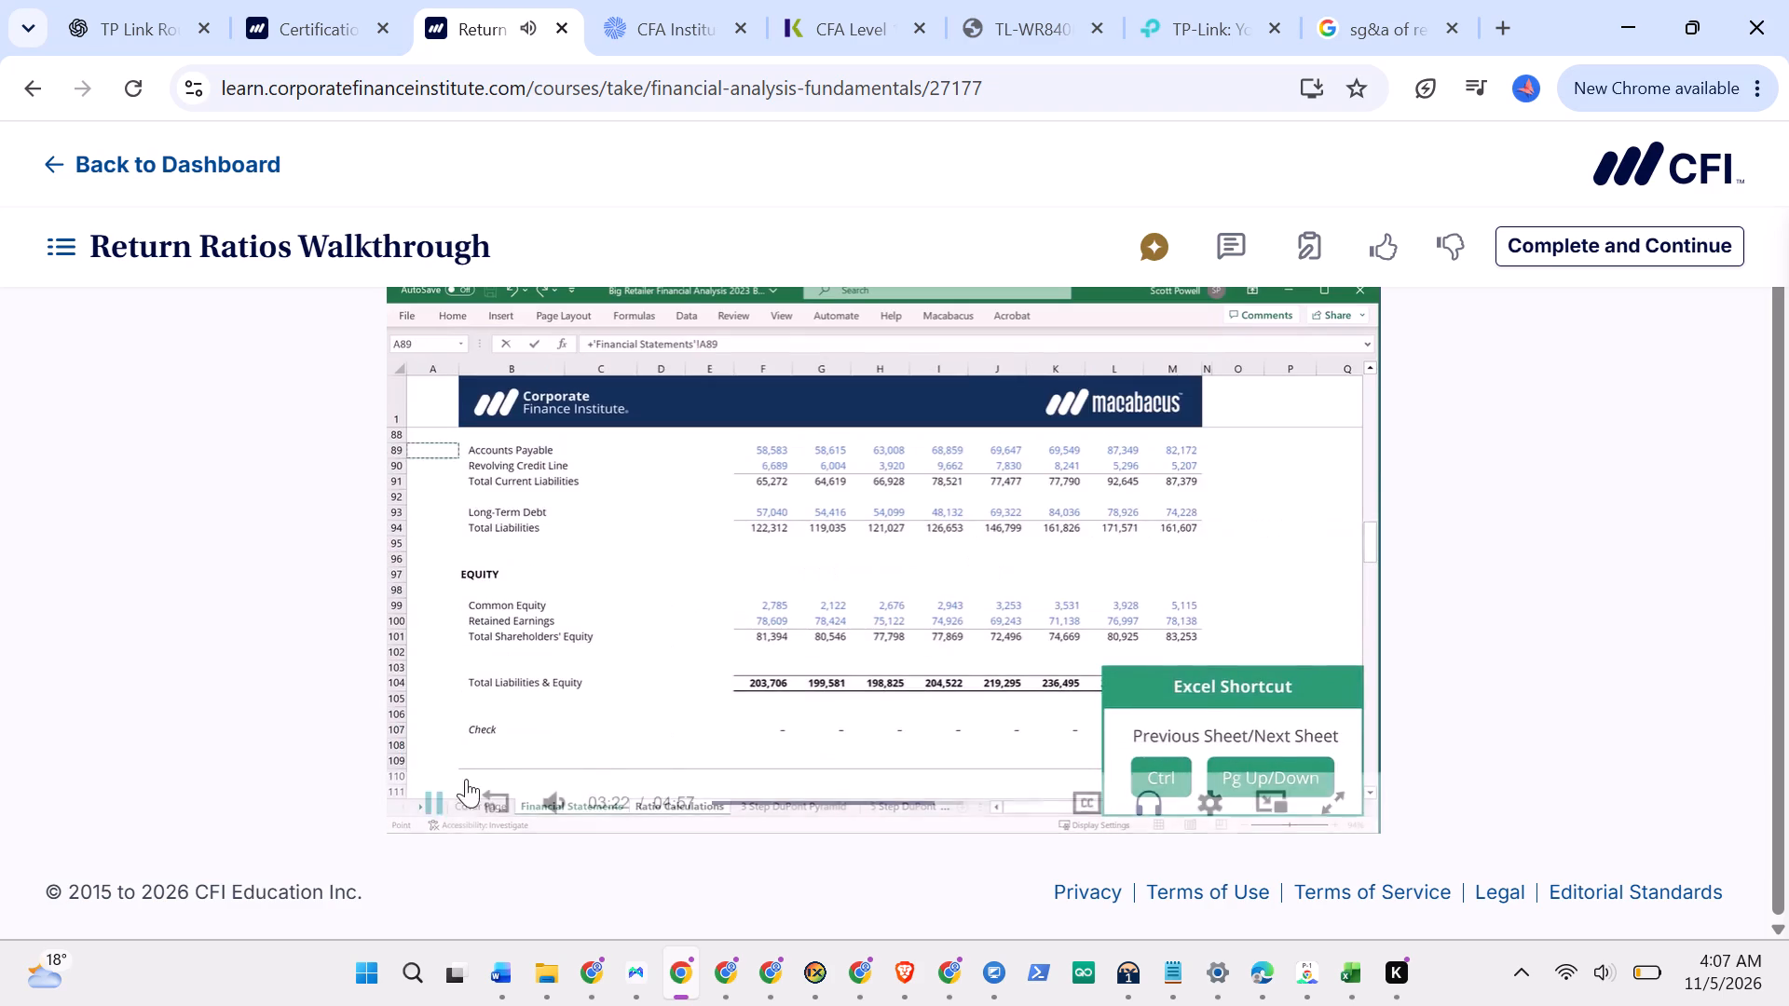
left_click(499, 802)
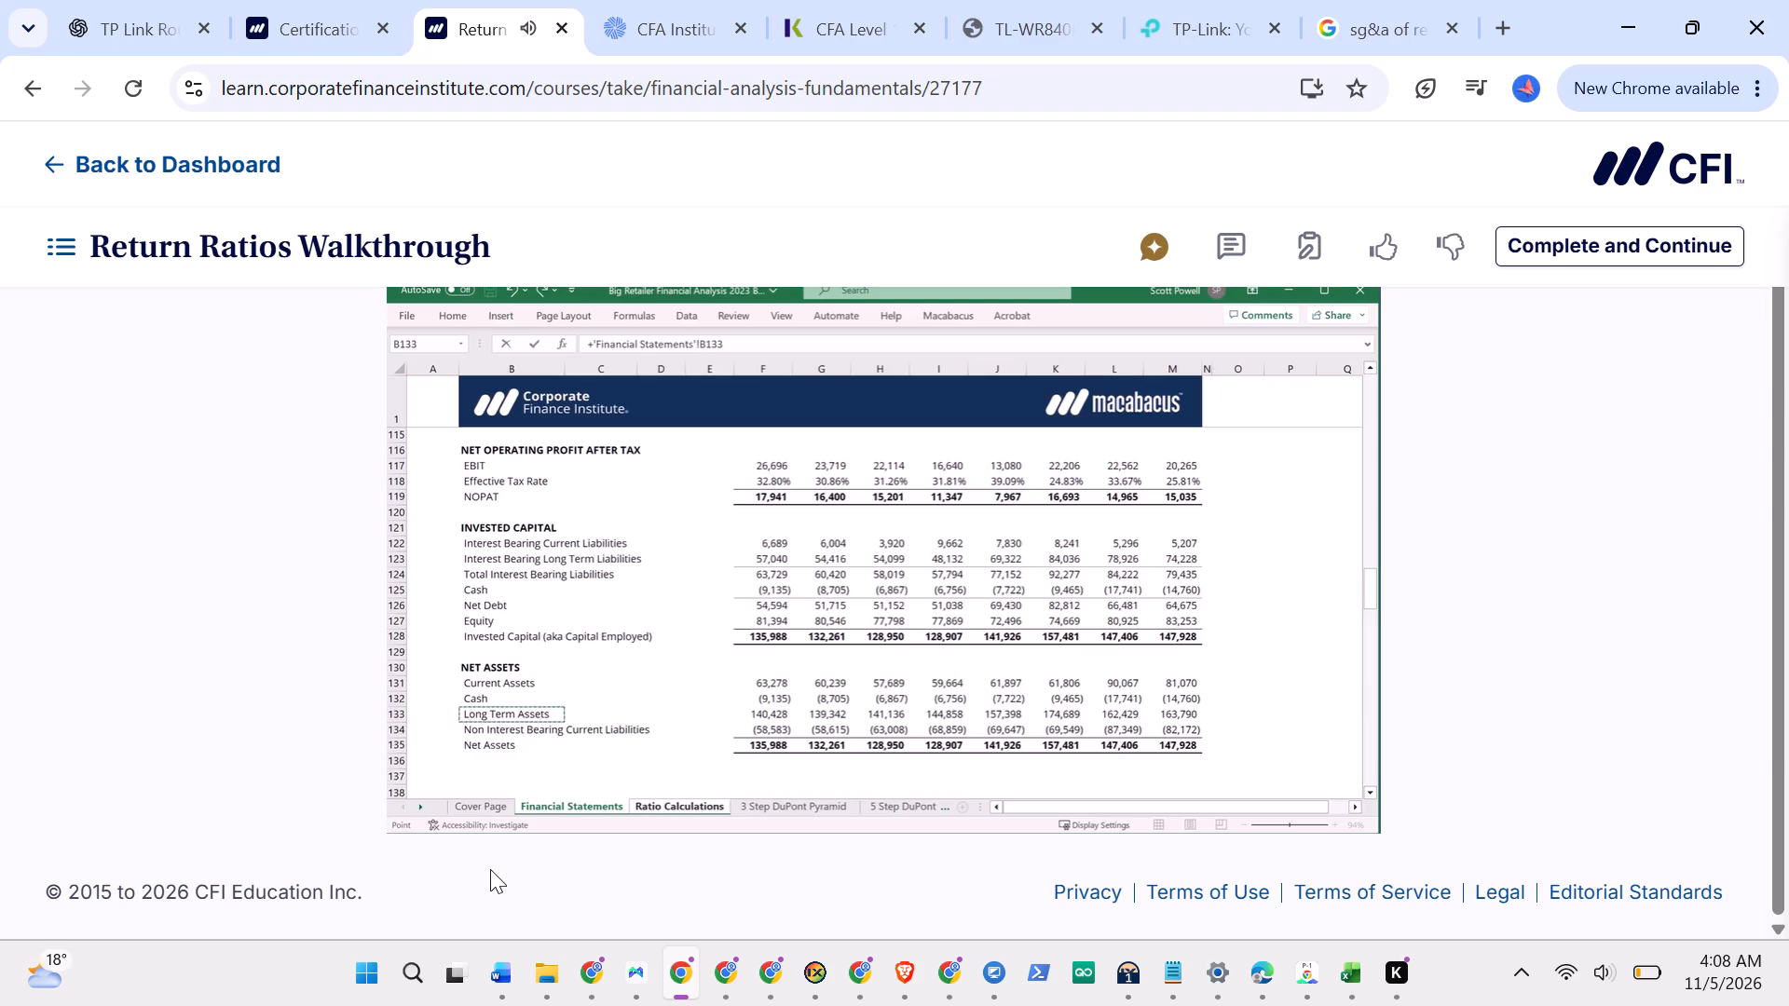
left_click(593, 600)
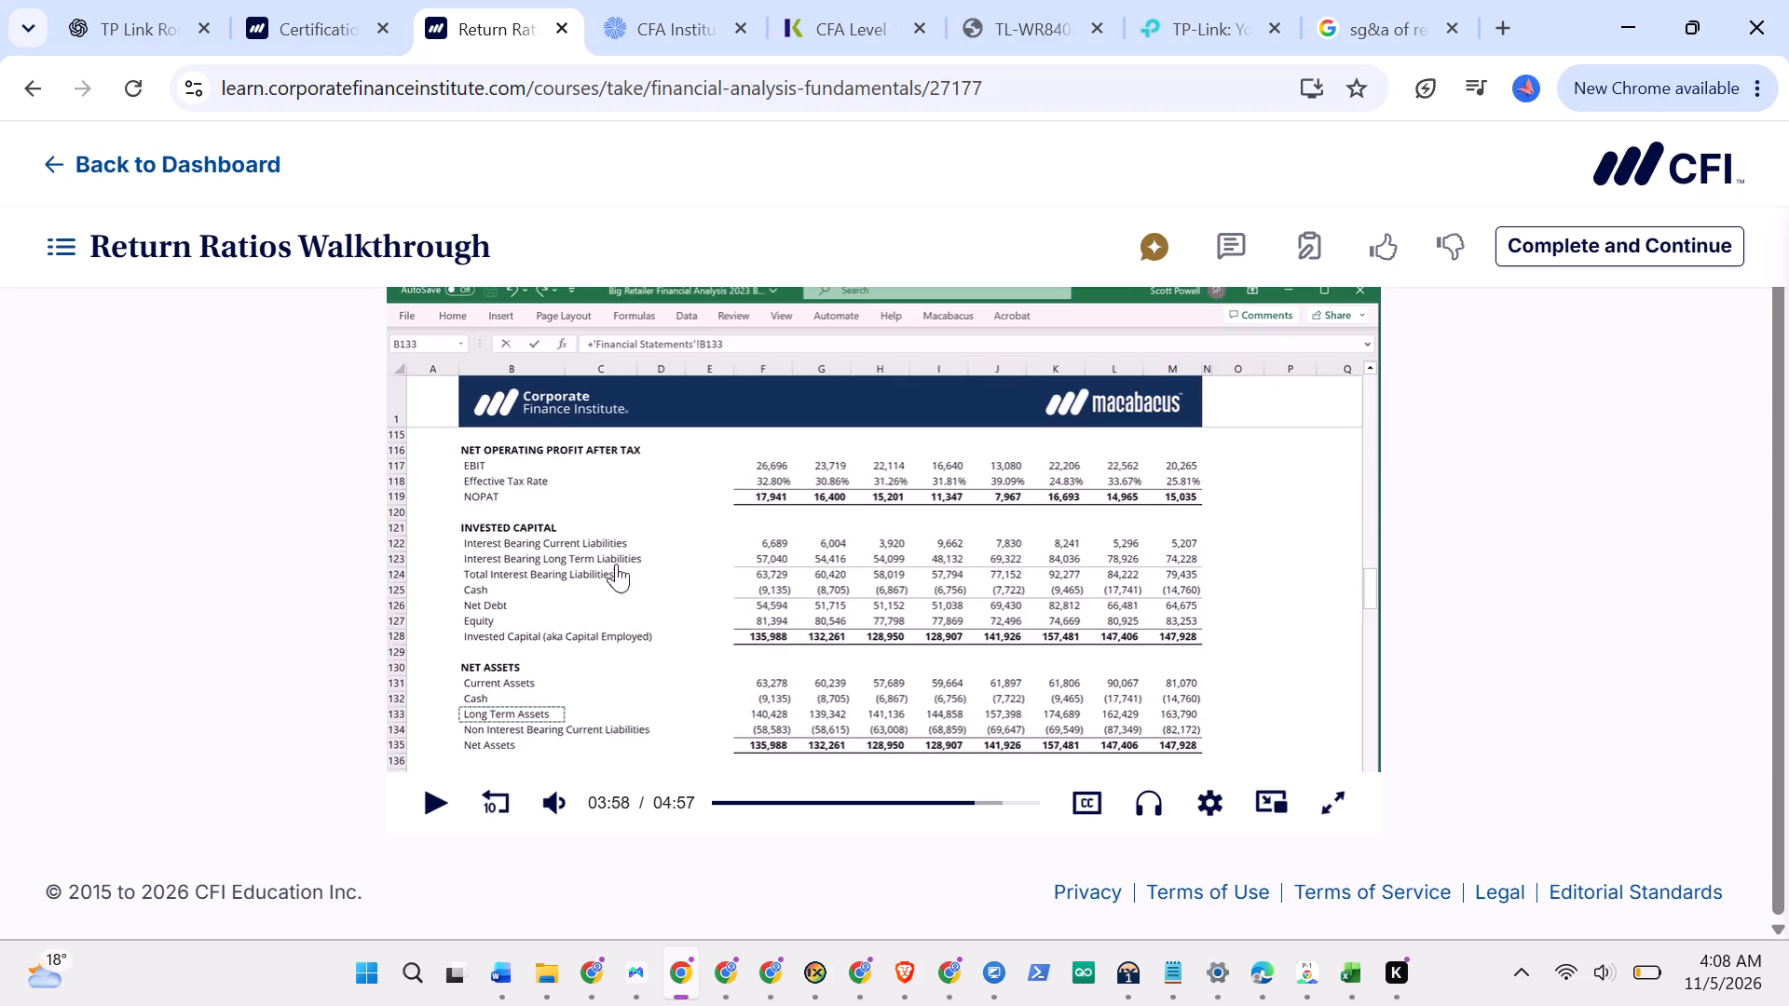
scroll(567, 687, "down", 2)
left_click(439, 796)
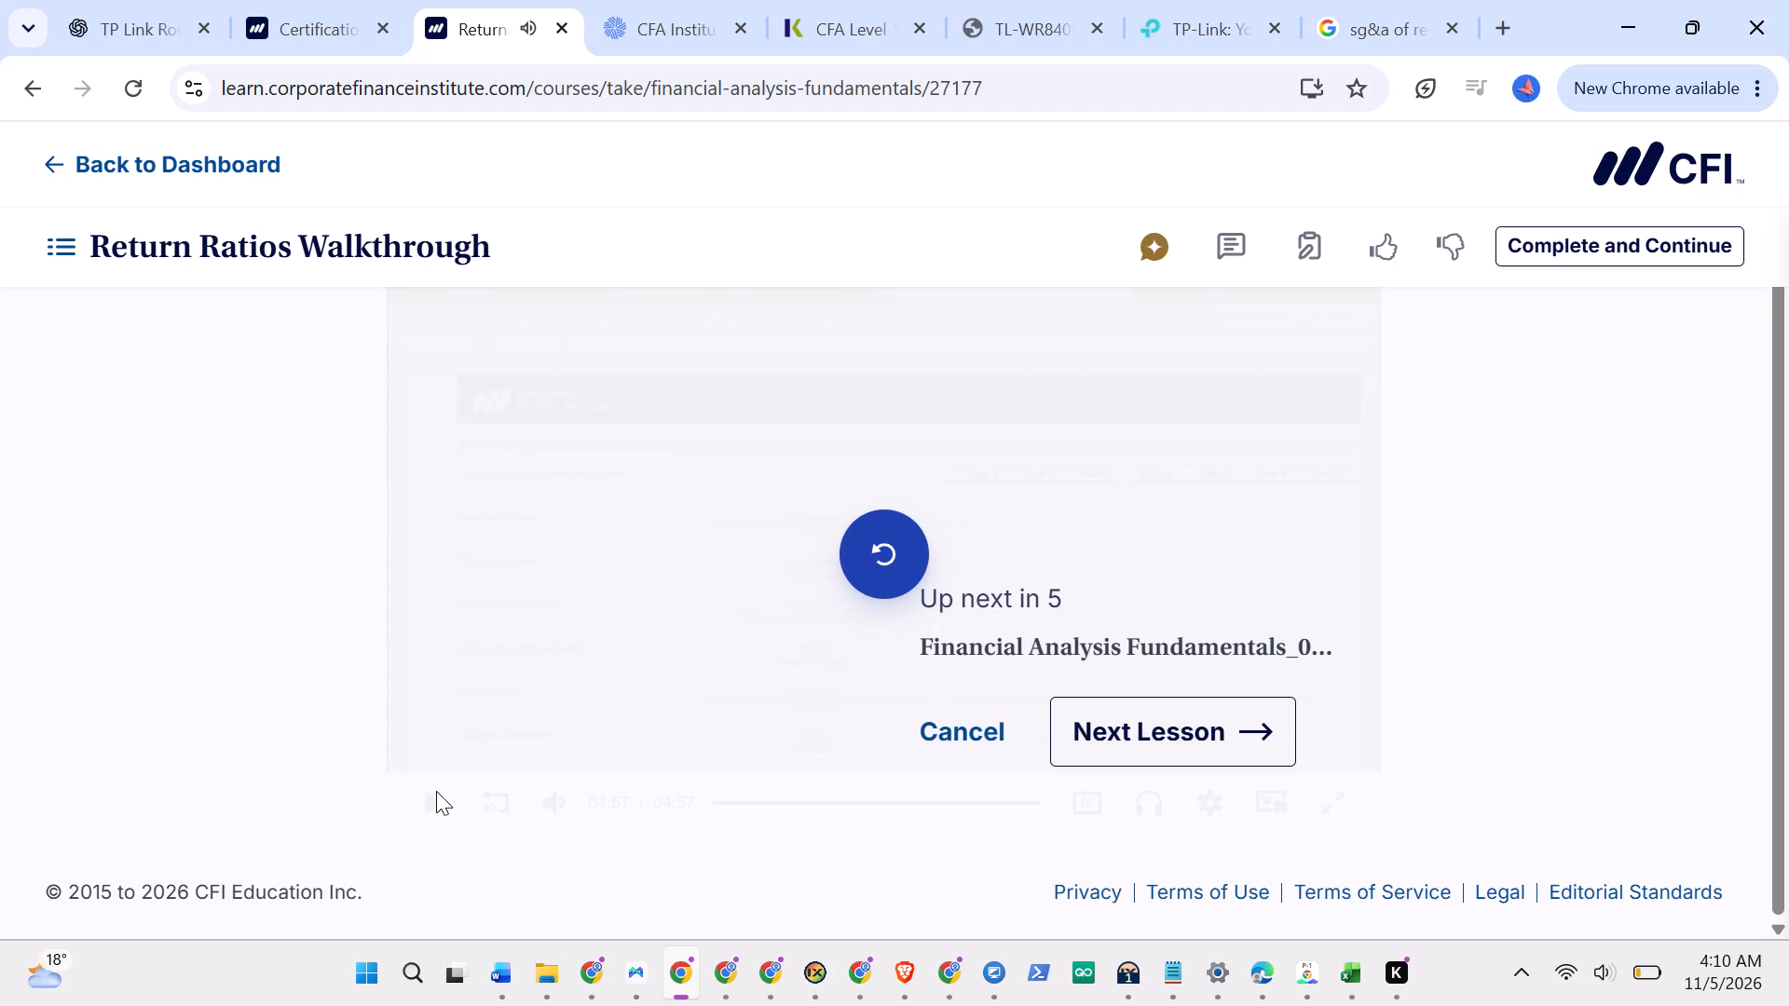
Advance to the next lesson, Return Ratios Practice, and pause its video.
left_click(1086, 721)
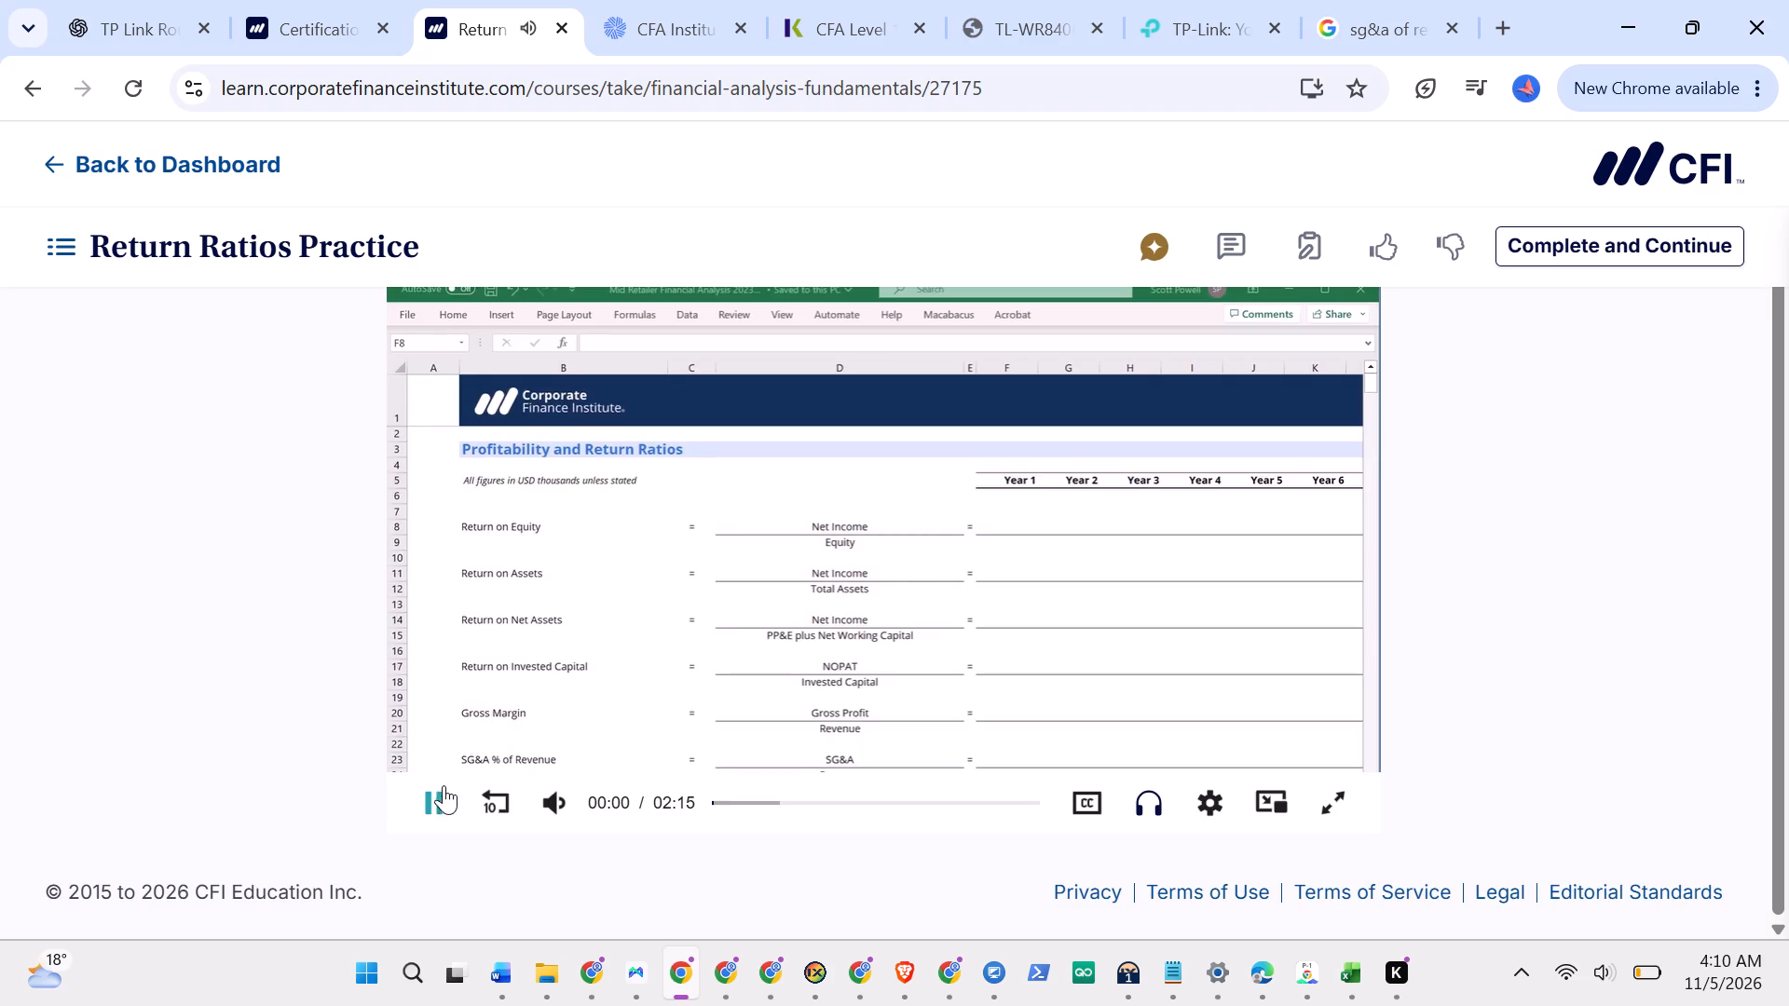
left_click(440, 798)
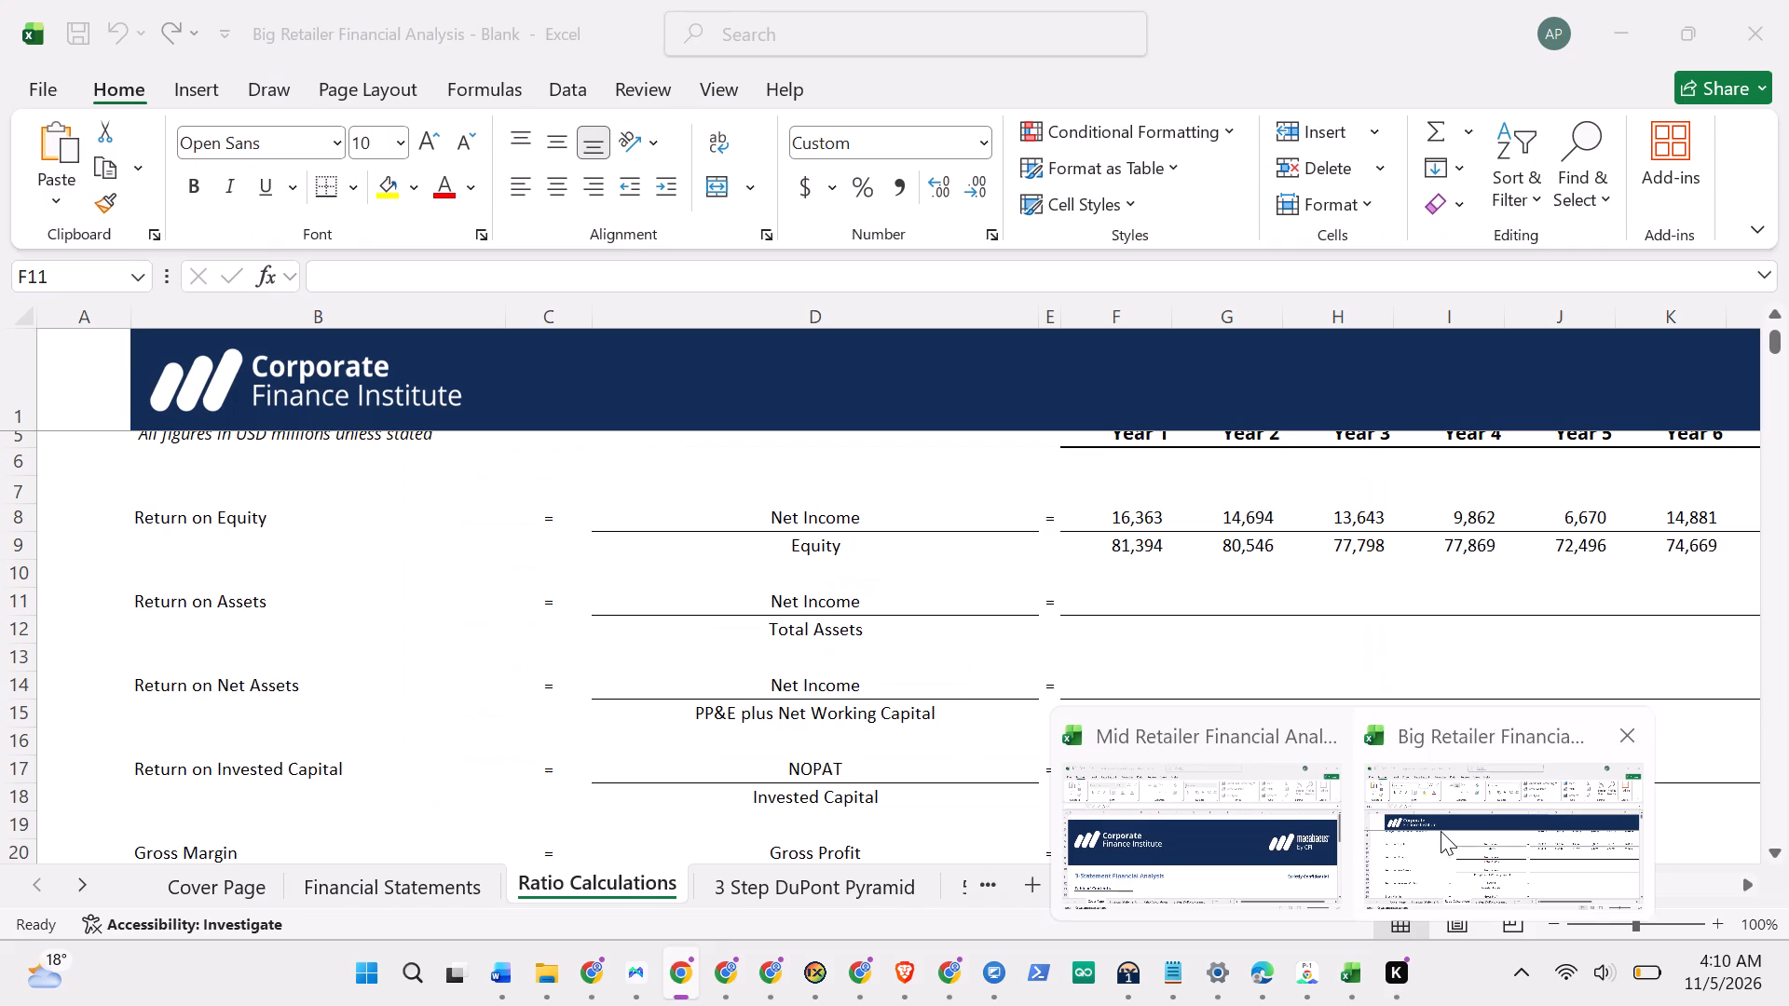
Switch to the Big Retailer workbook and link the Year 1 Net Income for Return on Assets in F11 with the formula +F8.
left_click(1441, 831)
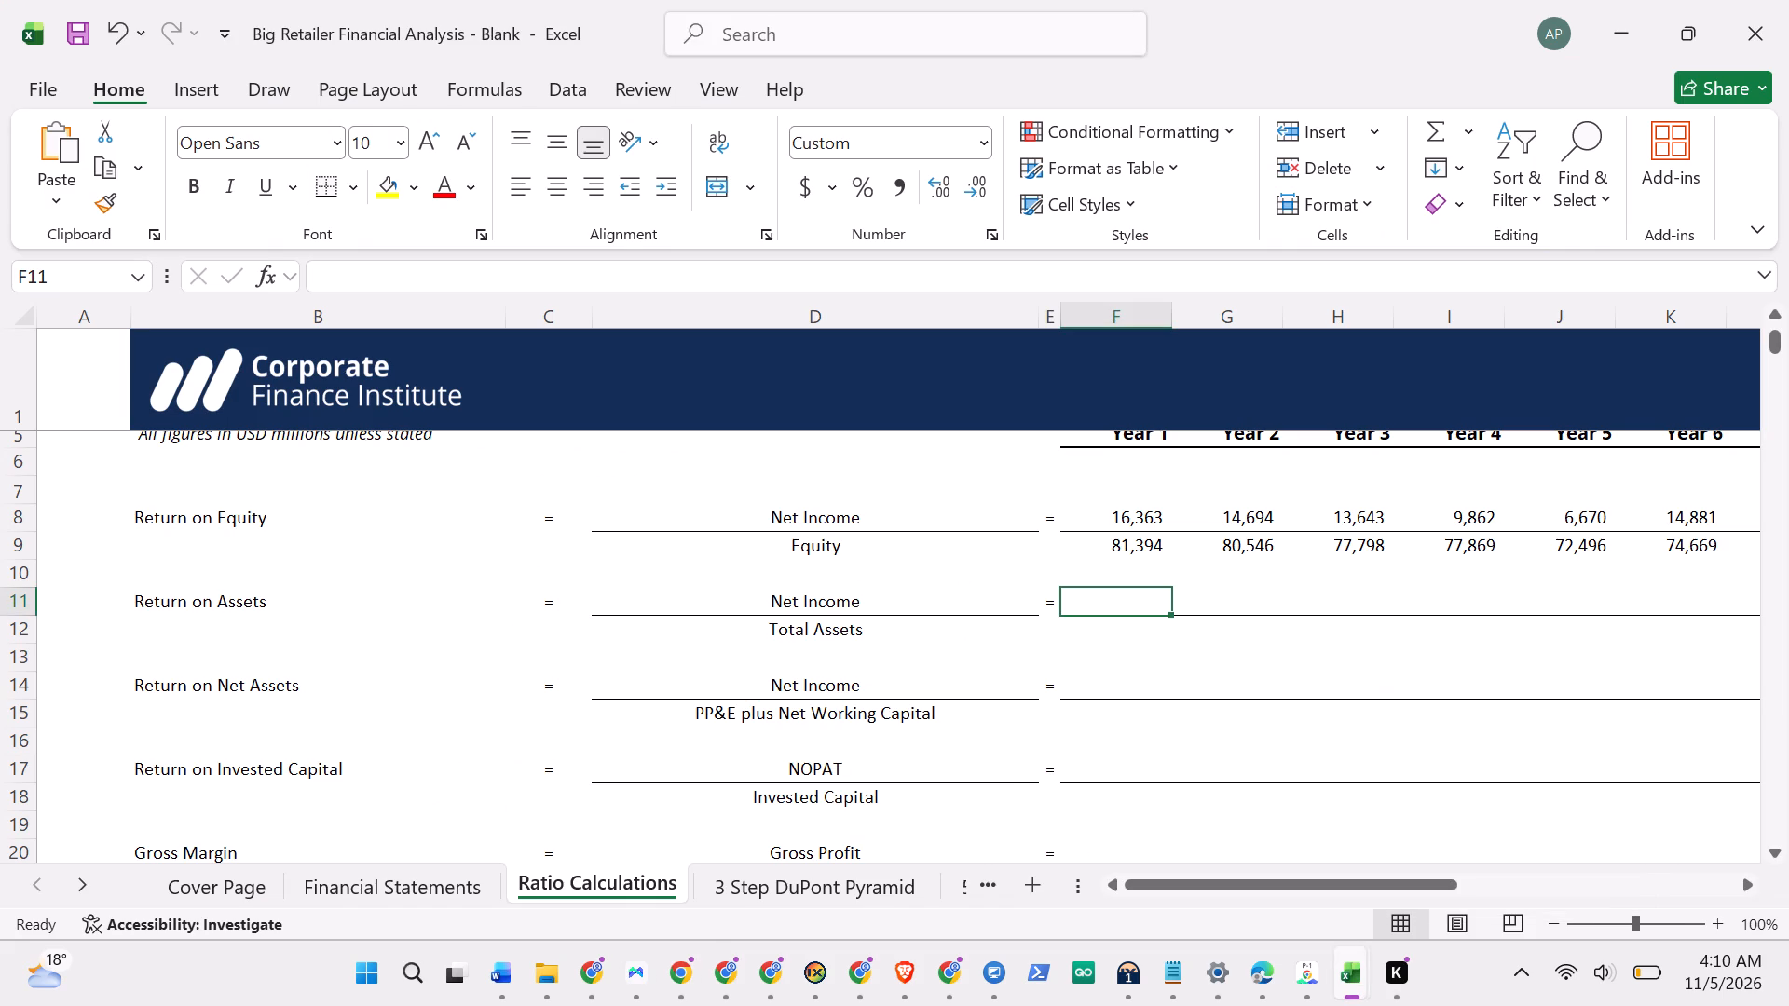
key("equal")
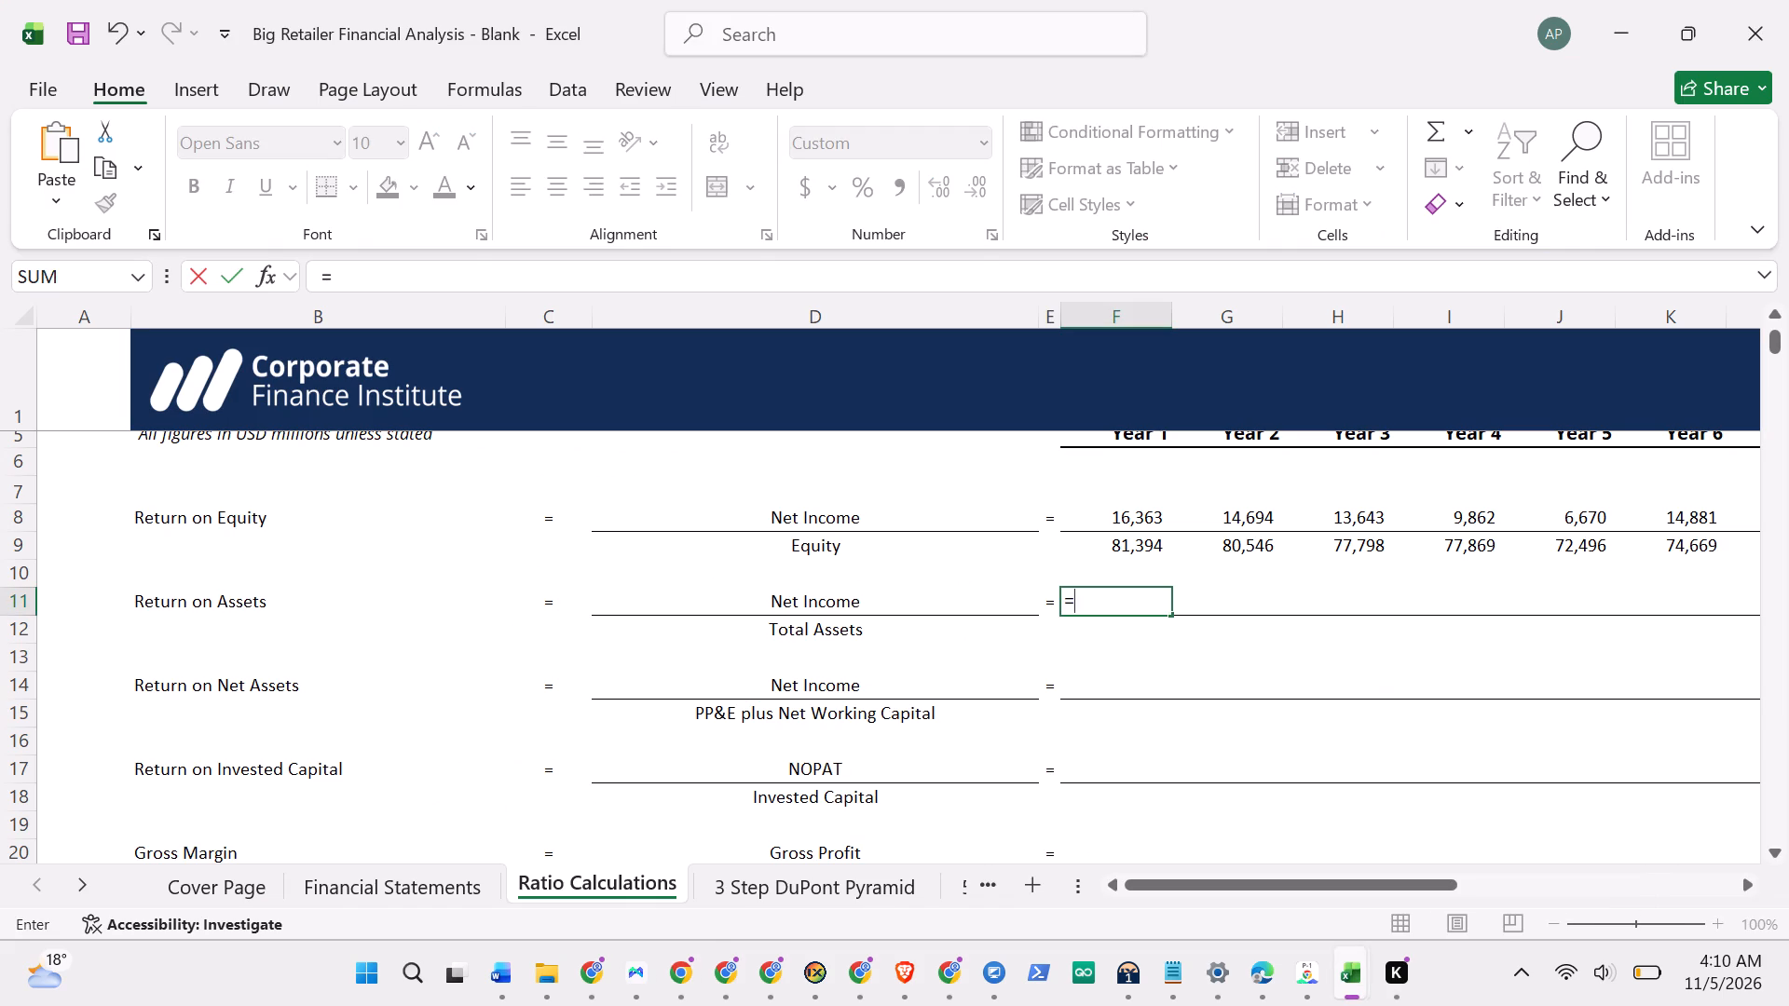
key("BackSpace")
key("shift+plus")
left_click(1139, 517)
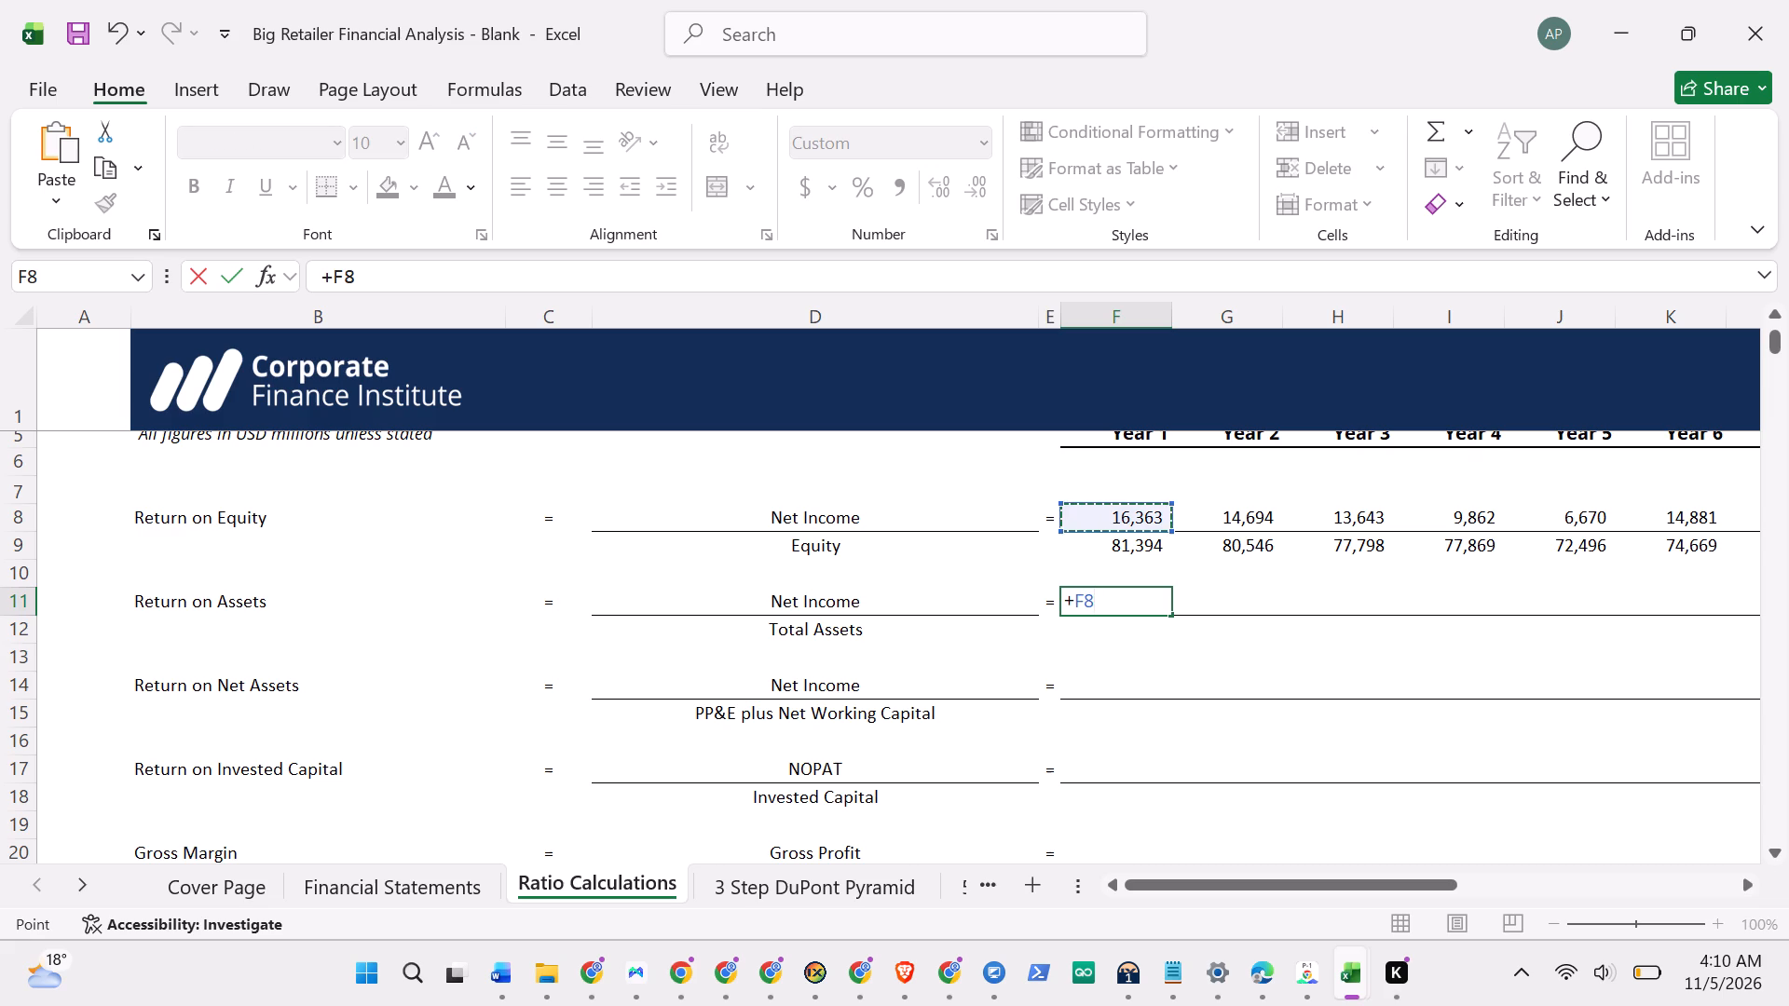
scroll(1071, 609, "up", 1)
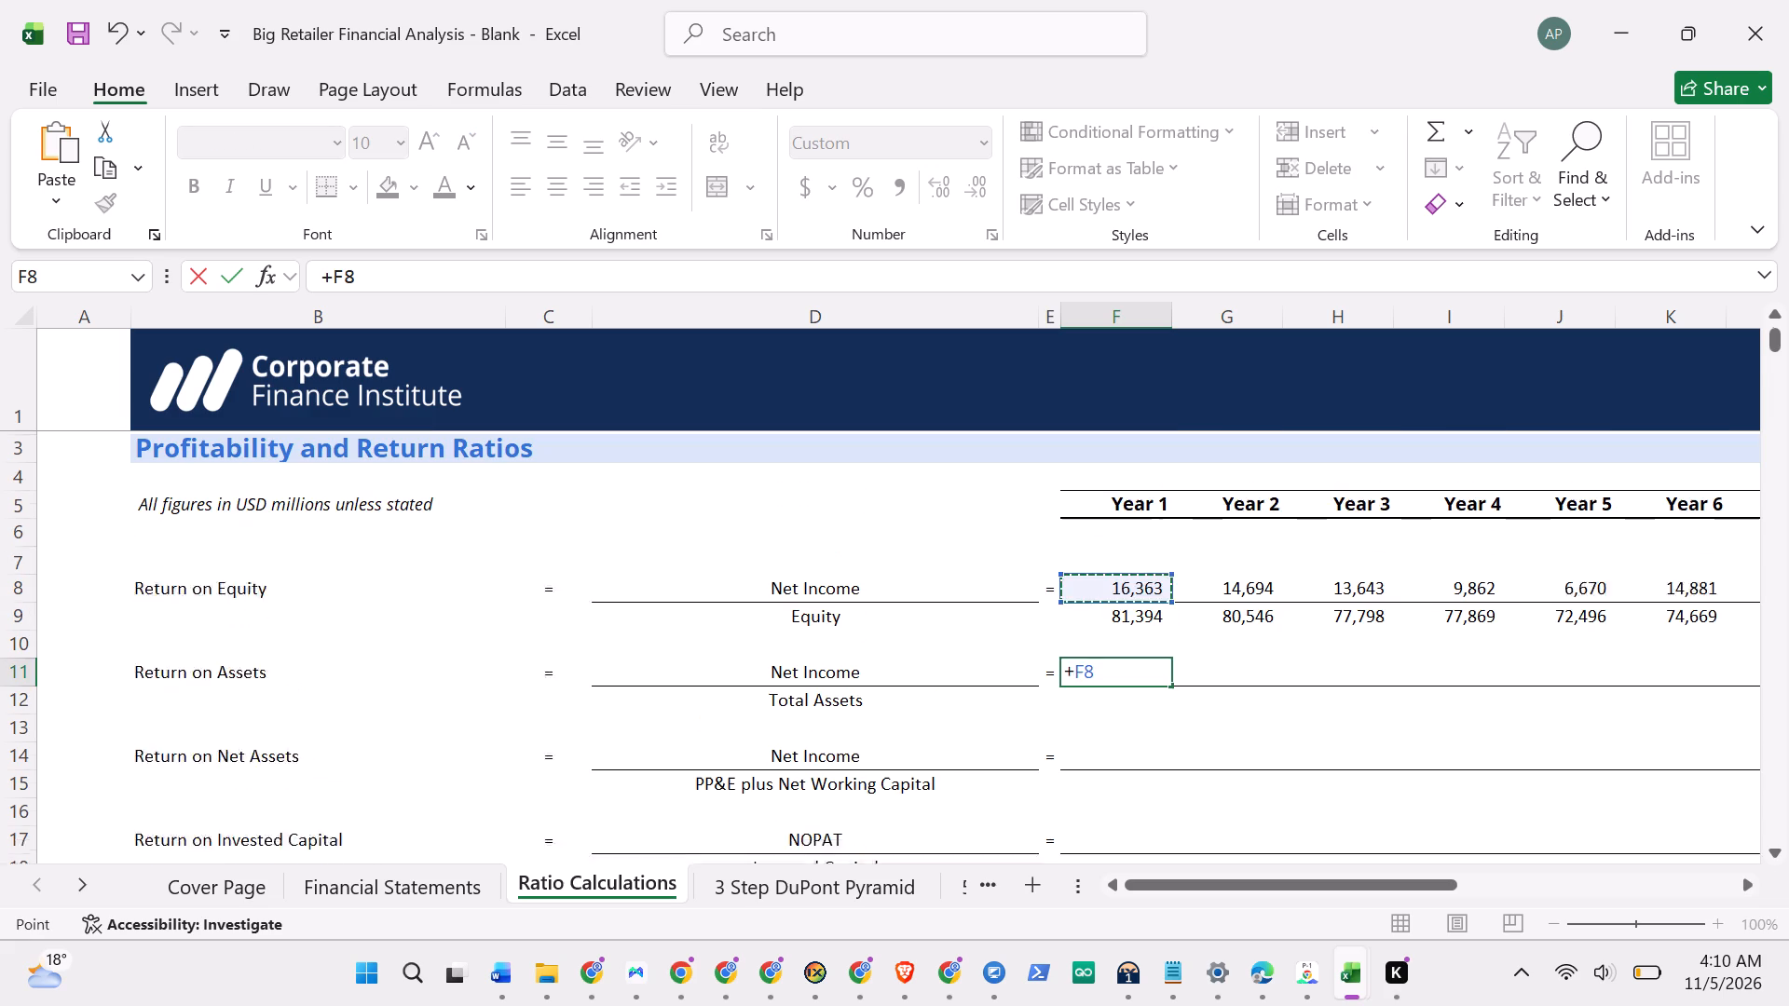
scroll(1071, 609, "up", 1)
key("Return")
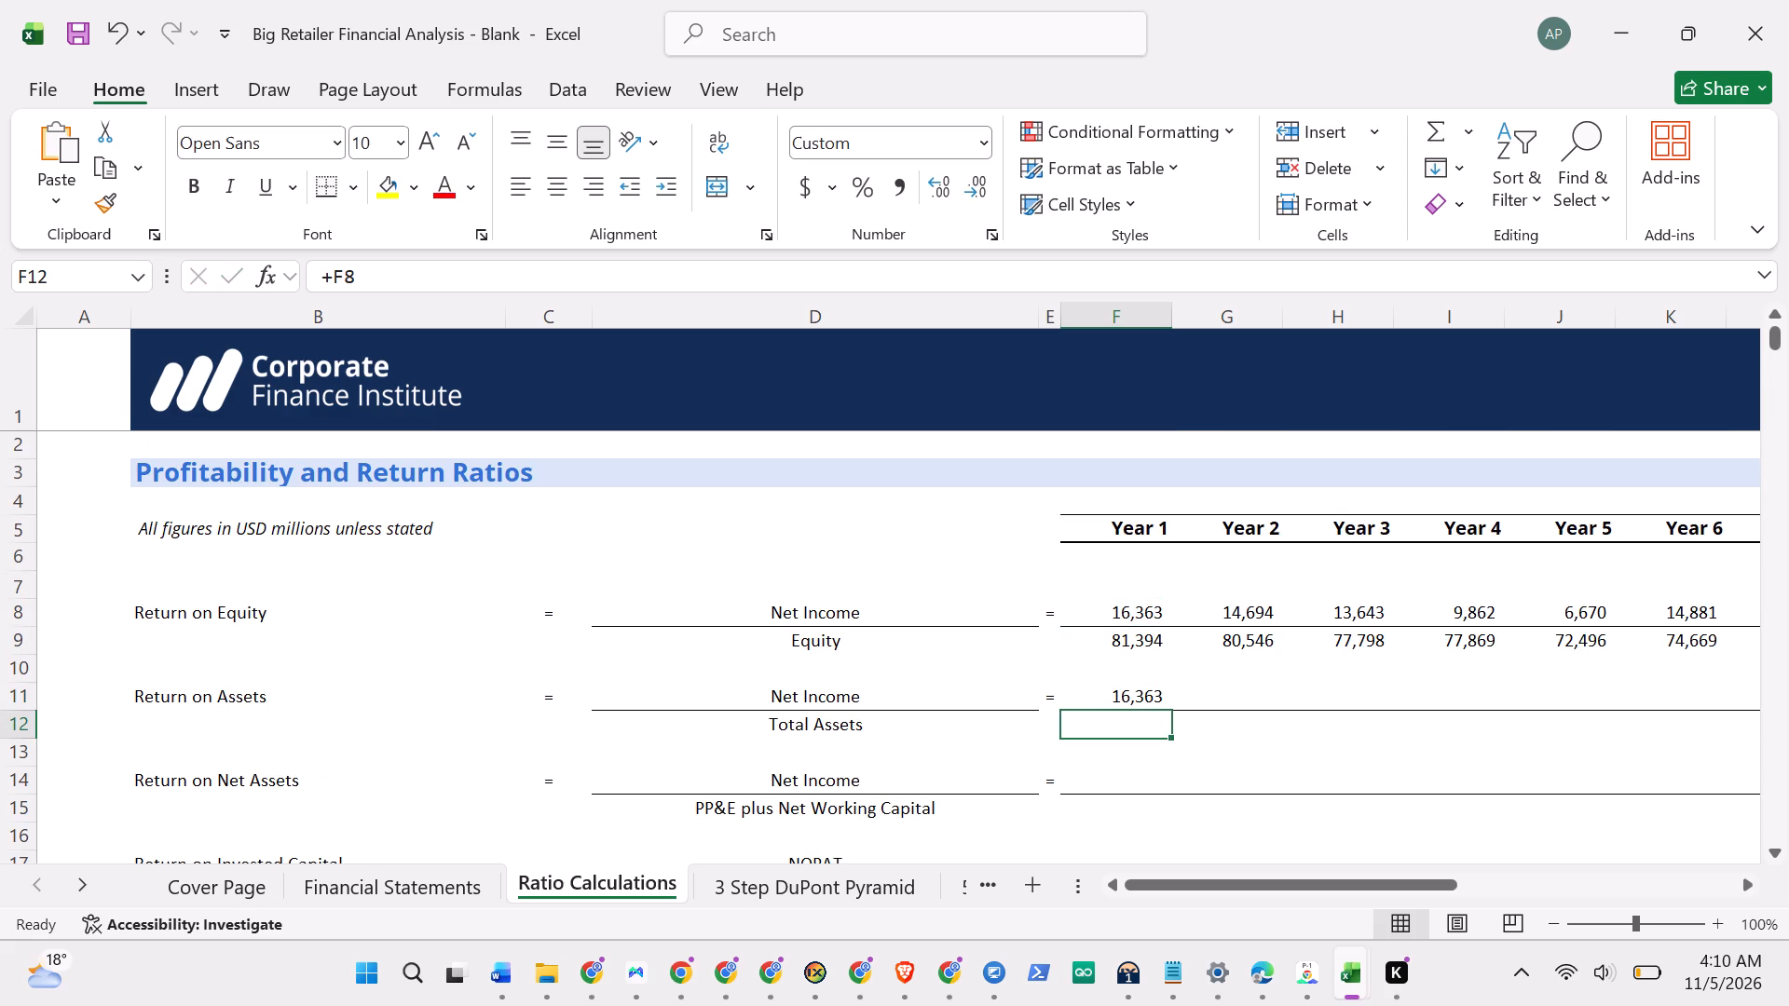
Link the Year 1 Net Income for Return on Net Assets in F14 with the formula +F11.
scroll(1071, 681, "down", 1)
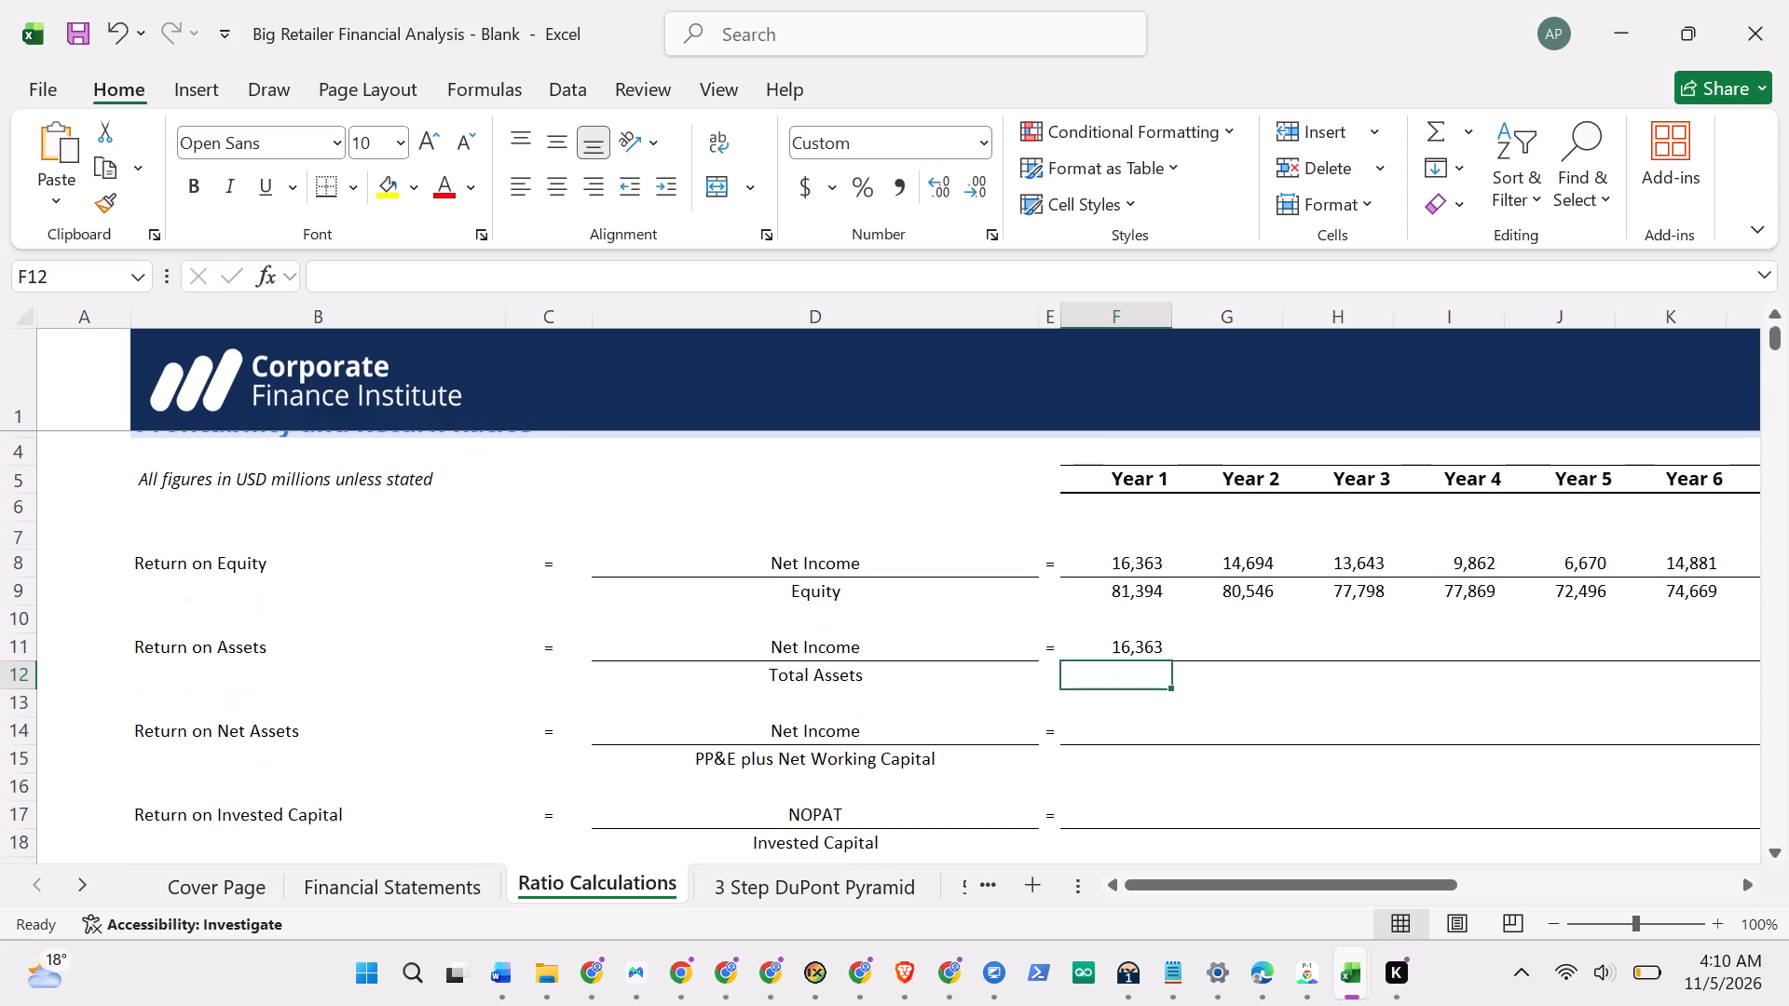
left_click(1131, 737)
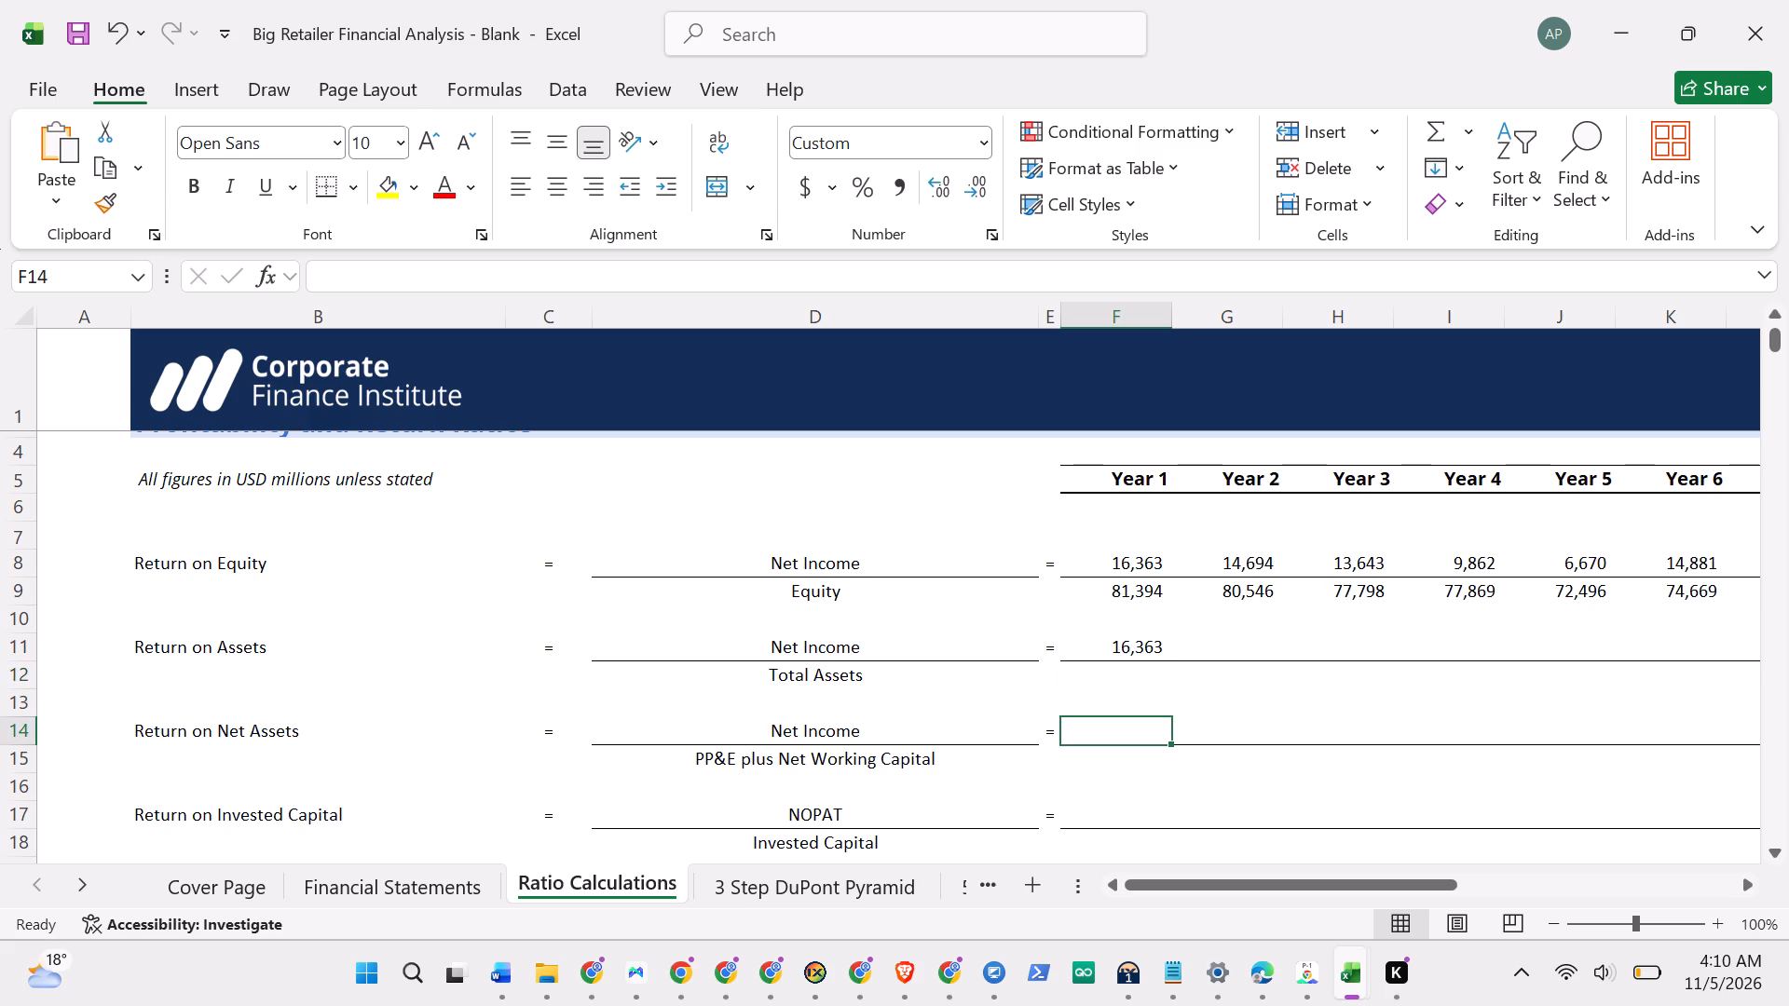
key("shift+plus")
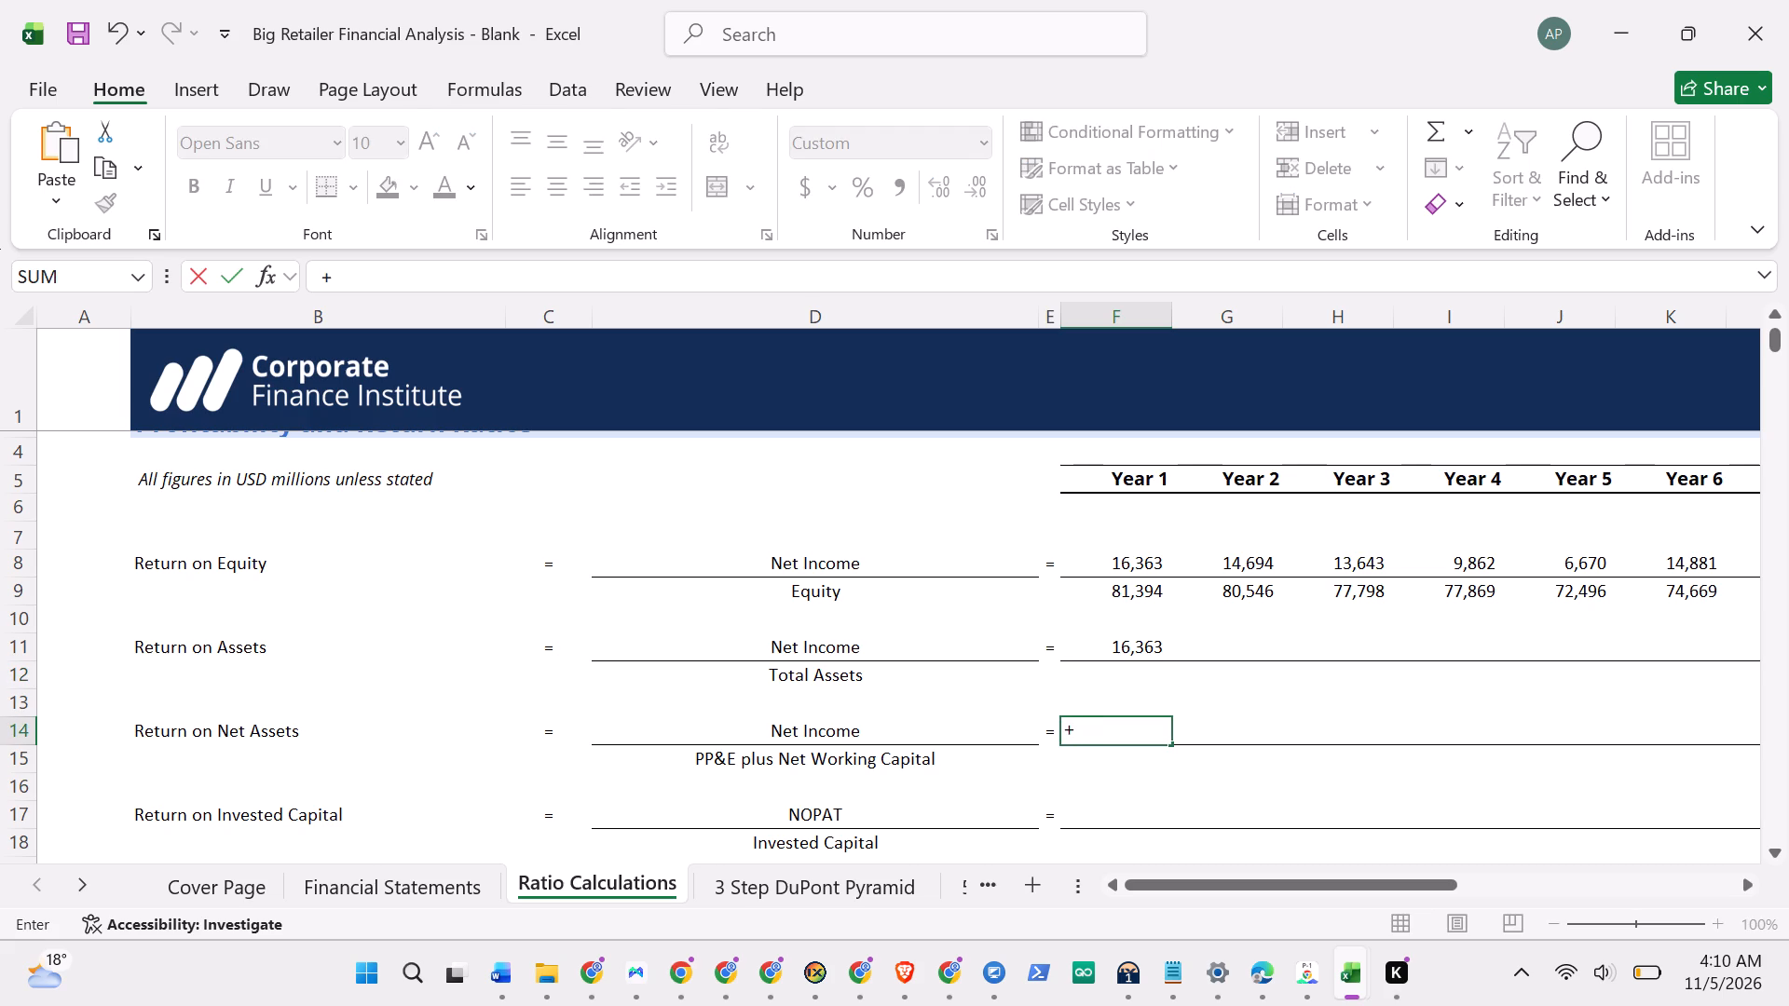
left_click(1134, 648)
key("Return")
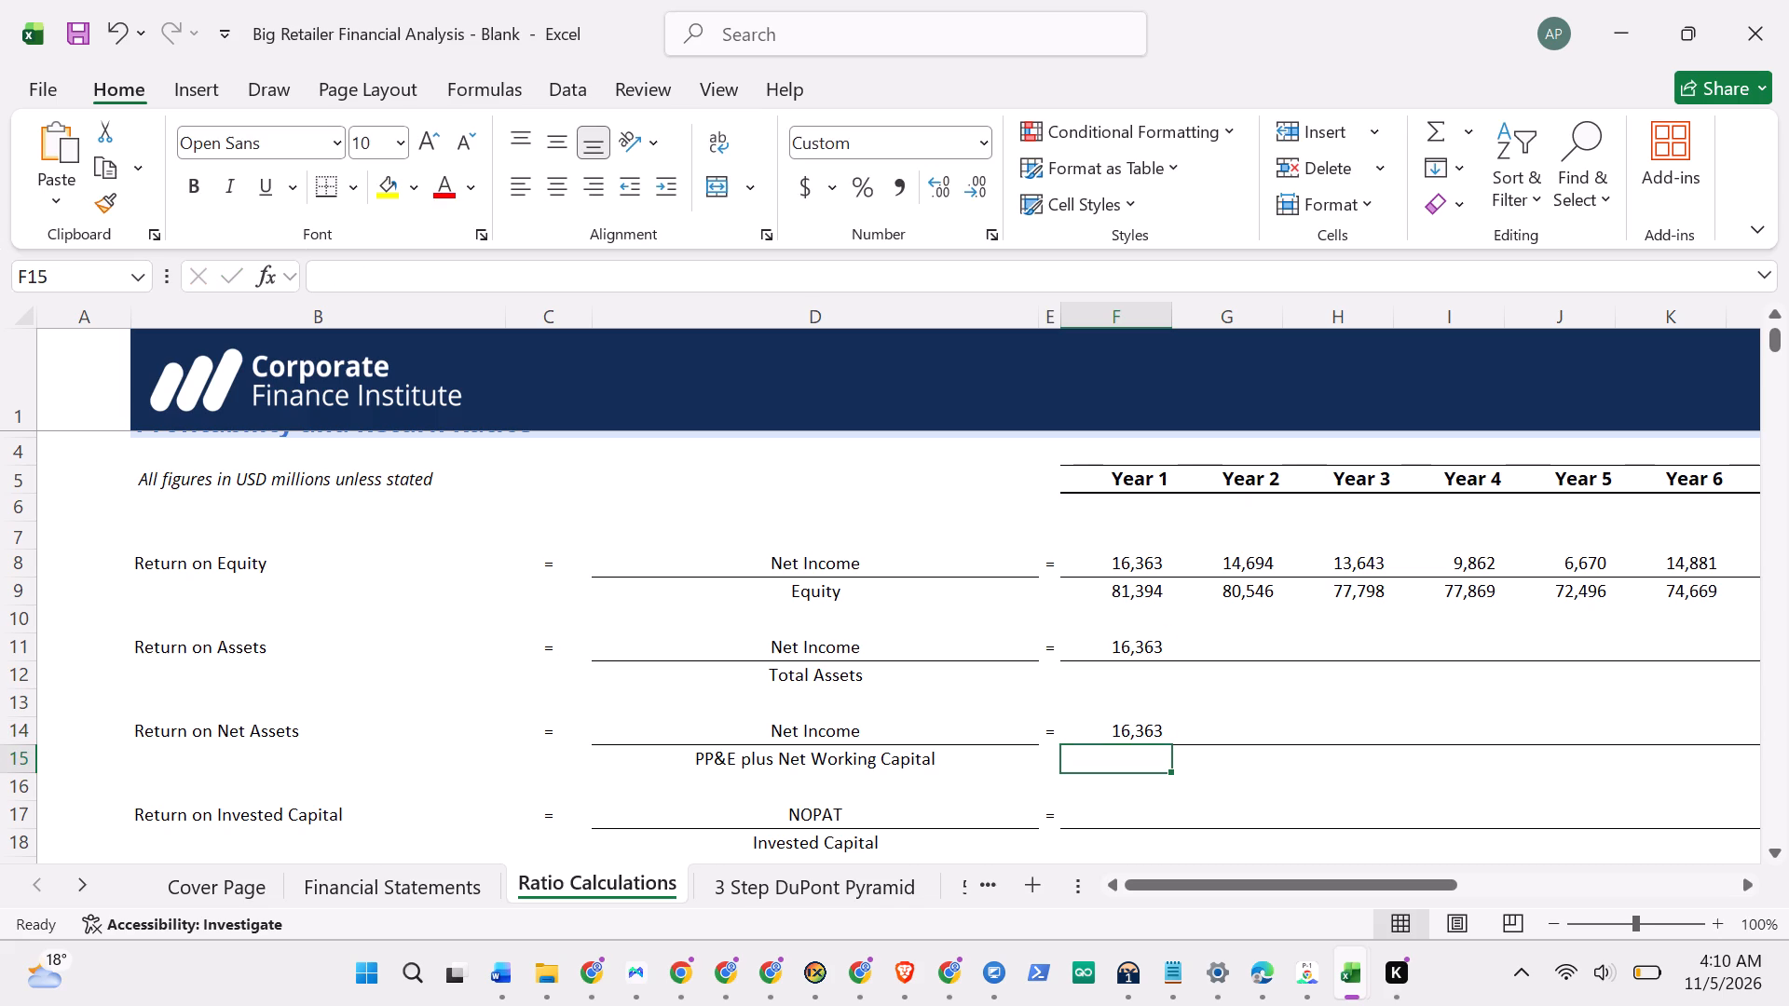
Start the Year 1 Total Assets formula for Return on Assets in F12 with a plus sign.
left_click(1132, 680)
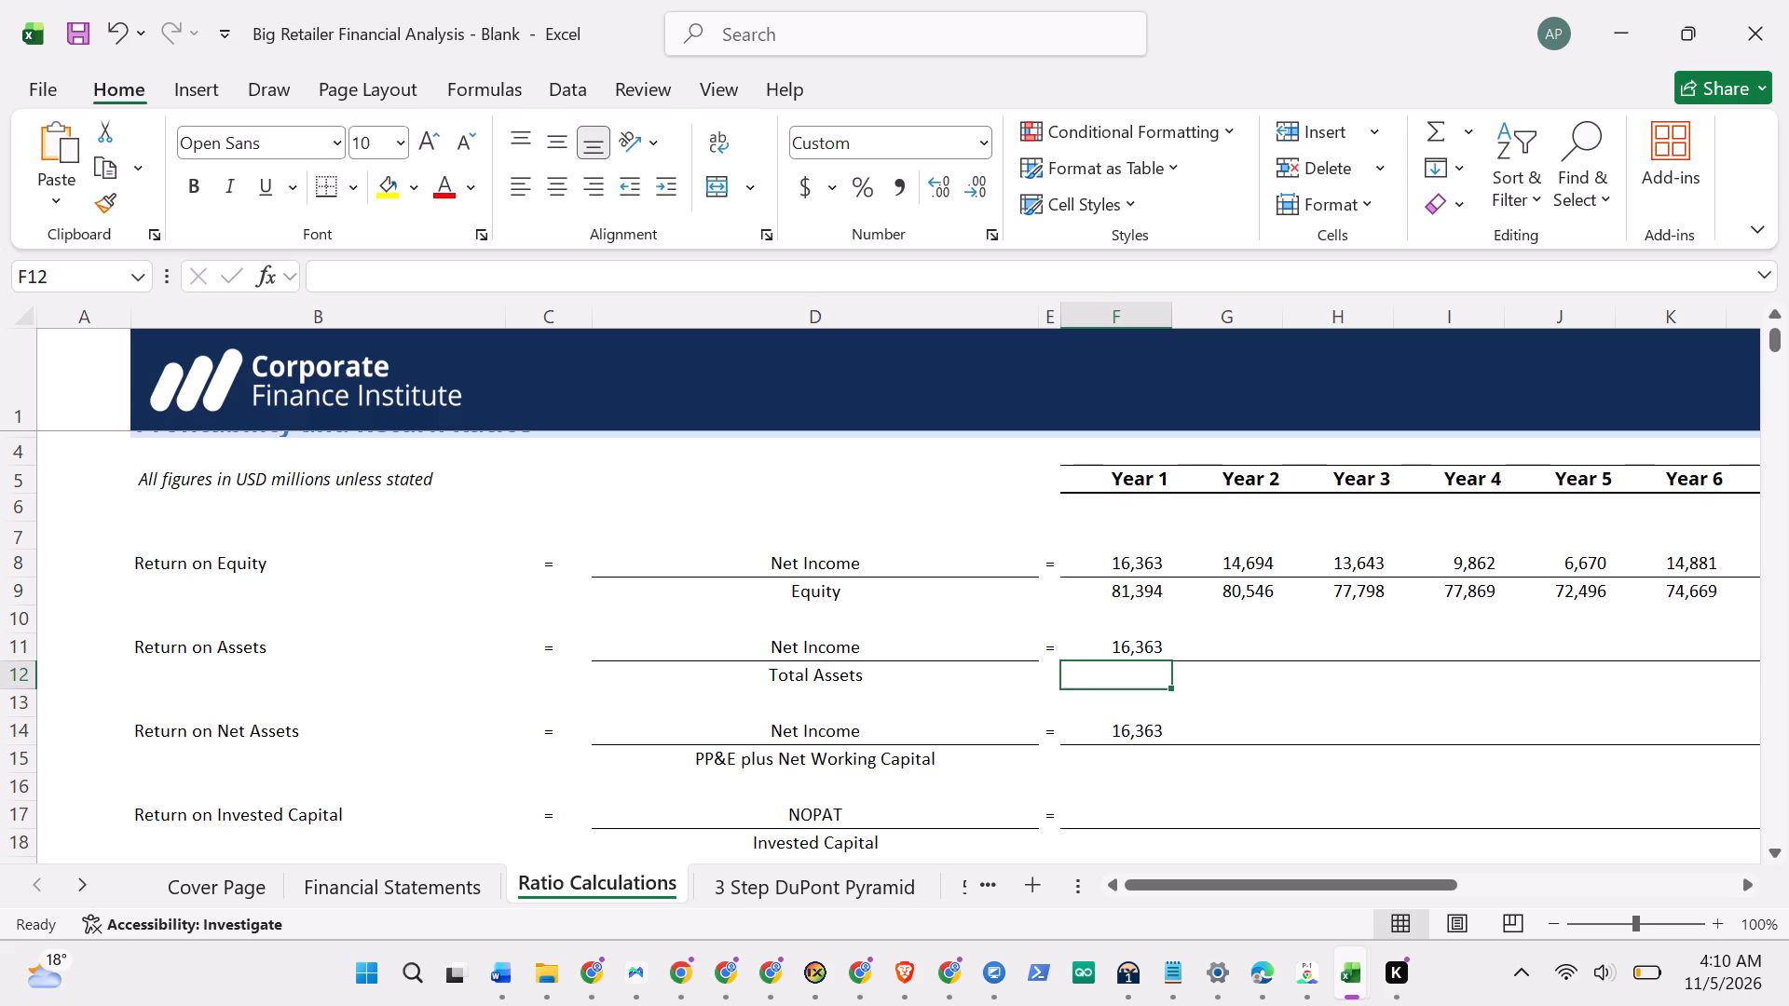
key("equal")
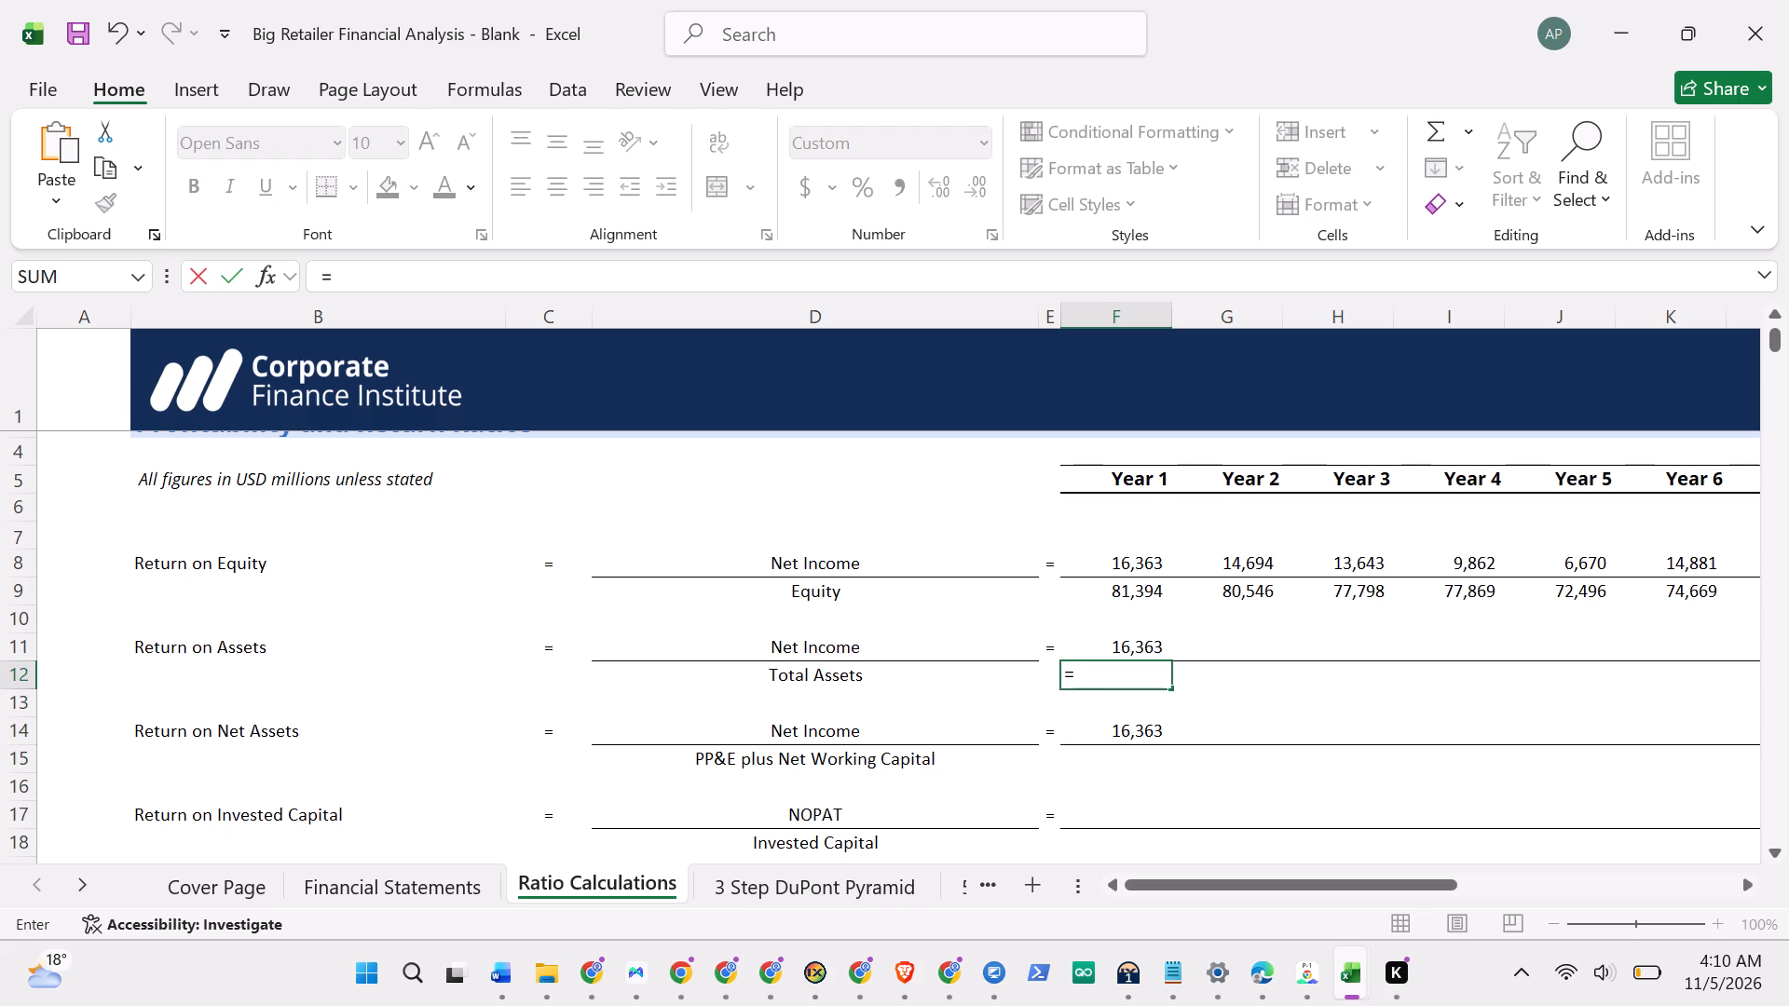
key("BackSpace")
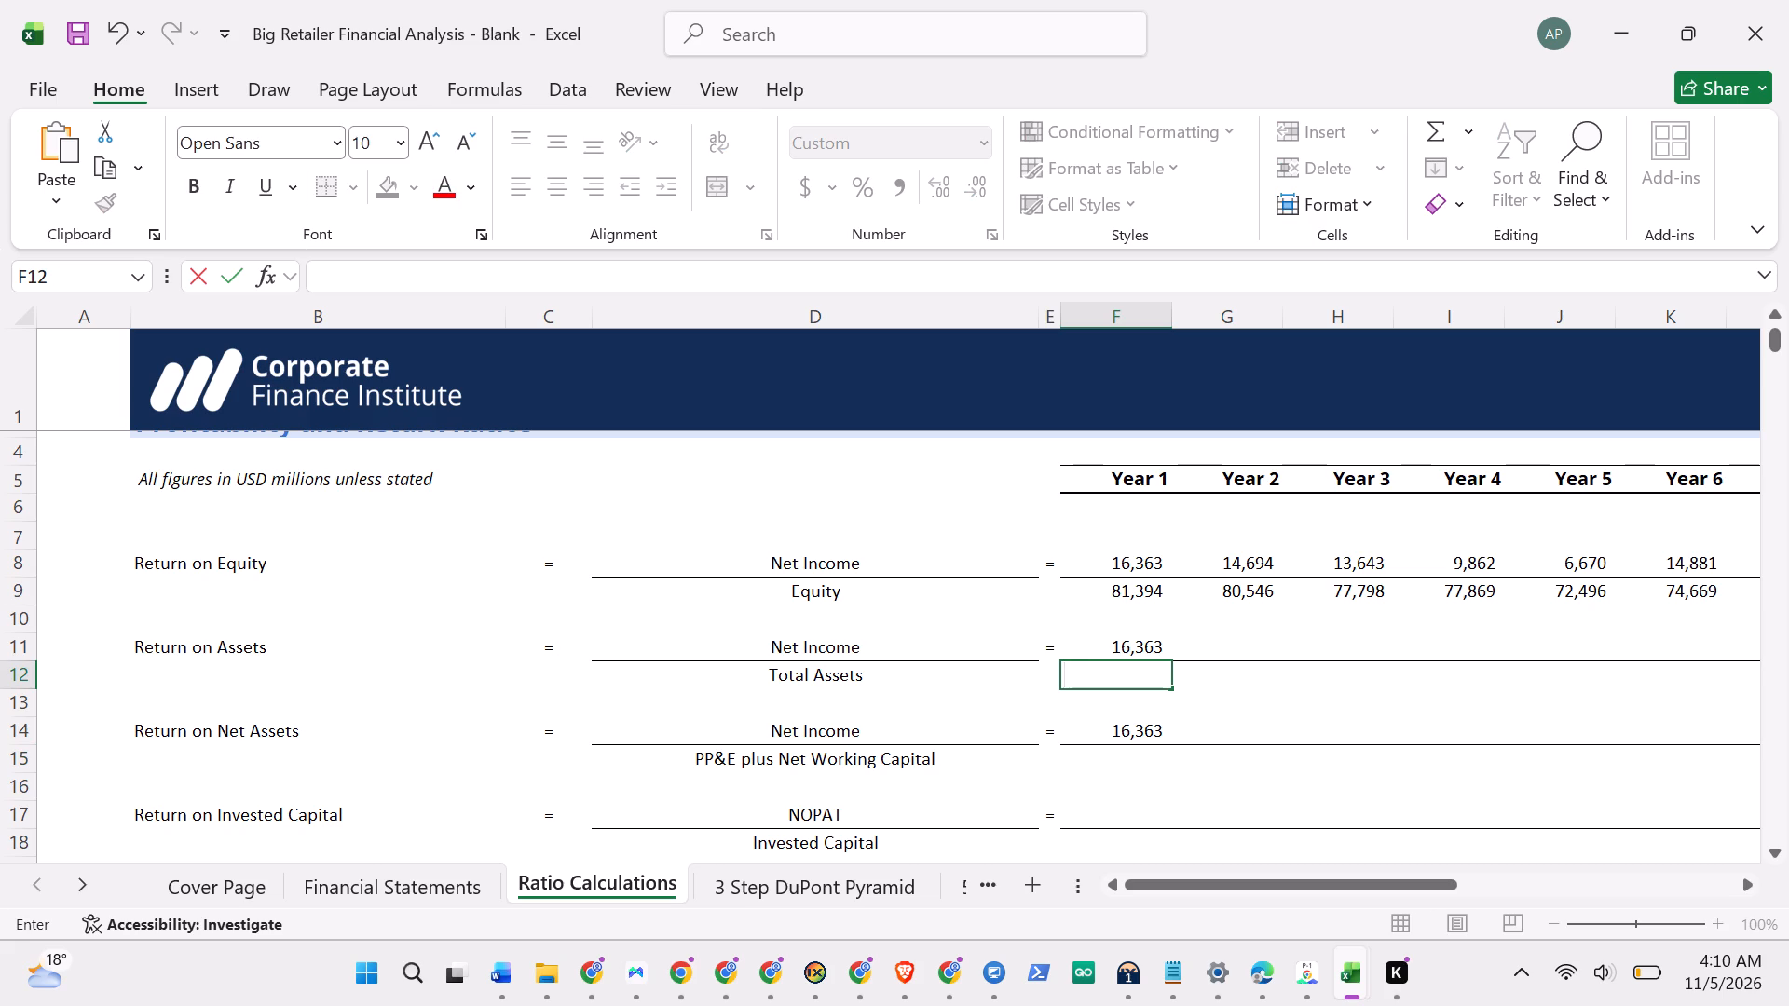
key("shift+plus")
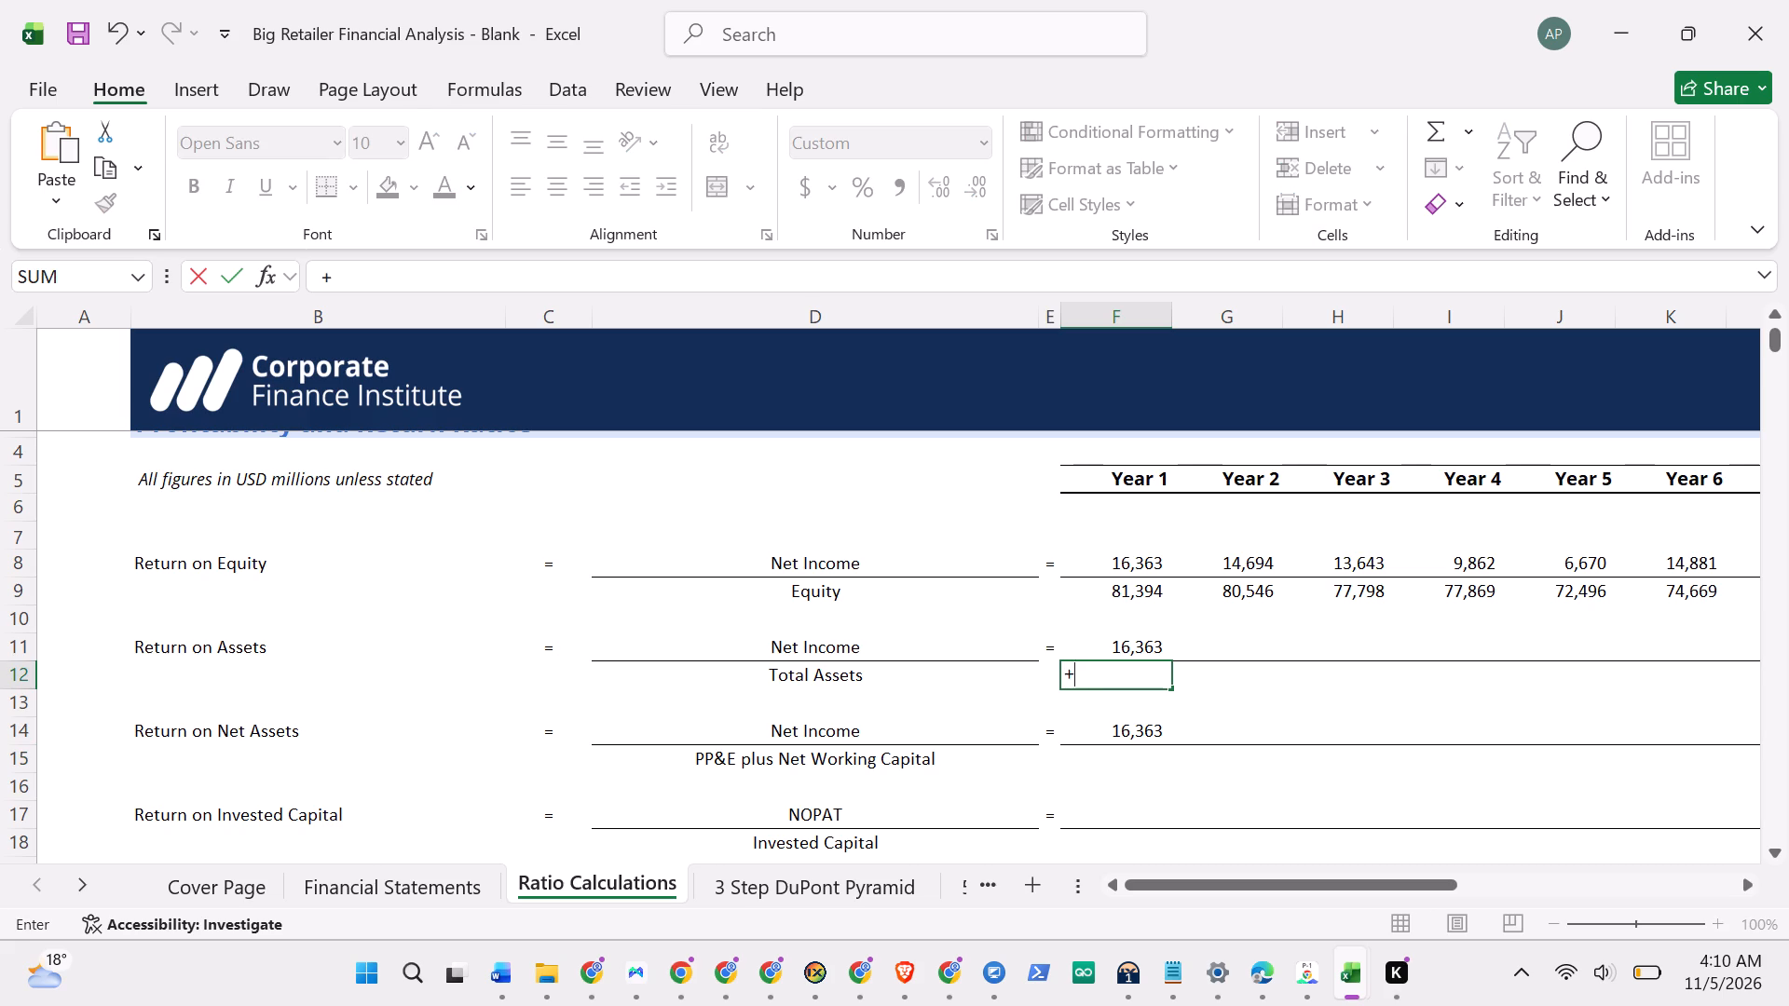
key("Page_Up")
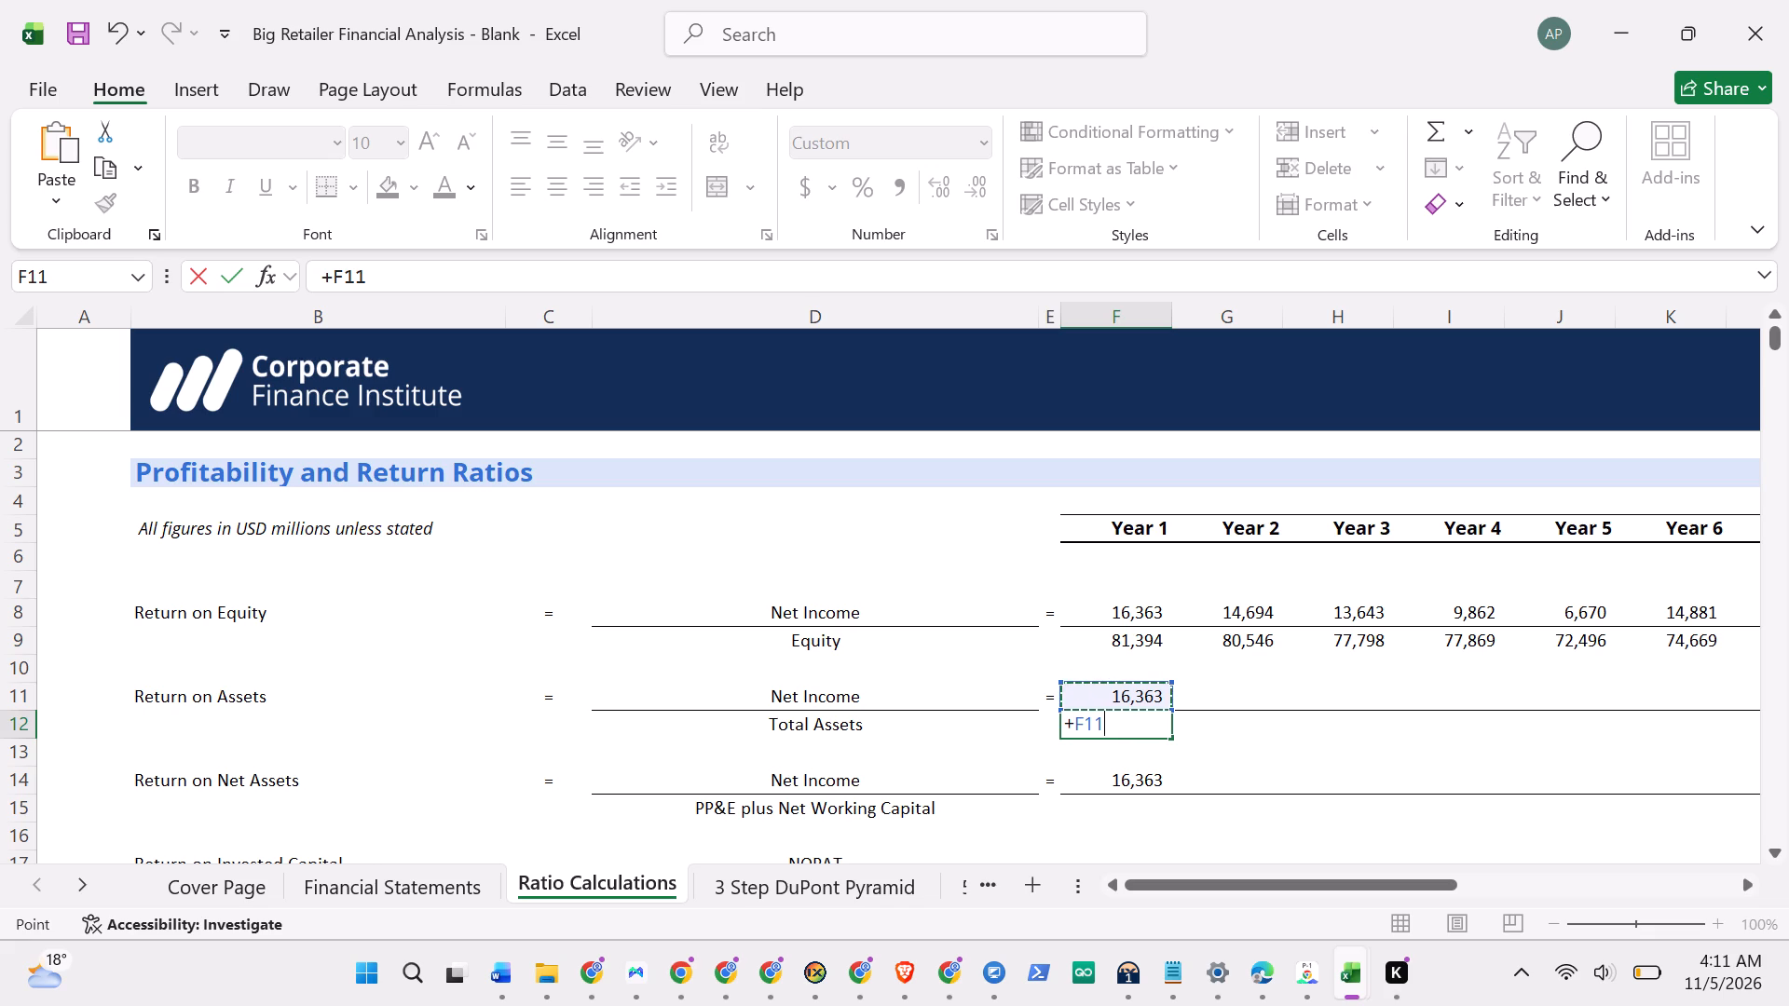
key("BackSpace")
key("BackSpace")
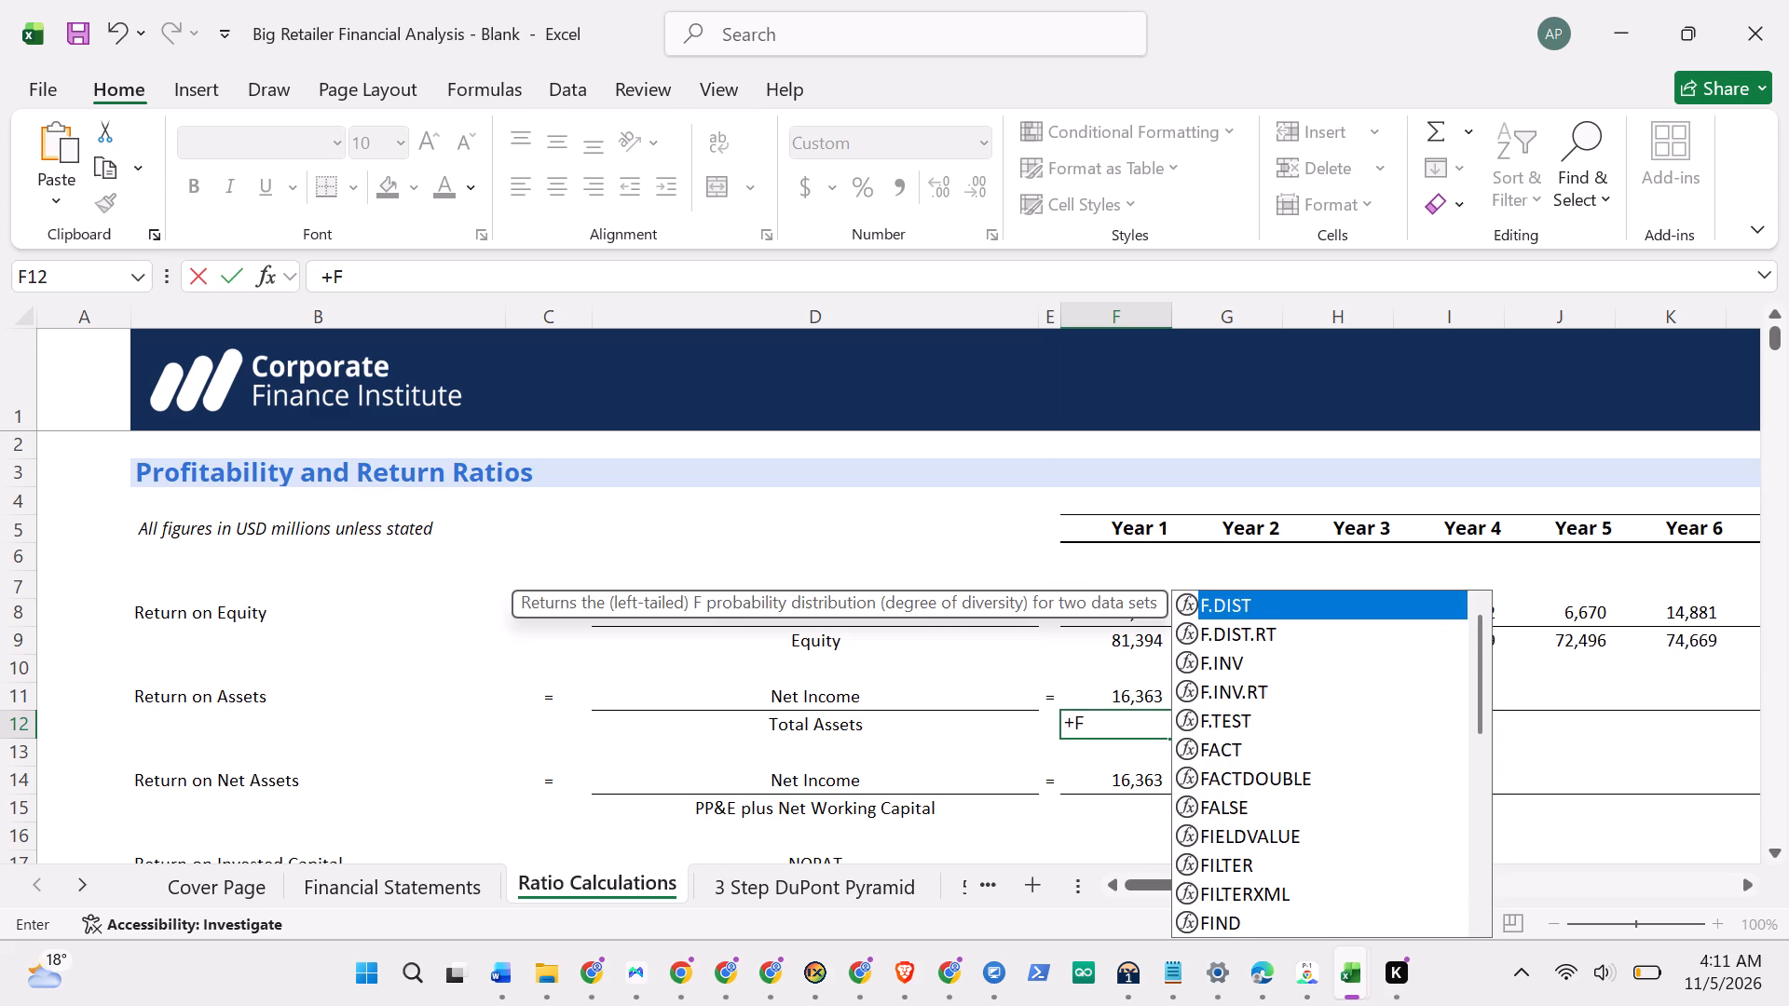
key("BackSpace")
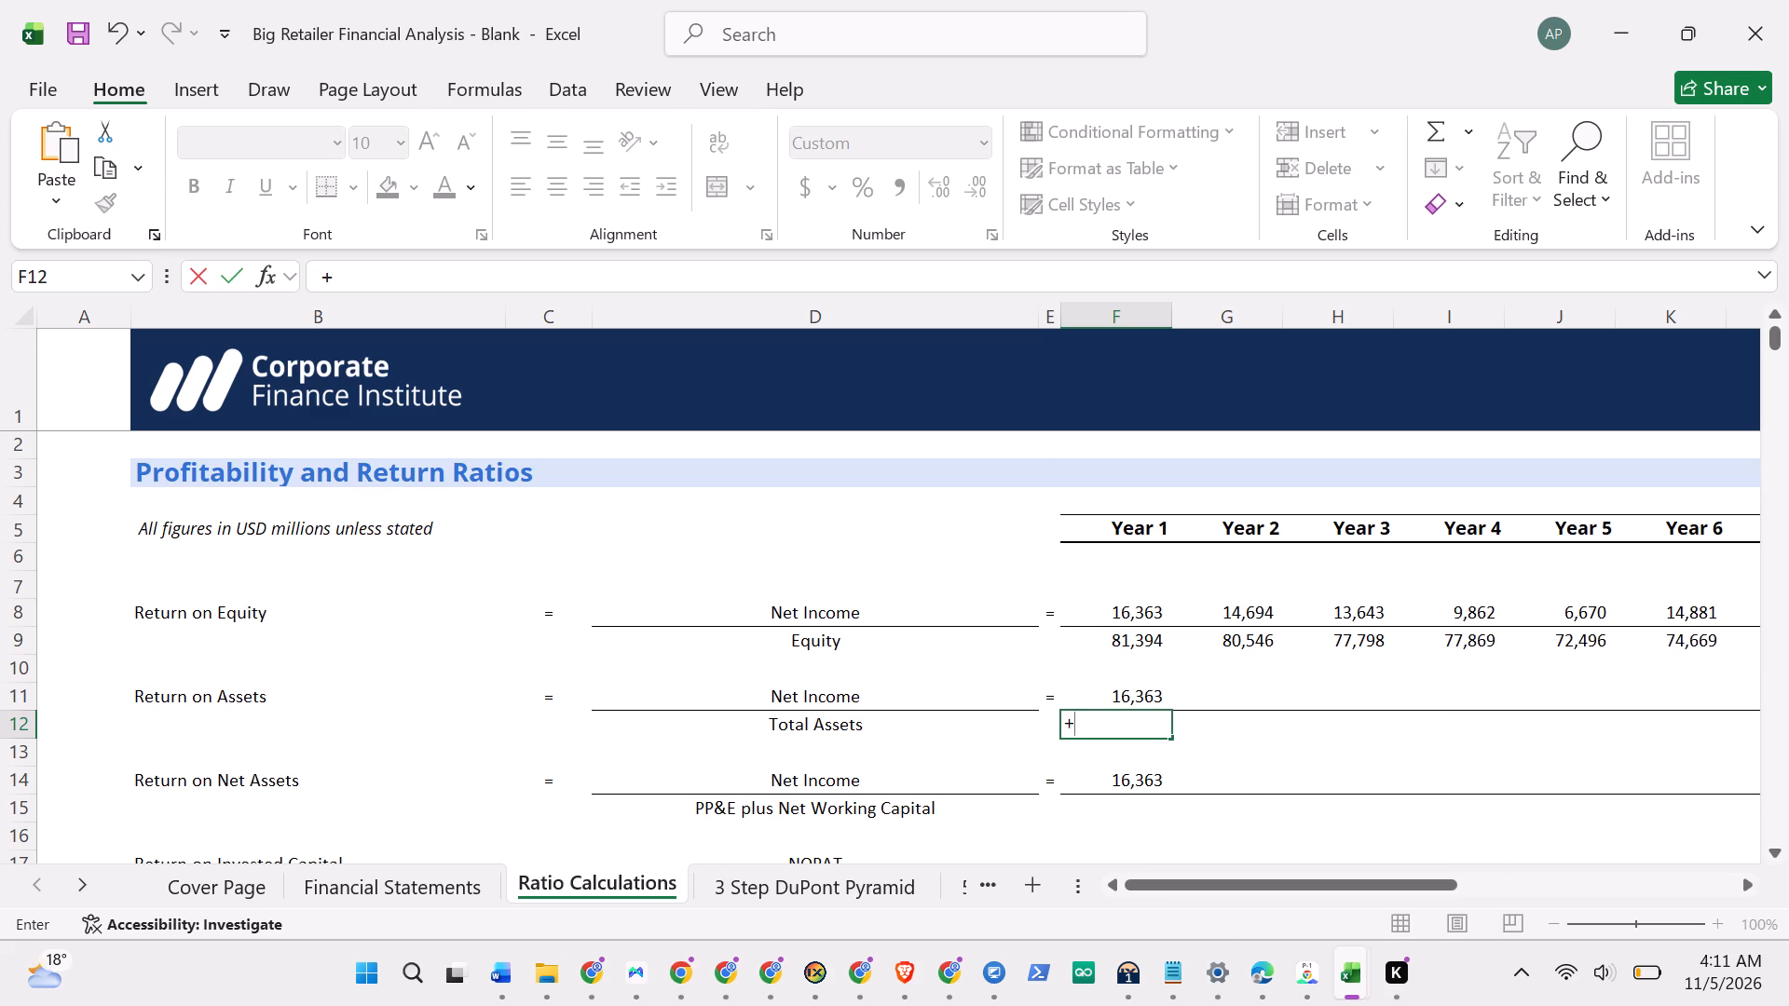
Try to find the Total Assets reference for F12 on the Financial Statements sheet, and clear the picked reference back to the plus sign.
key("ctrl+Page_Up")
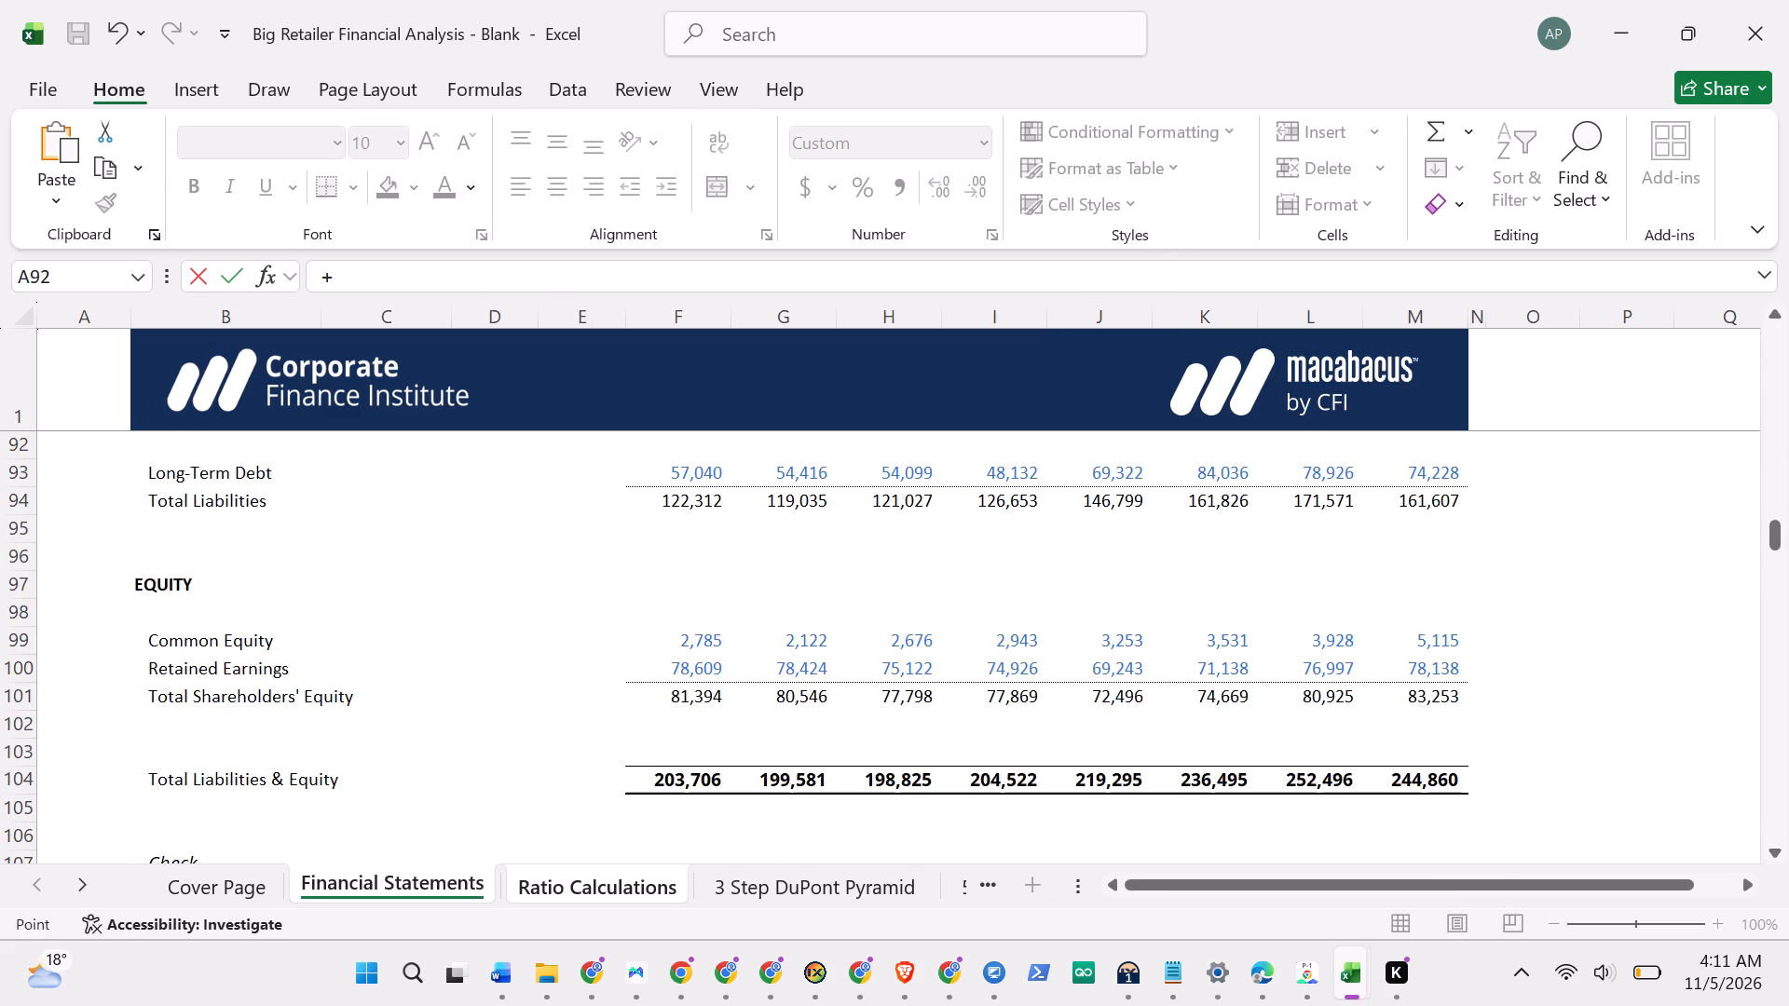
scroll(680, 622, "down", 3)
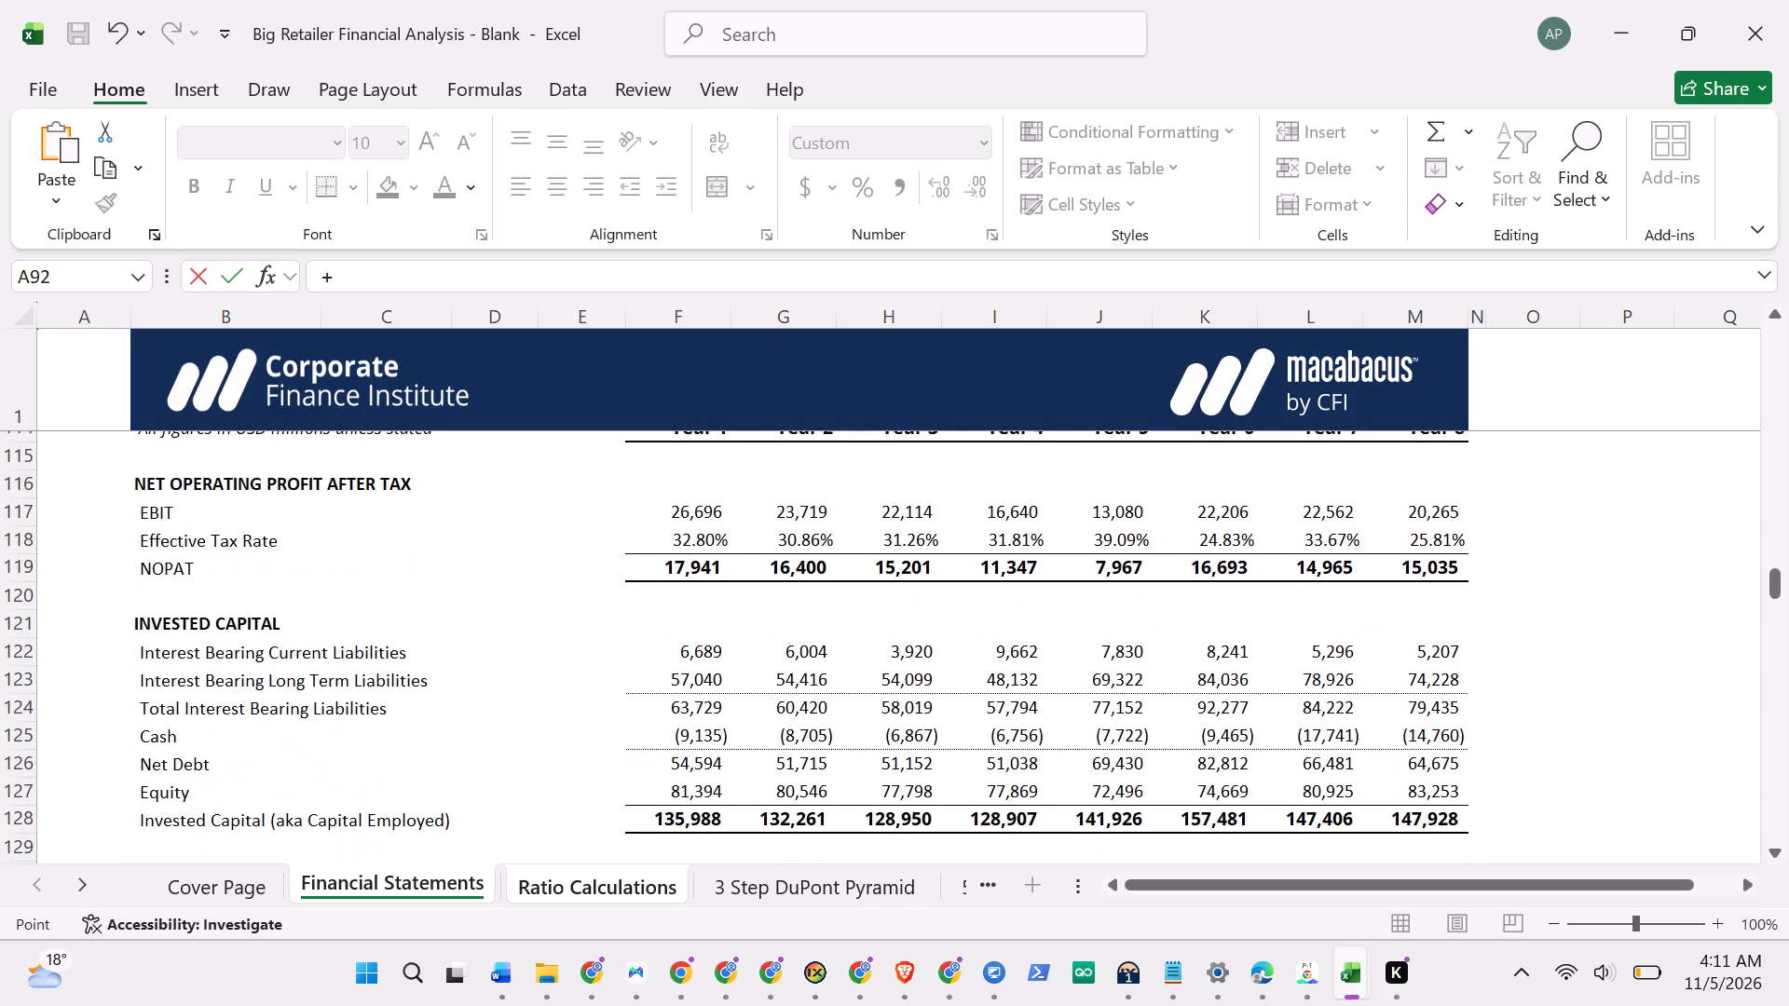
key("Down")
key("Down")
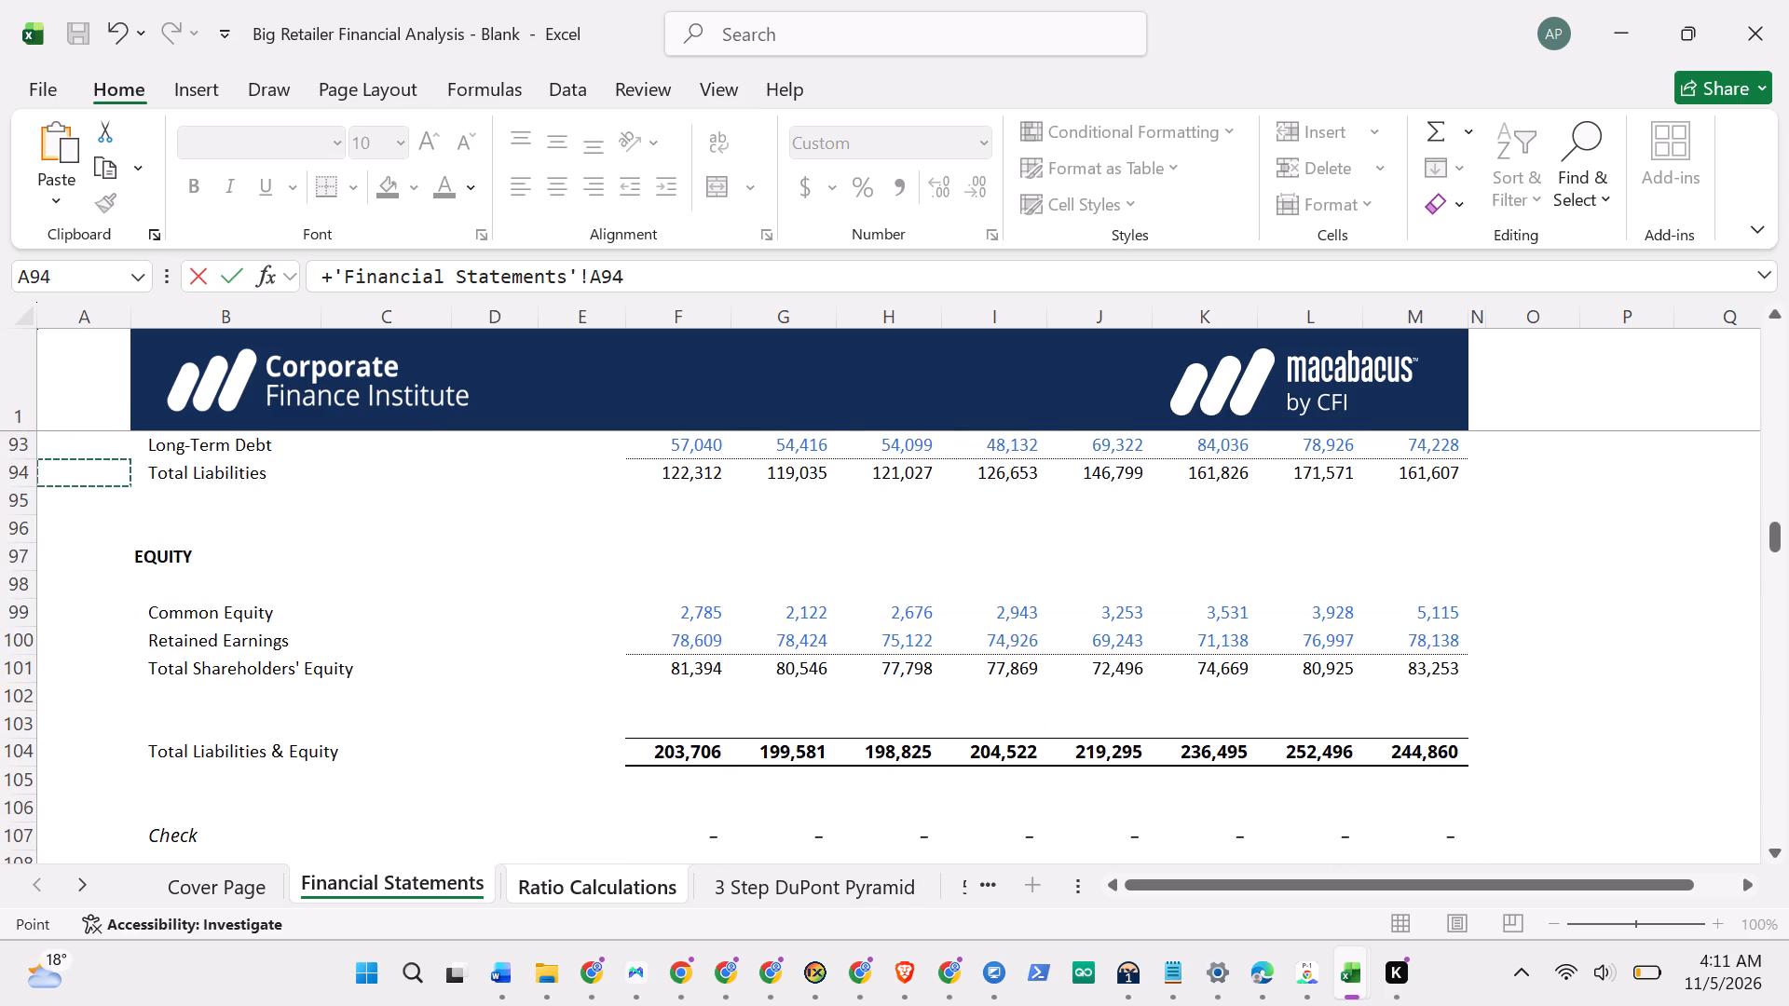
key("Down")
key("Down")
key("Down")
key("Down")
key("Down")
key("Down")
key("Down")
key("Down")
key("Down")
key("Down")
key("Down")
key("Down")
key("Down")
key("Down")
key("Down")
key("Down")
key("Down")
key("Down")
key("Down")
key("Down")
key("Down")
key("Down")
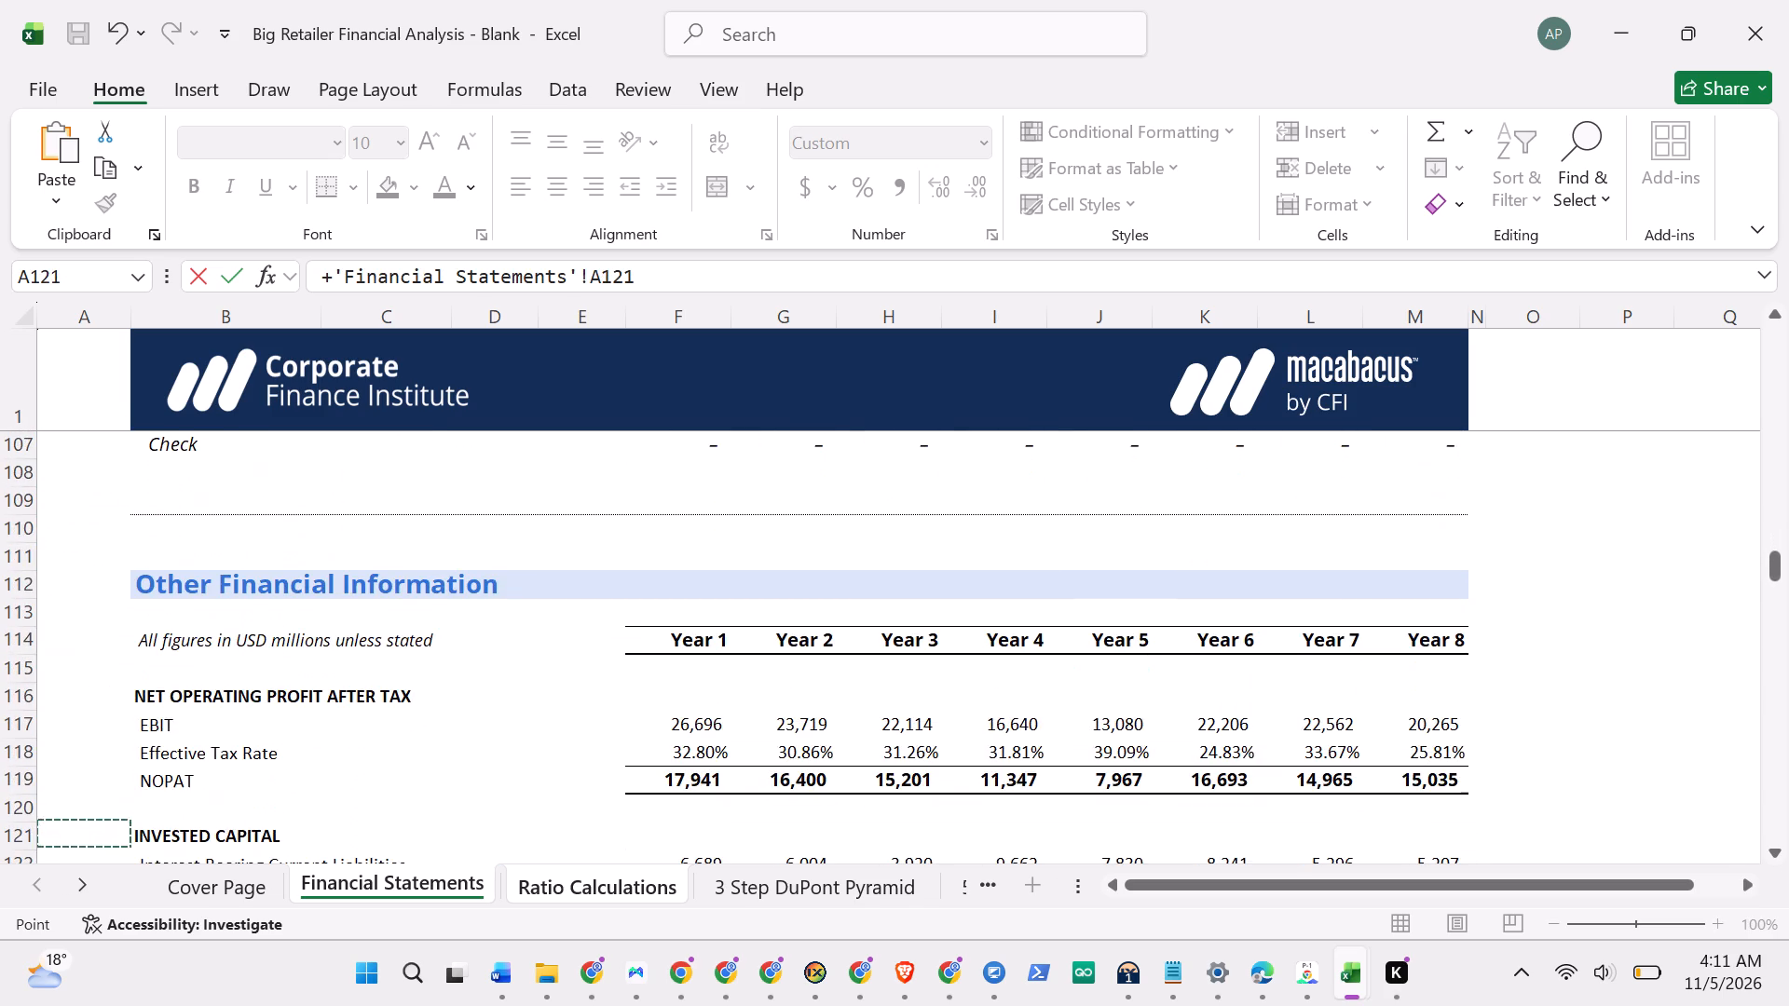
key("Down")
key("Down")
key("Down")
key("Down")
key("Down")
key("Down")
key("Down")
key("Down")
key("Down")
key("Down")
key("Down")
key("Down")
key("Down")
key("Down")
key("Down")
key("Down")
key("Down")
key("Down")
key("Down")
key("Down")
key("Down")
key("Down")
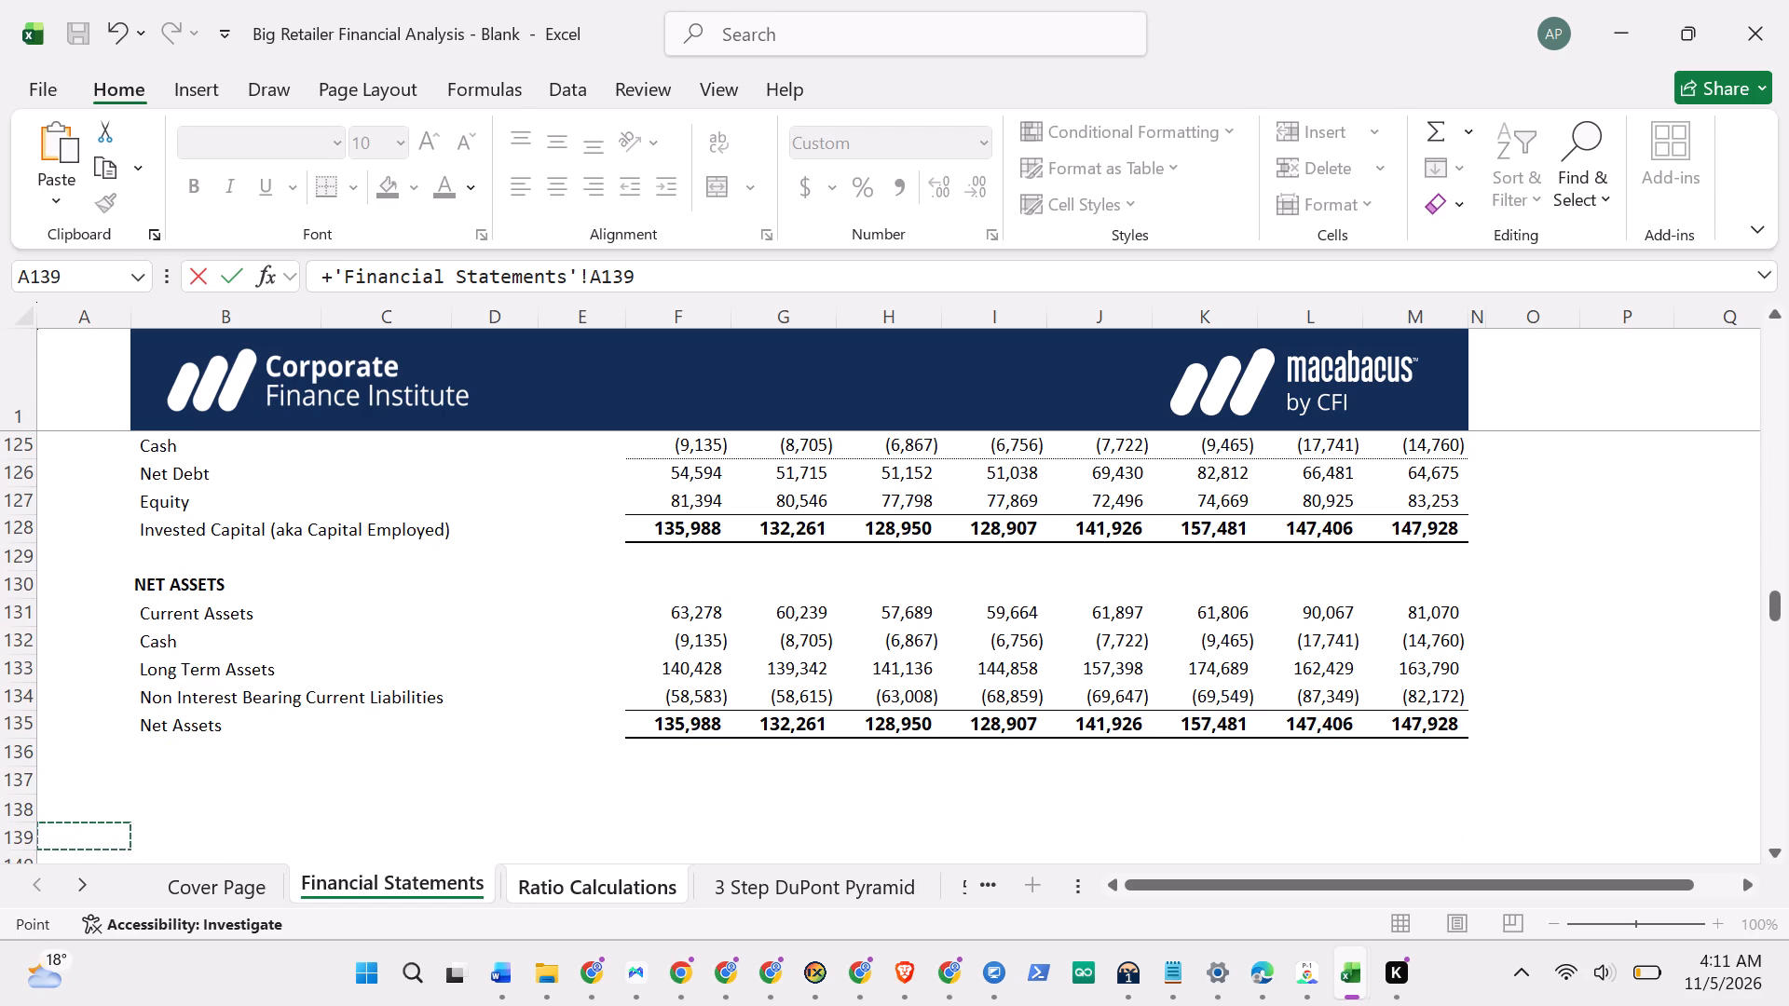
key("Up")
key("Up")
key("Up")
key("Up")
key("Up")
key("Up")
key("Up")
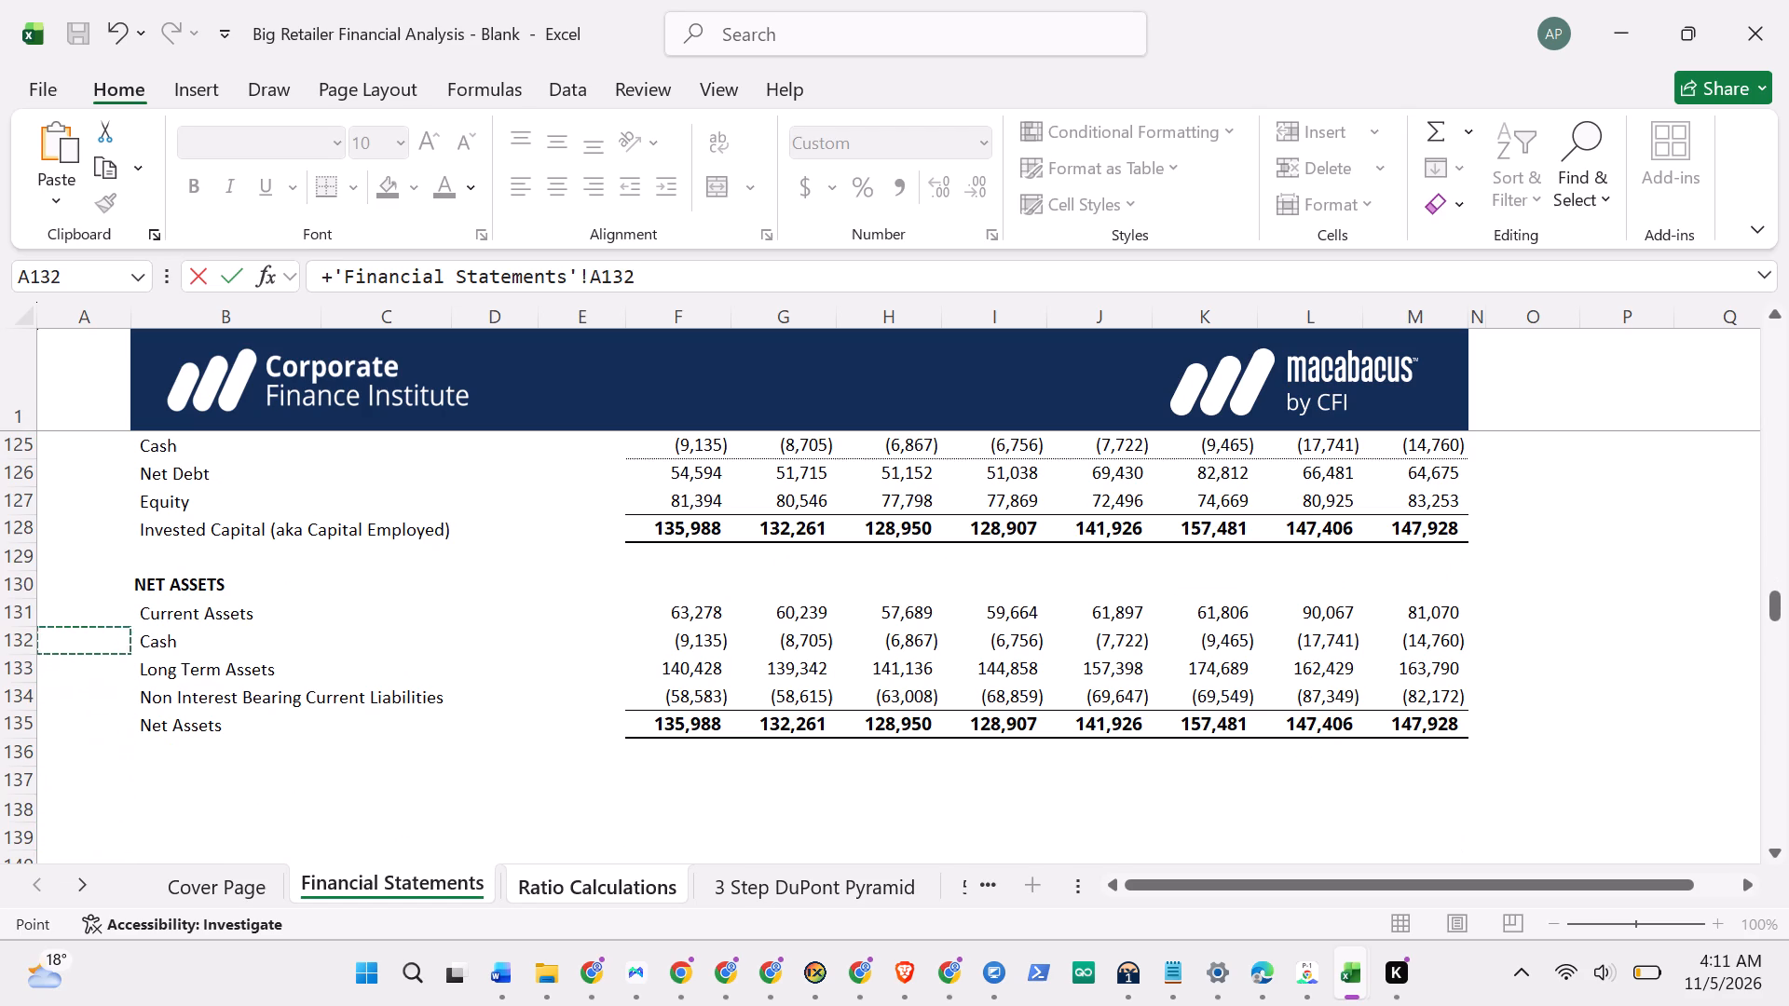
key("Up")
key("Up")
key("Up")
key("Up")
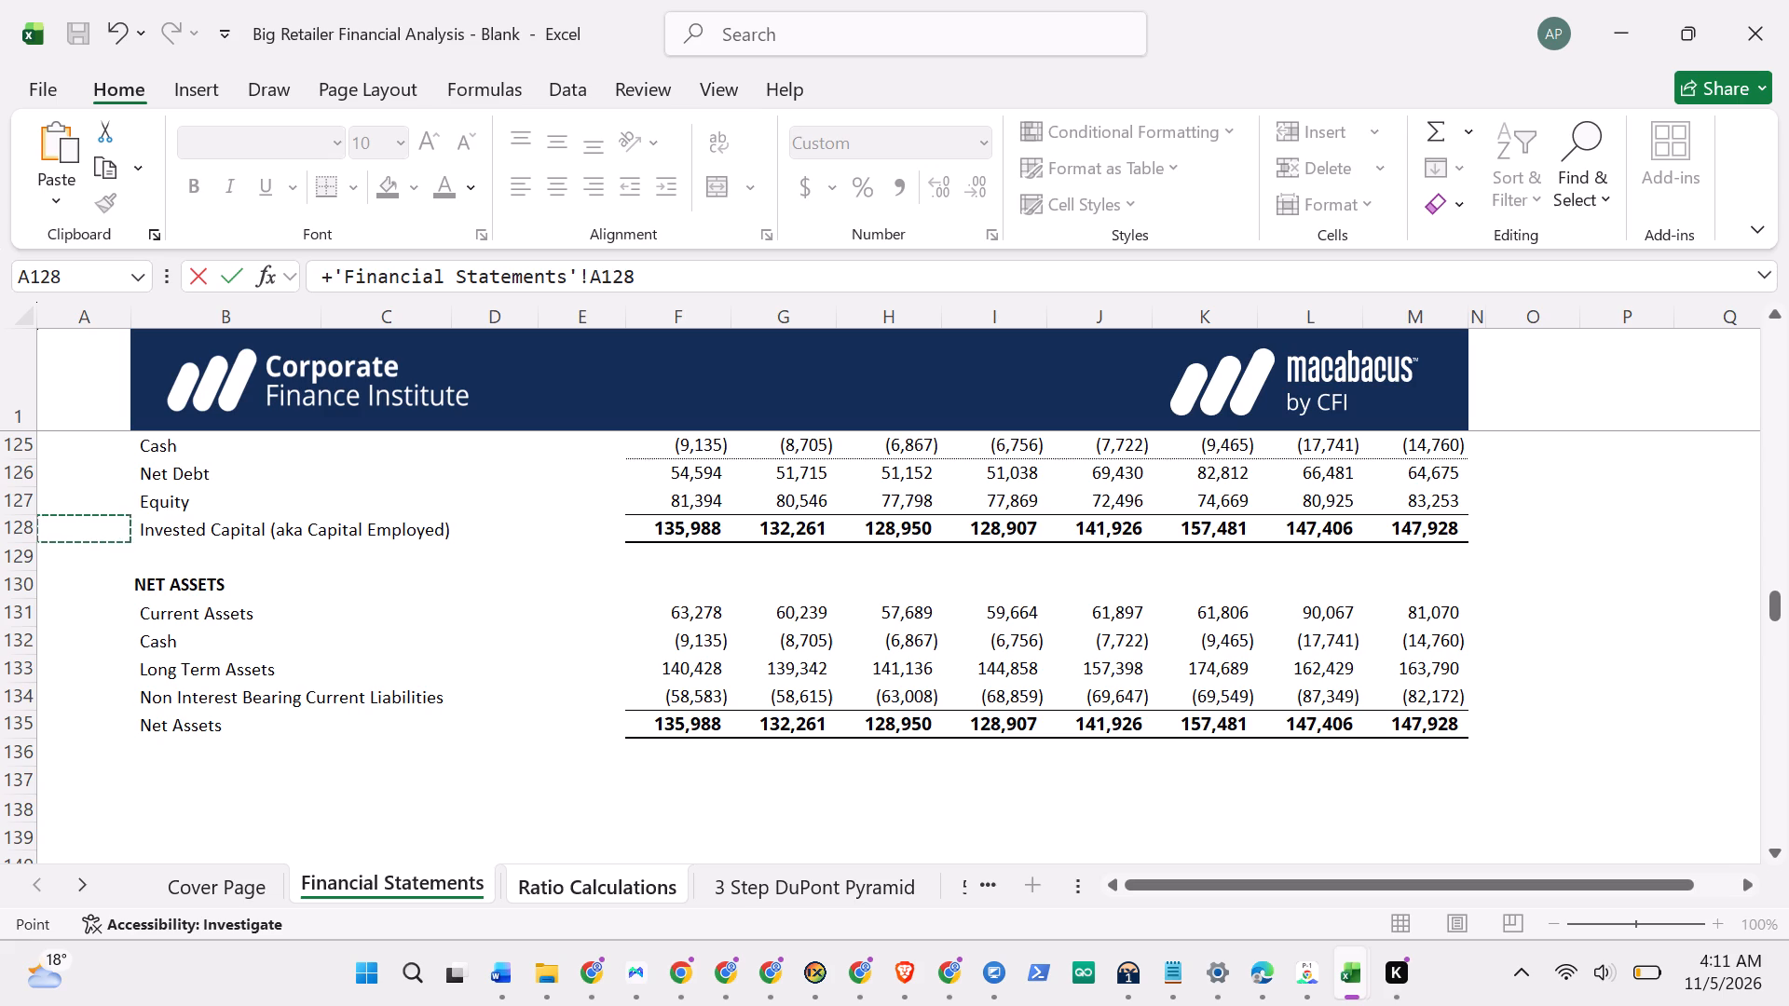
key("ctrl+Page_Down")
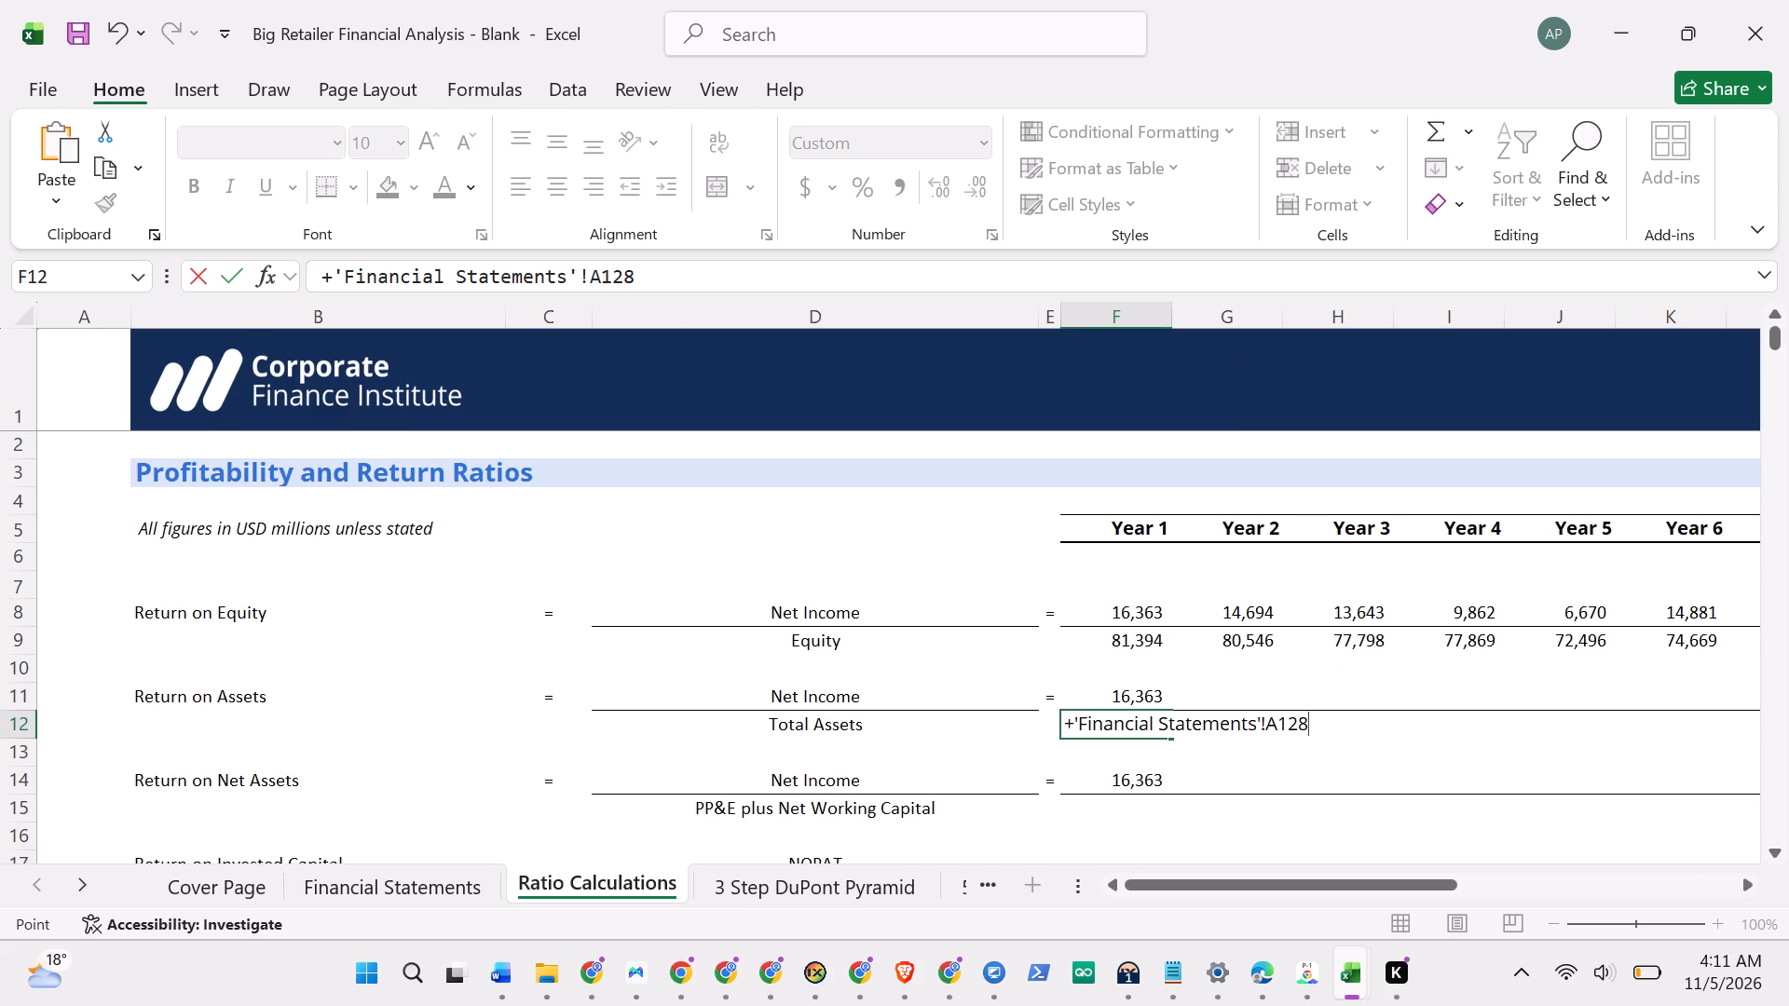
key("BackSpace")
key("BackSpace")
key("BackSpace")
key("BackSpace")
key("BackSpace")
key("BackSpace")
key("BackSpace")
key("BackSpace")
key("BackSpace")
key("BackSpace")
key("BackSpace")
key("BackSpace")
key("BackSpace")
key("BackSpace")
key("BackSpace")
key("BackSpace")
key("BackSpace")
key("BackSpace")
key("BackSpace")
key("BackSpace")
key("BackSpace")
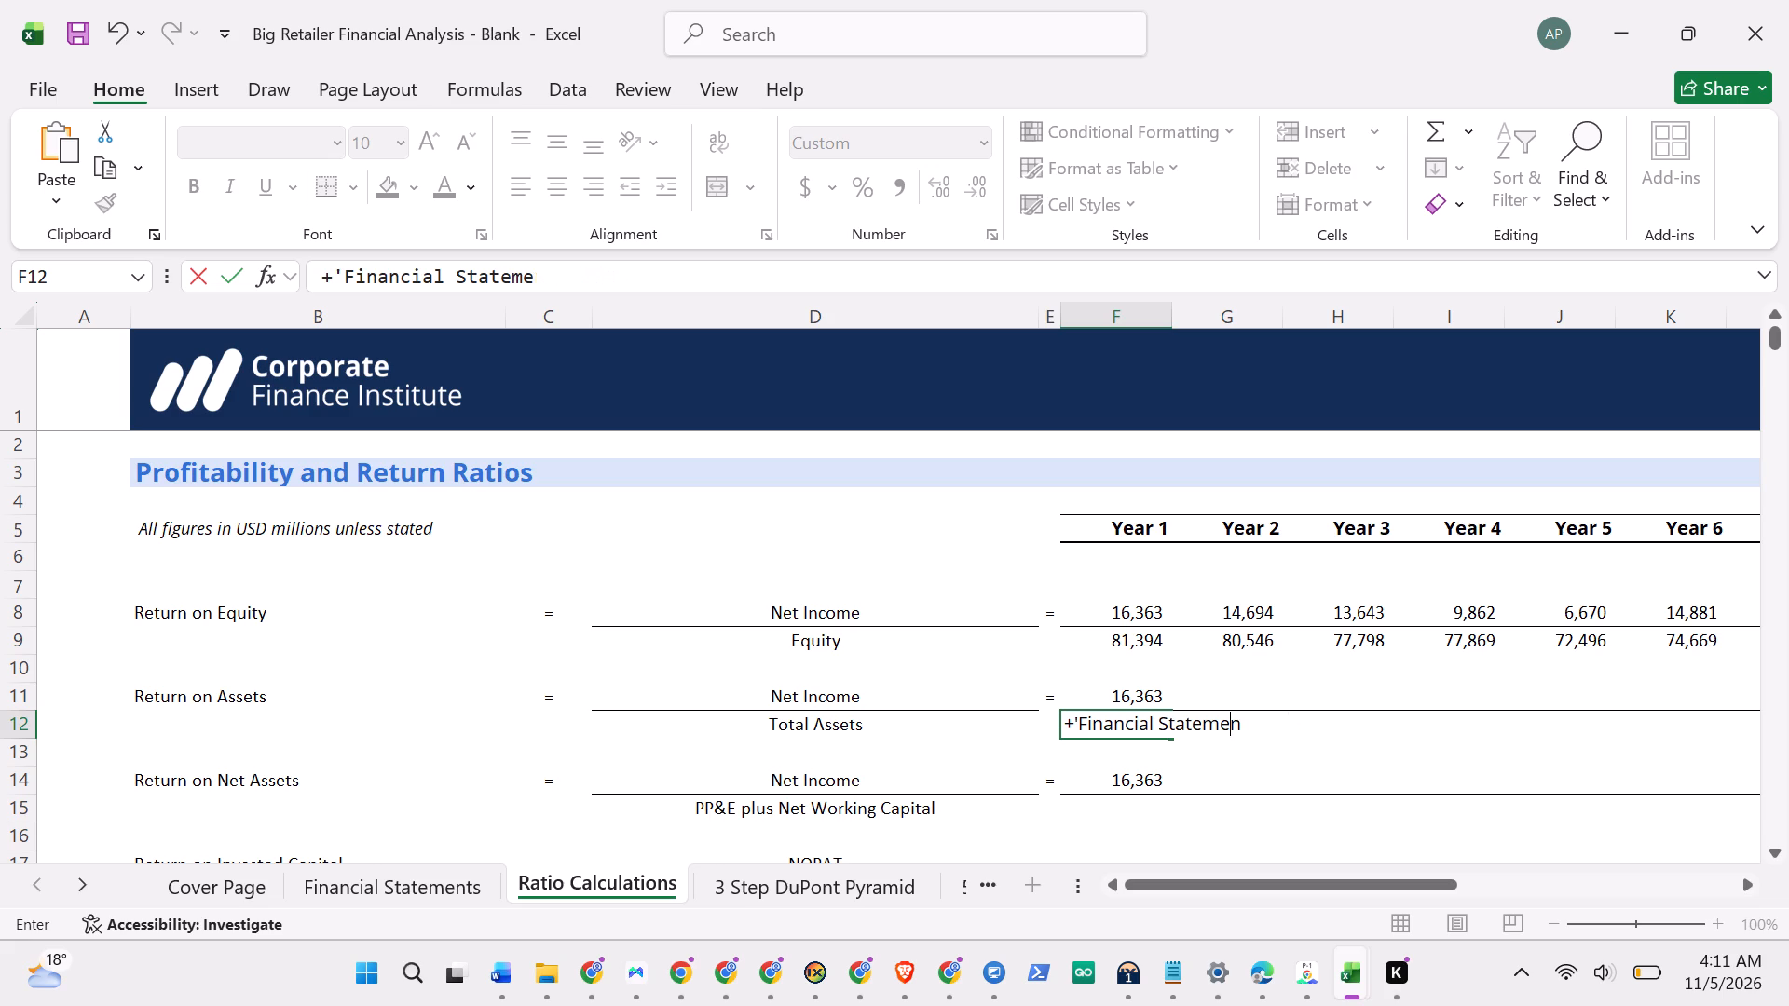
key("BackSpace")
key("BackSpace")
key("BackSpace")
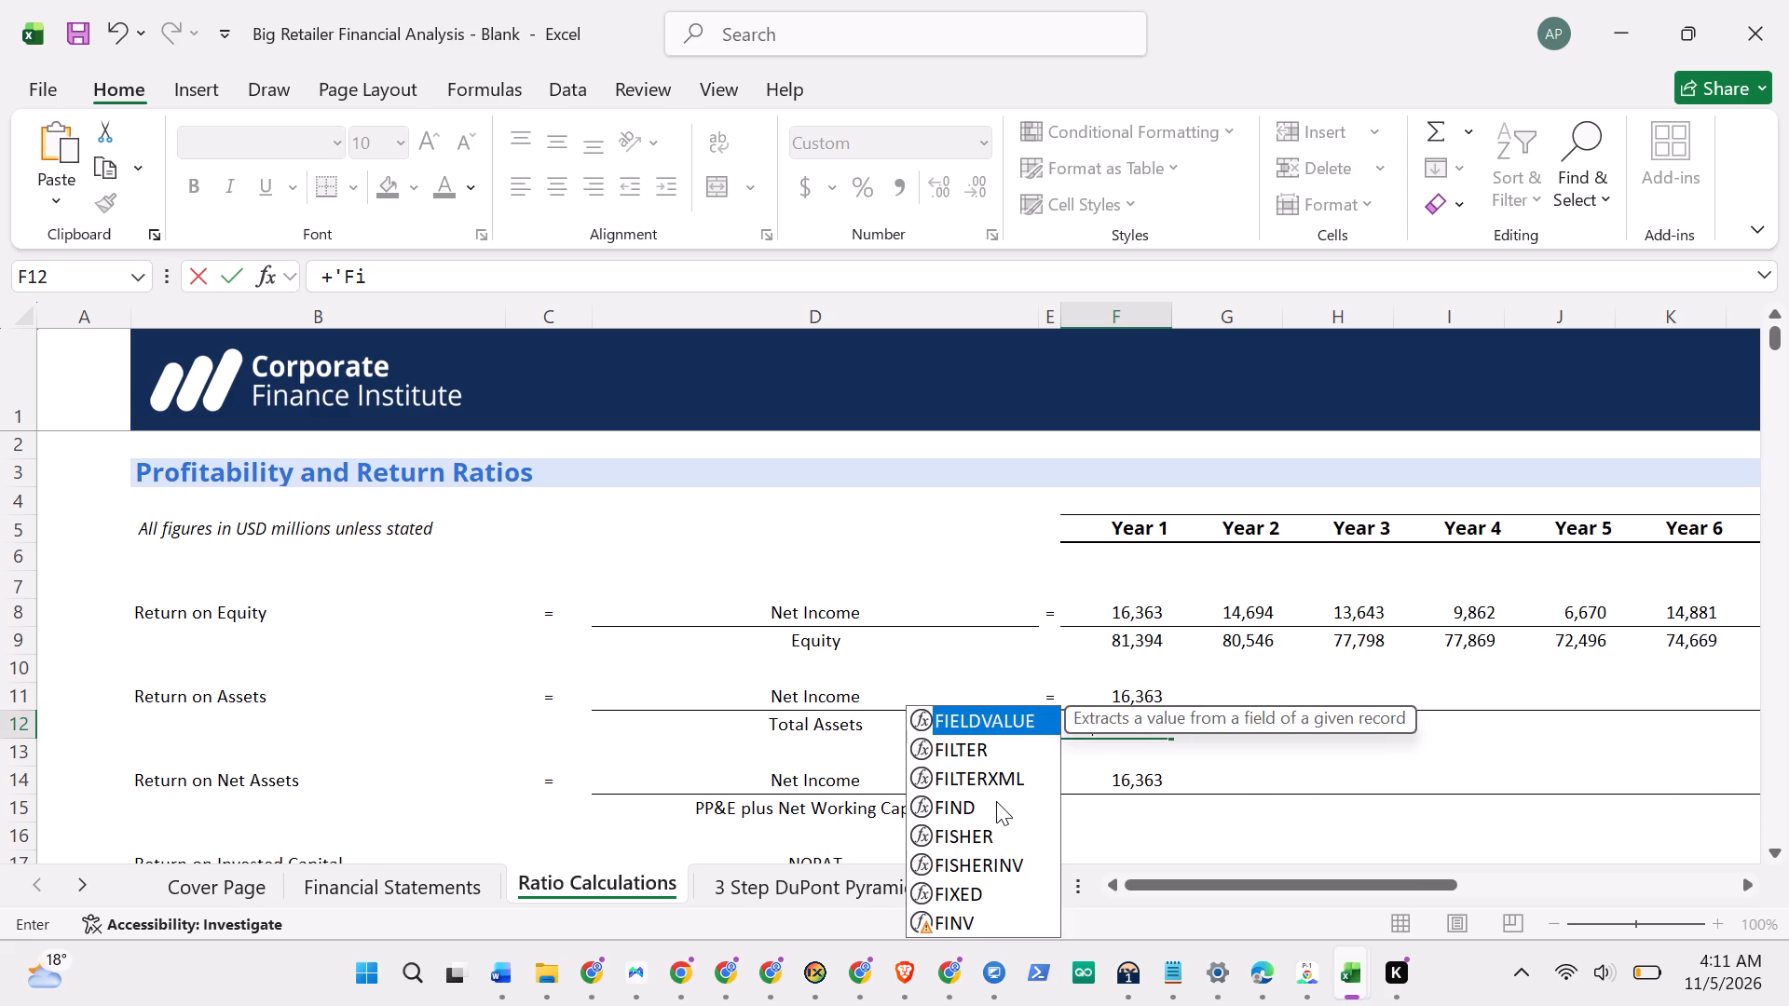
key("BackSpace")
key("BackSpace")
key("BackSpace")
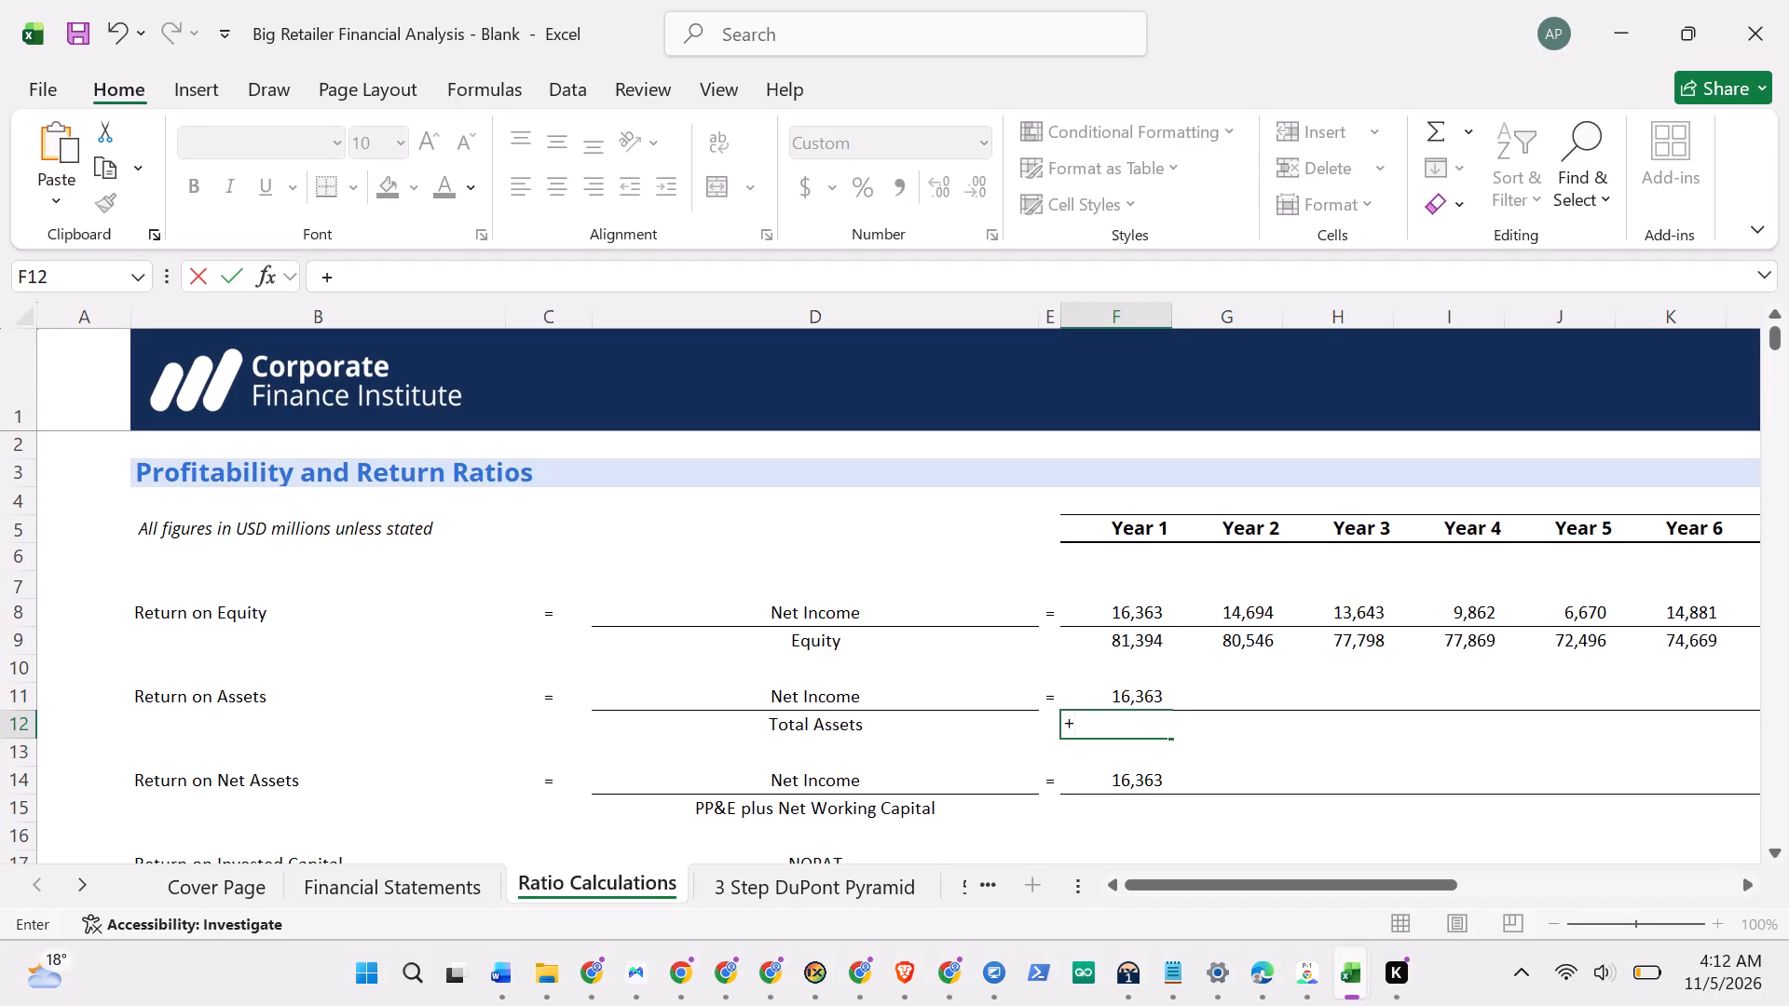
Link the Year 1 Total Assets for Return on Assets in F12 to Total Assets in F84 of the Financial Statements sheet.
key("ctrl+Page_Up")
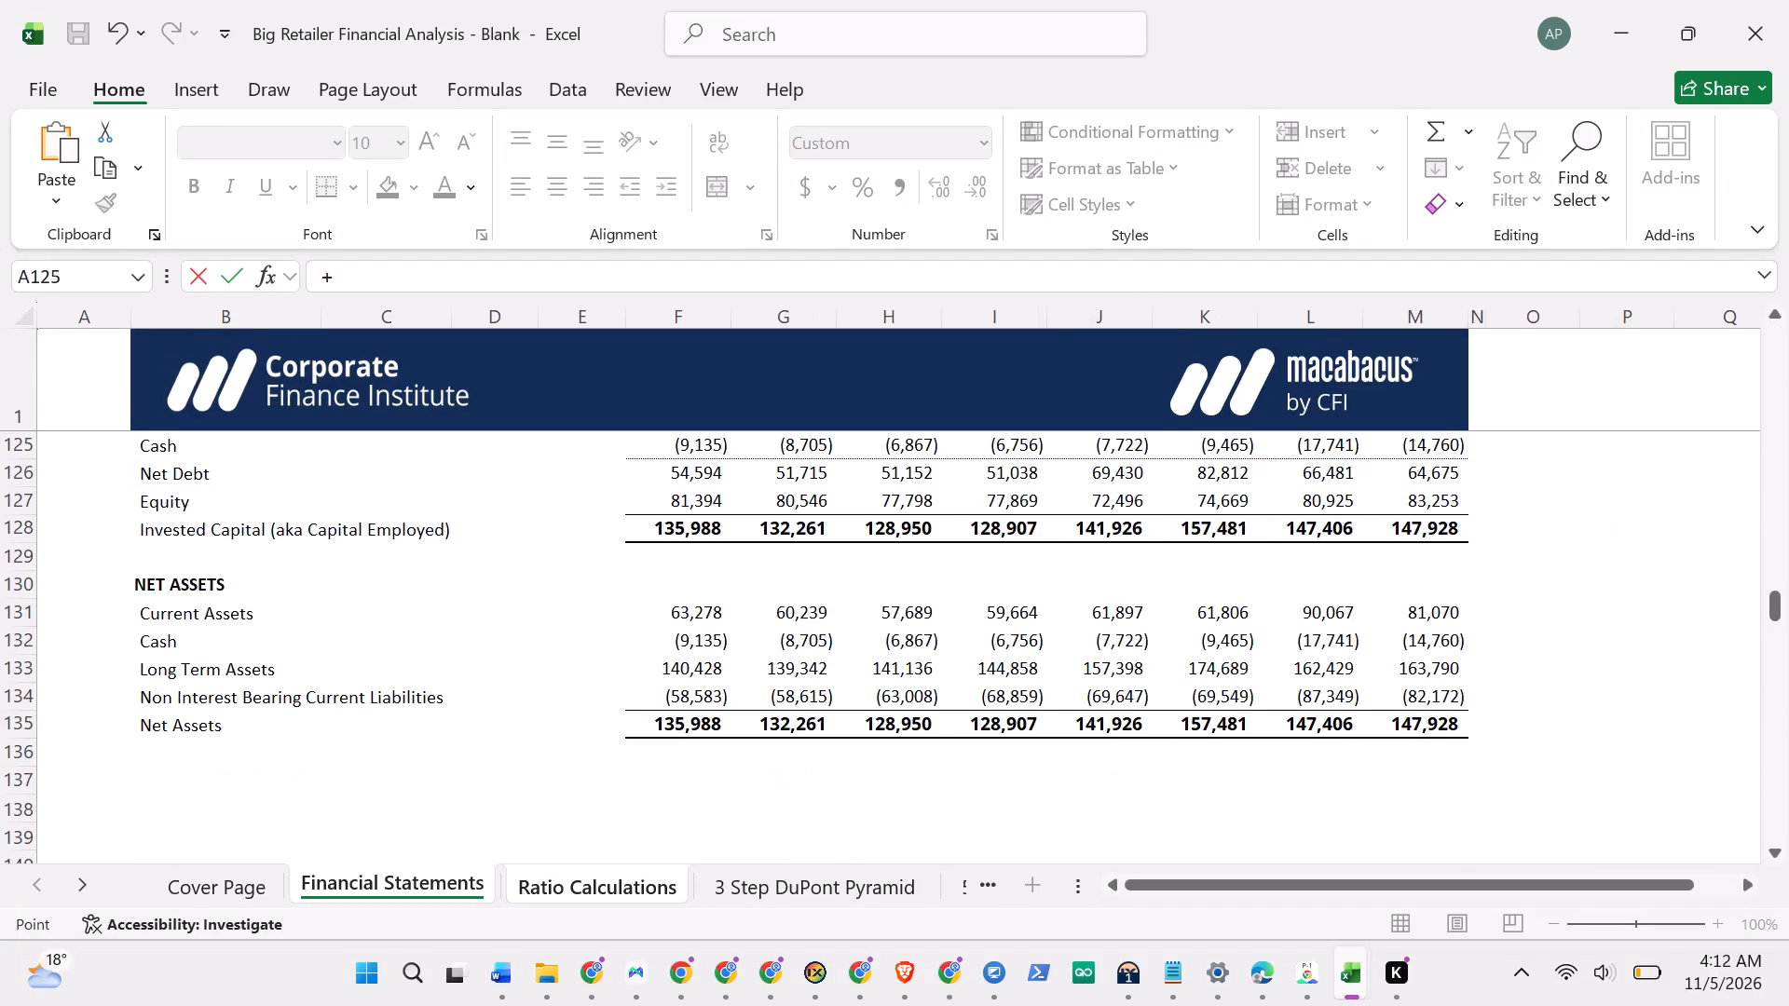
scroll(709, 664, "down", 1)
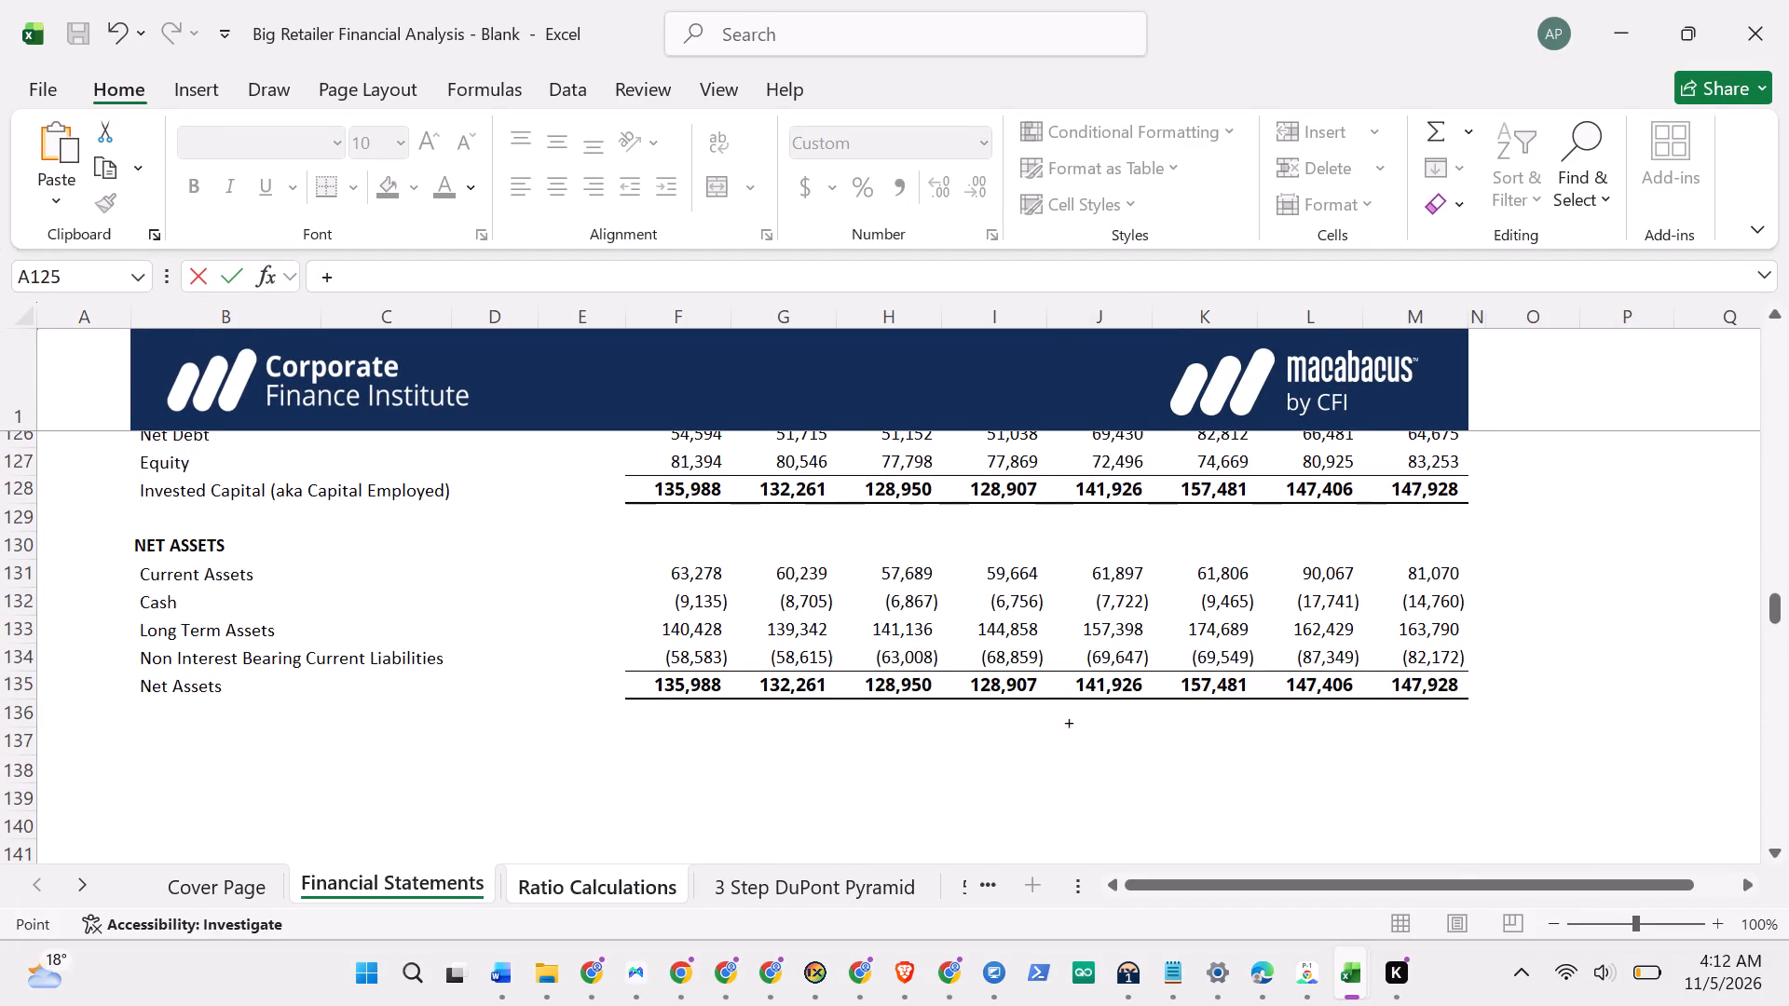
key("Down")
key("Down")
key("Down")
key("Down")
key("Down")
key("Down")
key("Down")
key("Down")
key("Down")
key("Down")
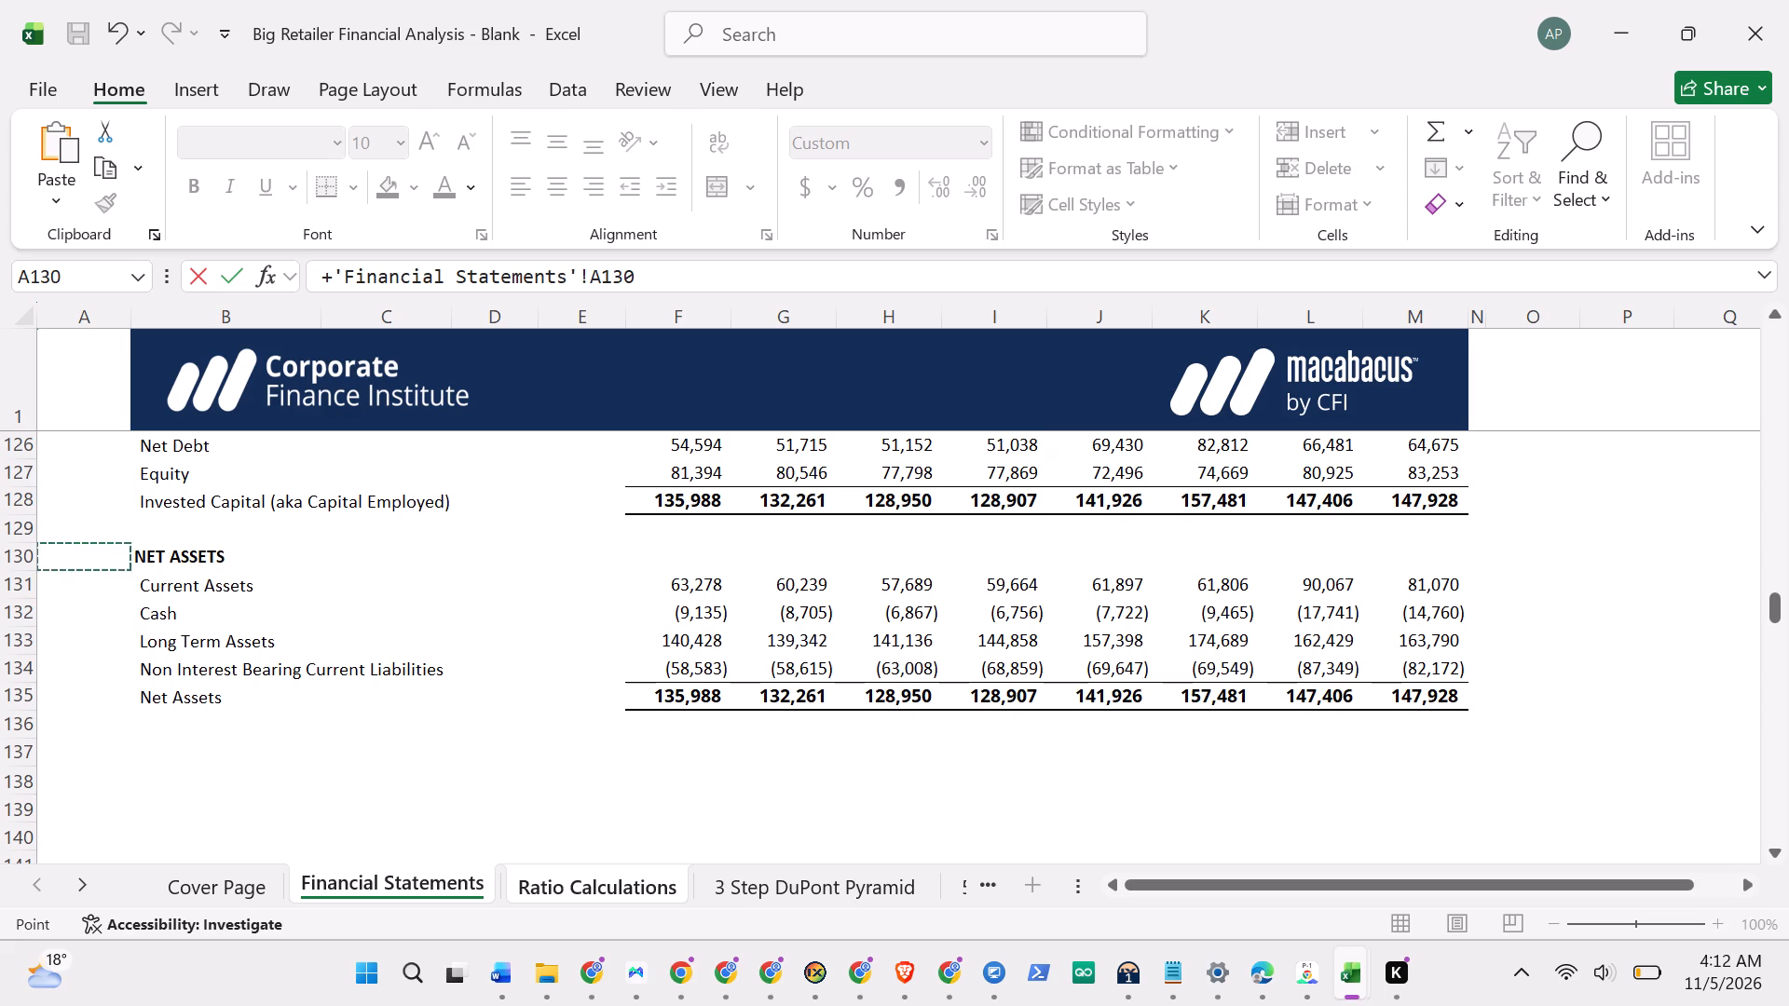
key("Down")
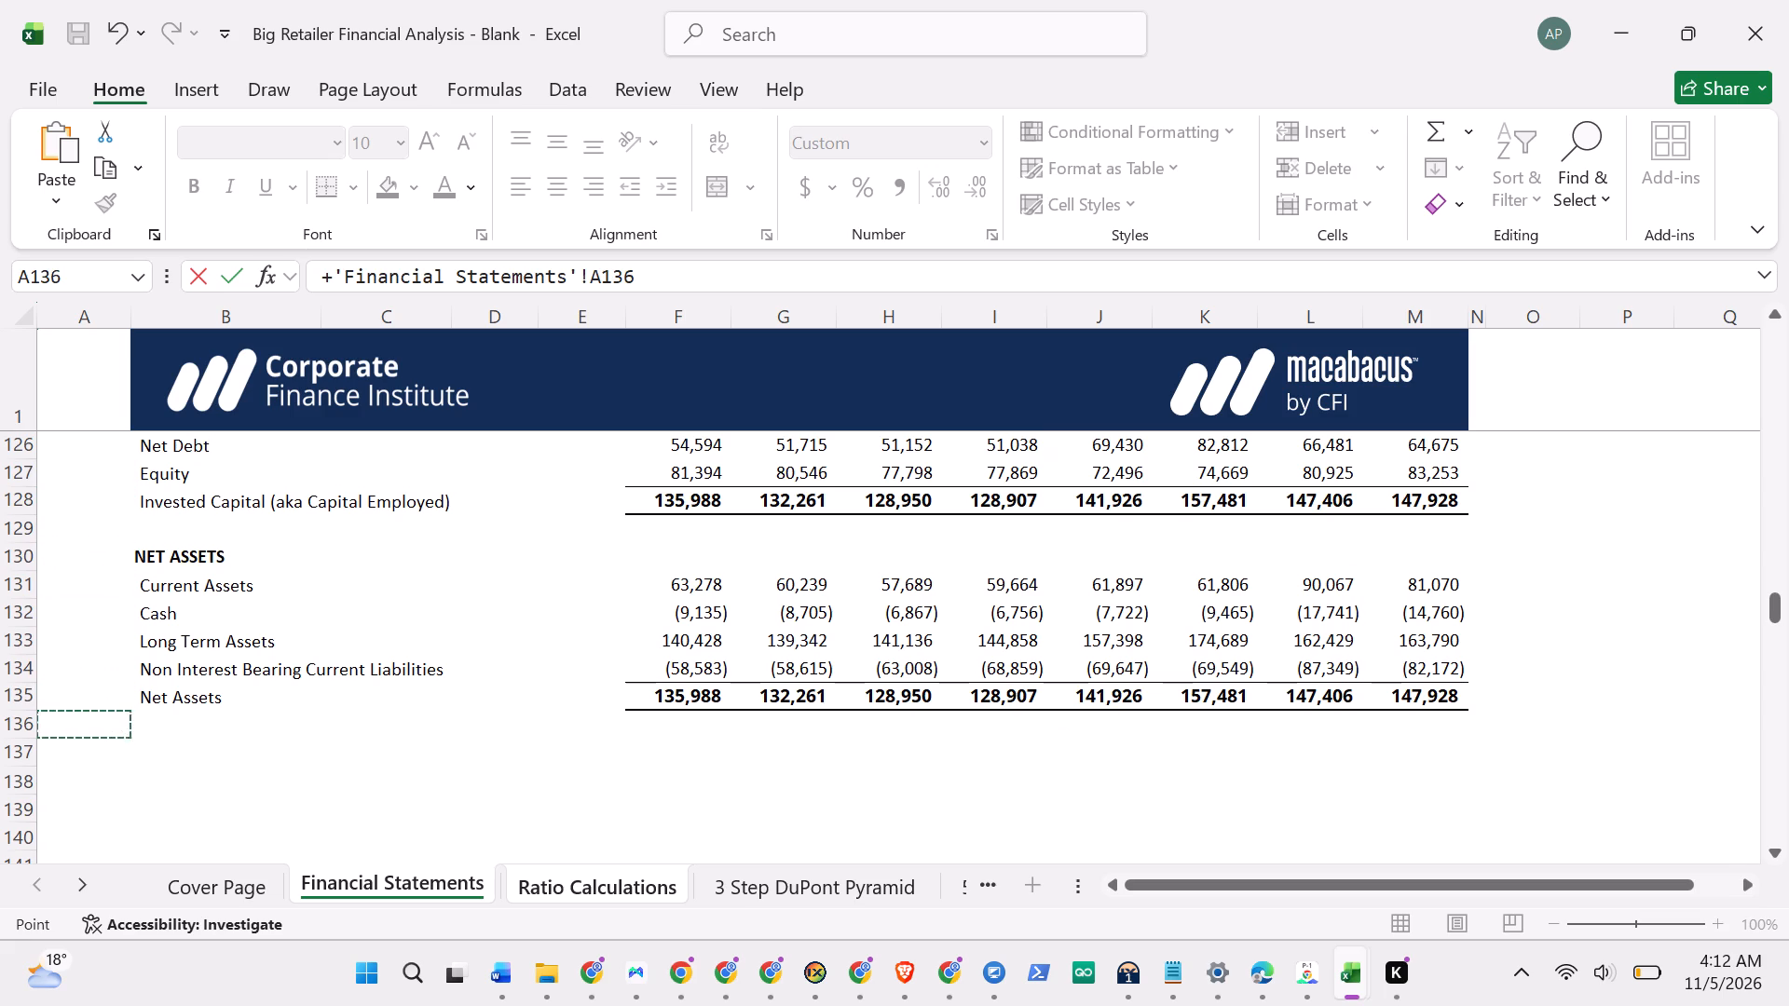
key("Down")
key("Down")
key("Down")
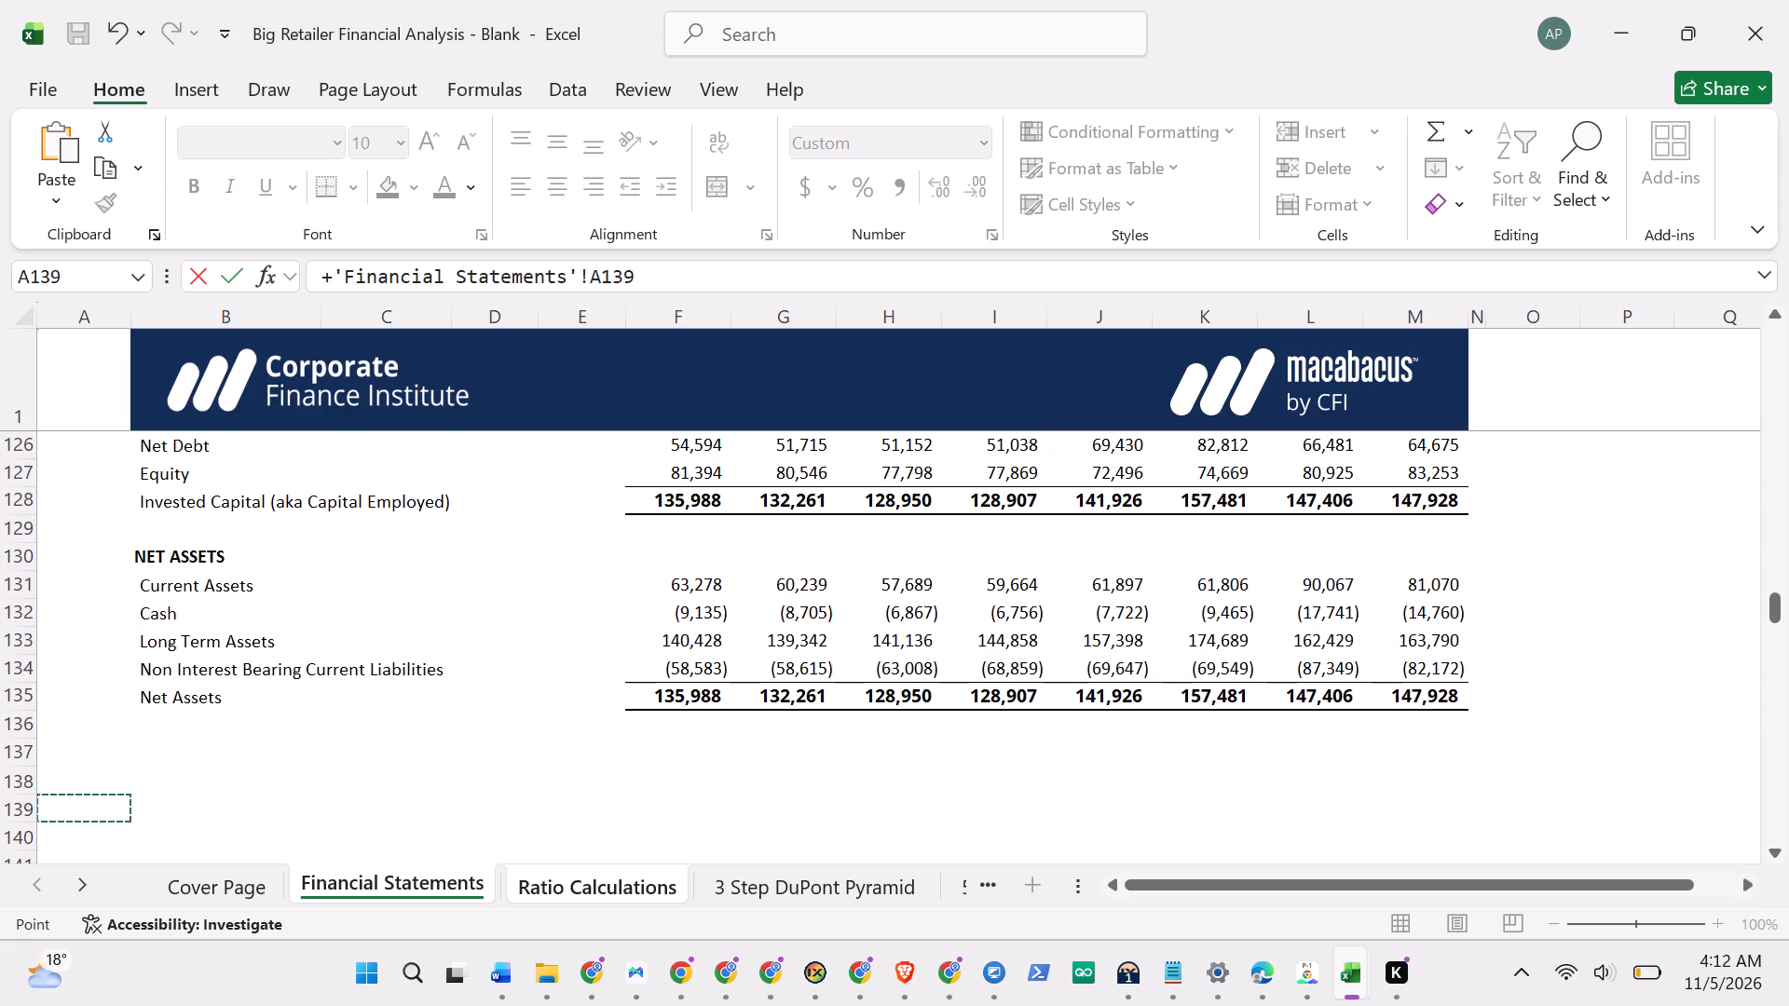
key("Up")
key("Up")
key("Up")
key("Up")
key("Up")
key("Up")
key("Up")
key("Up")
key("Up")
key("Up")
key("Up")
key("Up")
key("Up")
key("Up")
key("Up")
key("Up")
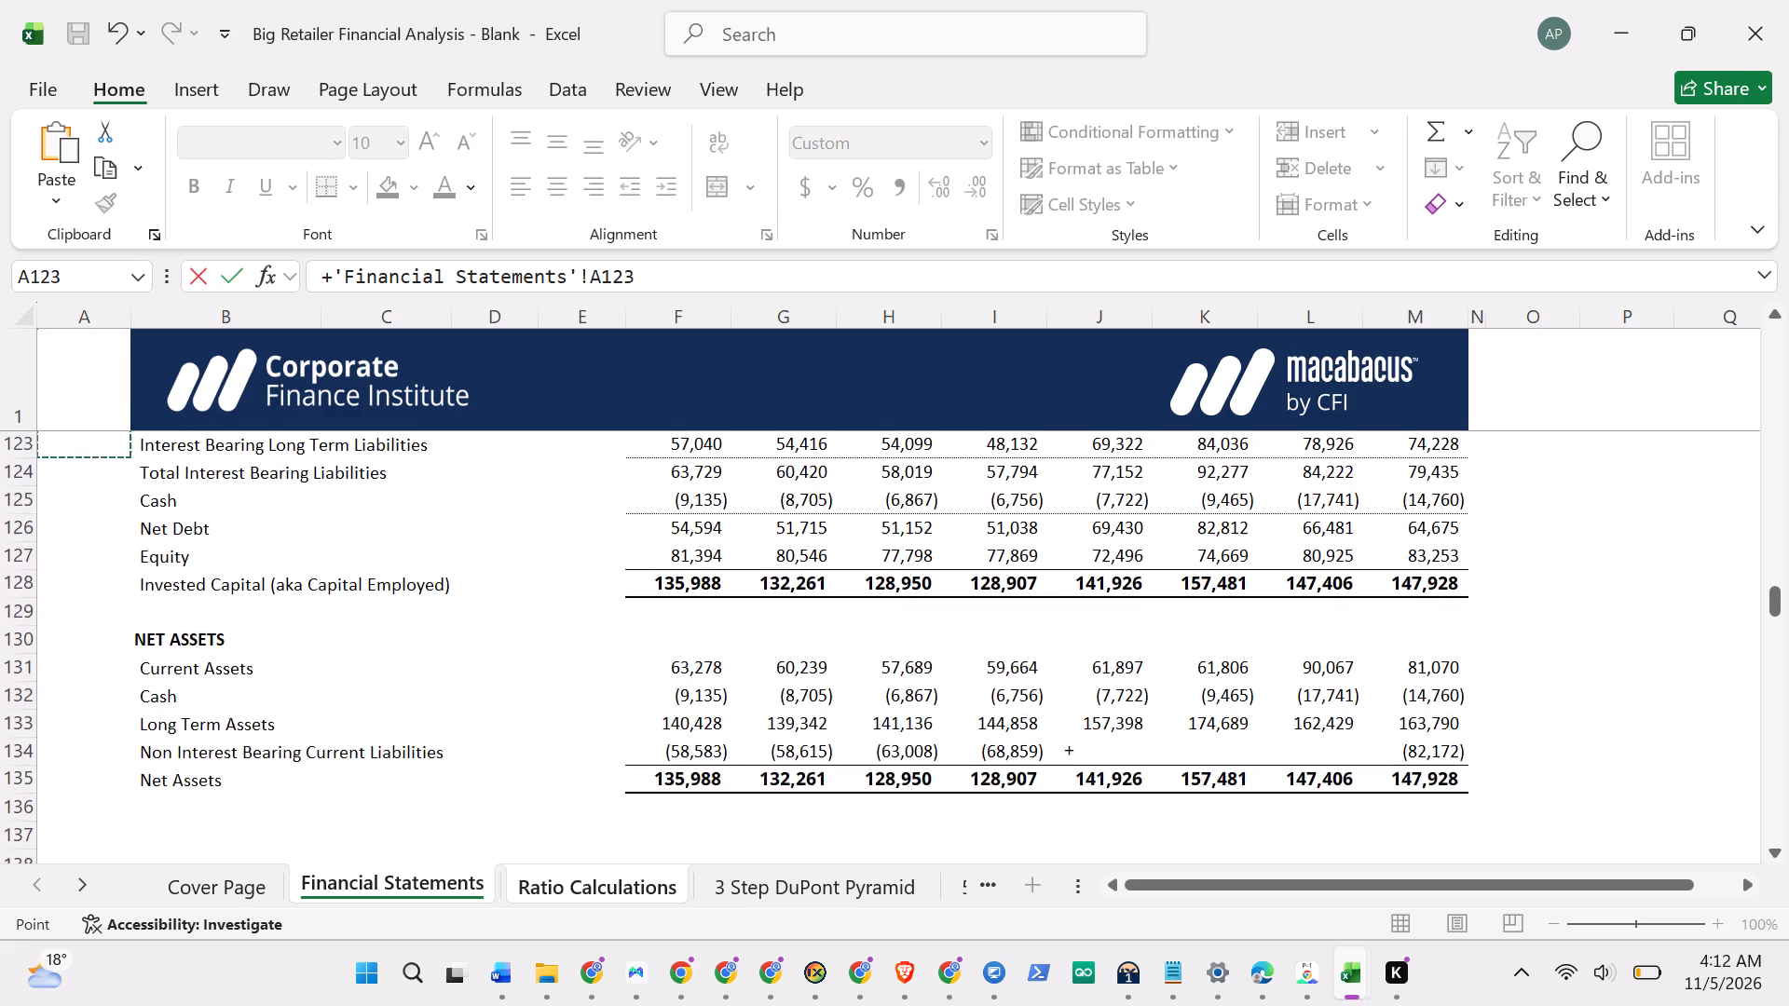
key("Up")
key("Up")
key("Up")
key("Up")
key("Up")
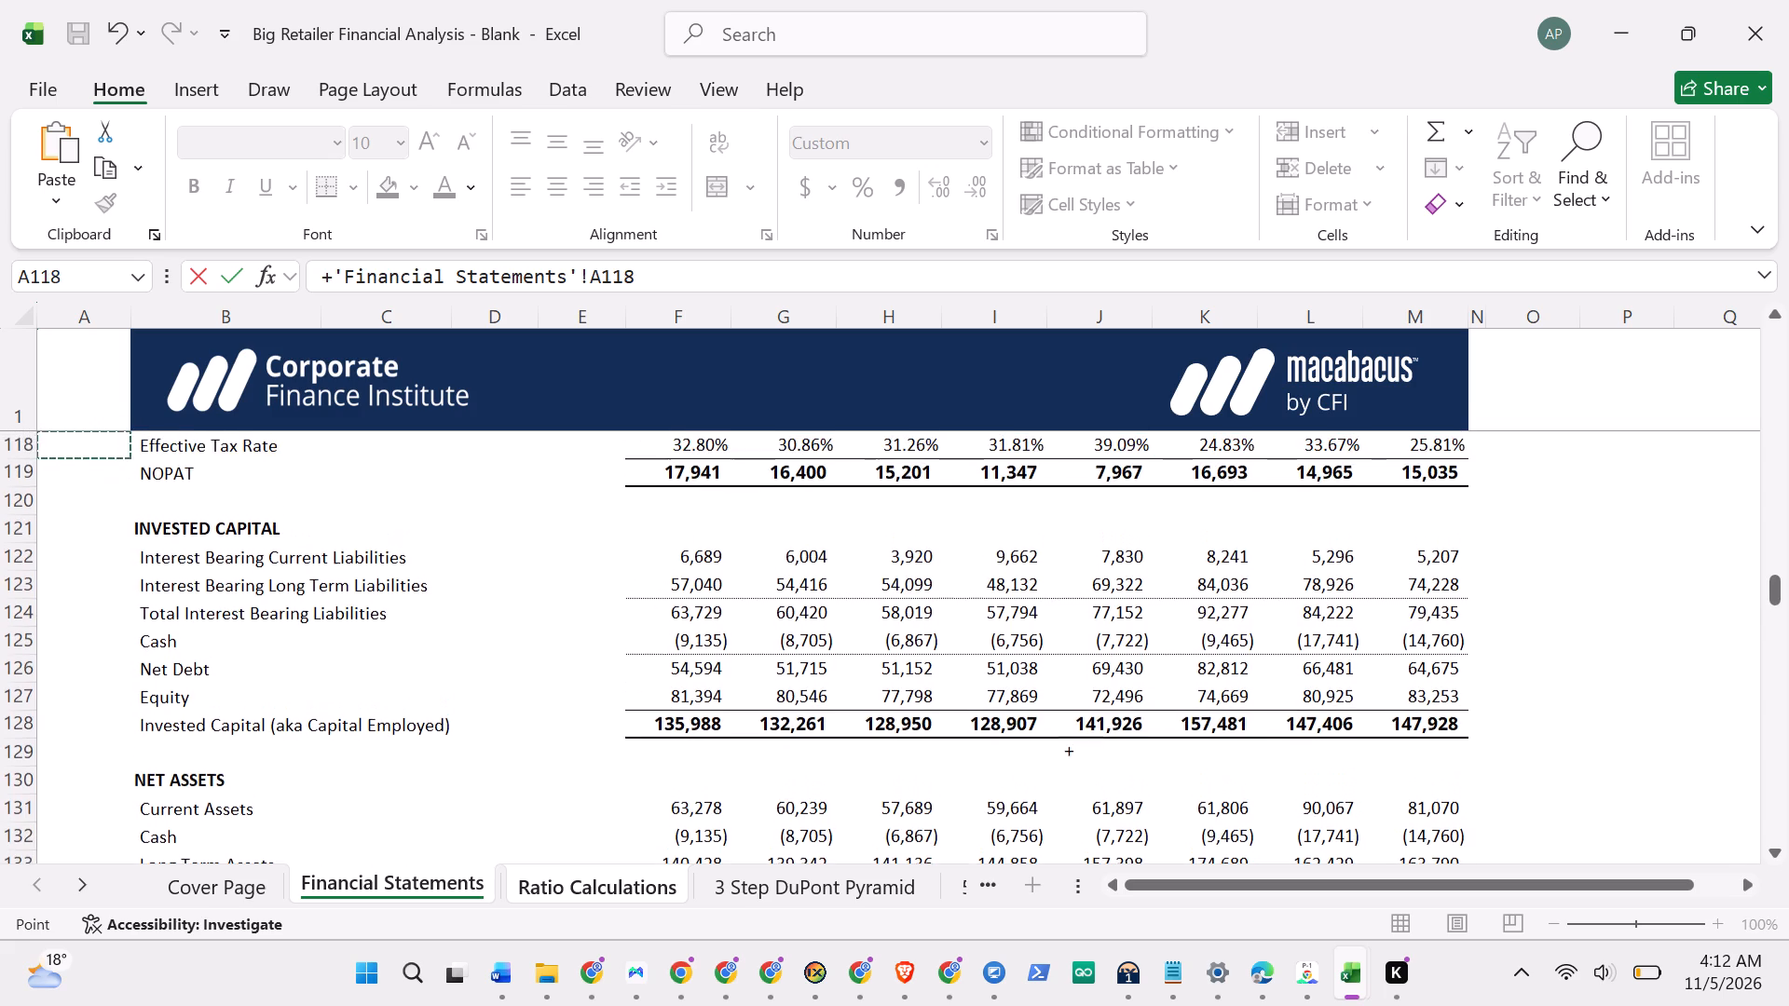
key("Up")
key("Up")
key("Up")
key("Up")
key("Up")
key("Up")
key("Up")
key("Up")
key("Up")
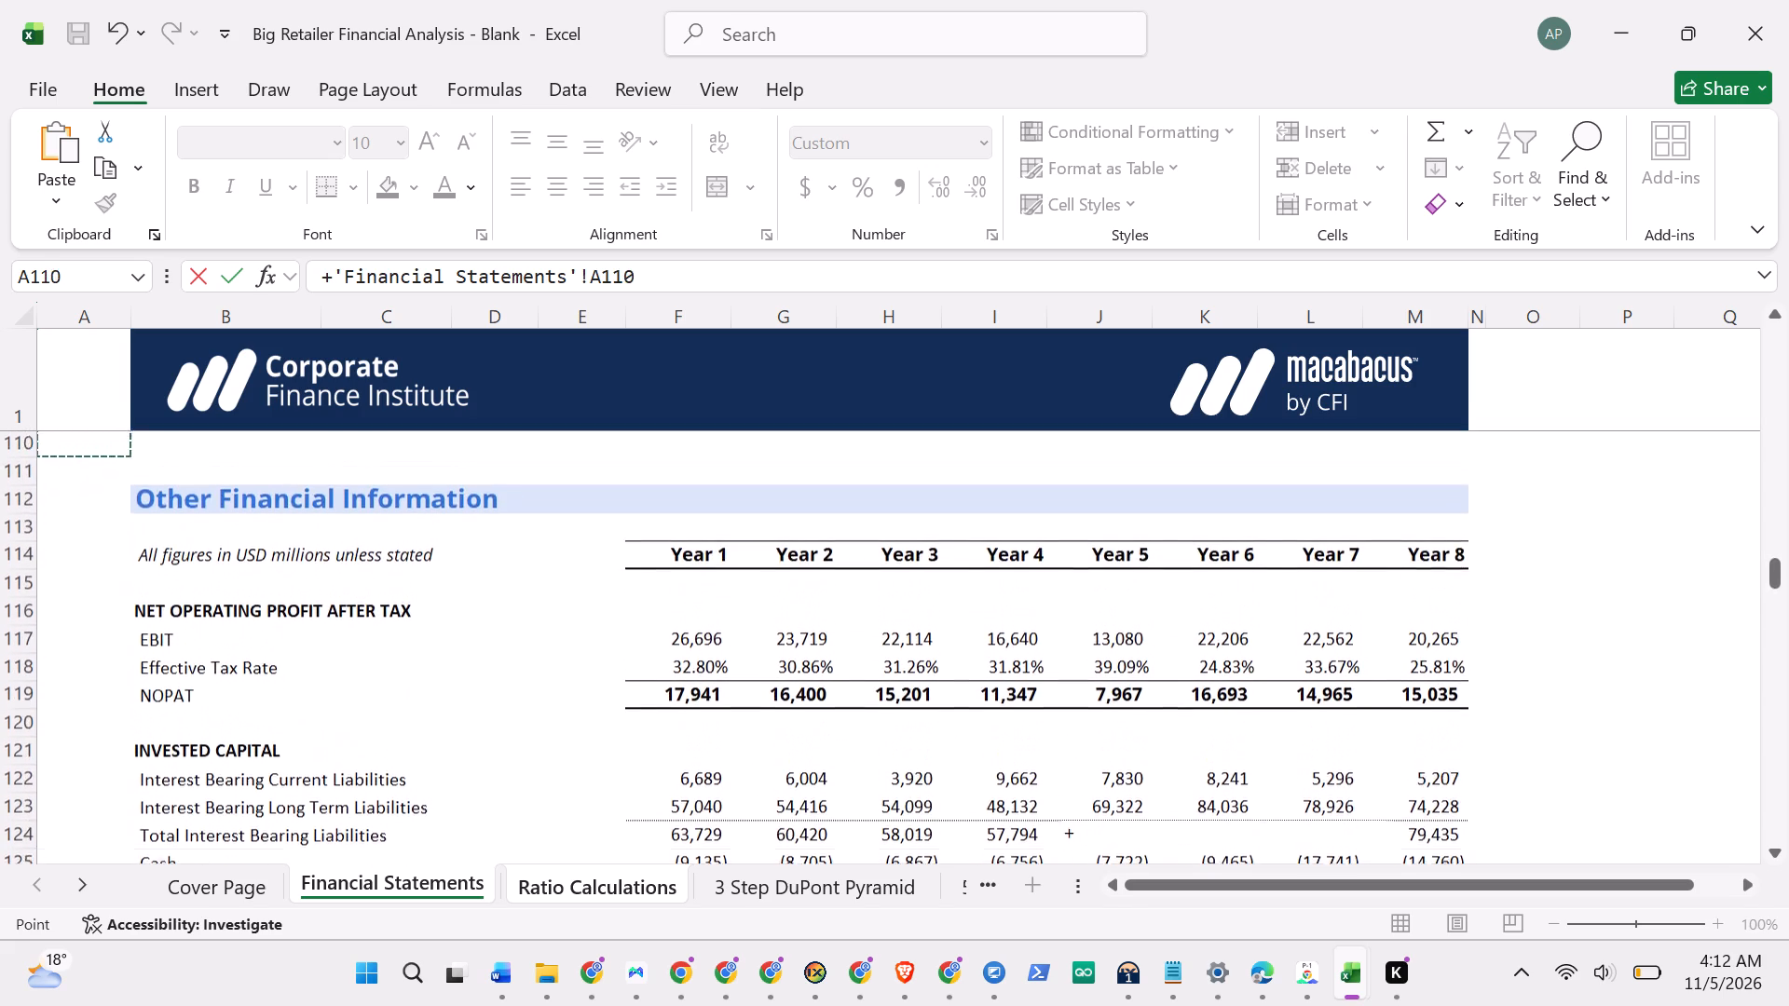
key("Up")
key("Up")
key("Up")
key("Up")
key("Up")
key("Up")
key("Up")
key("Up")
key("Up")
key("Up")
key("Up")
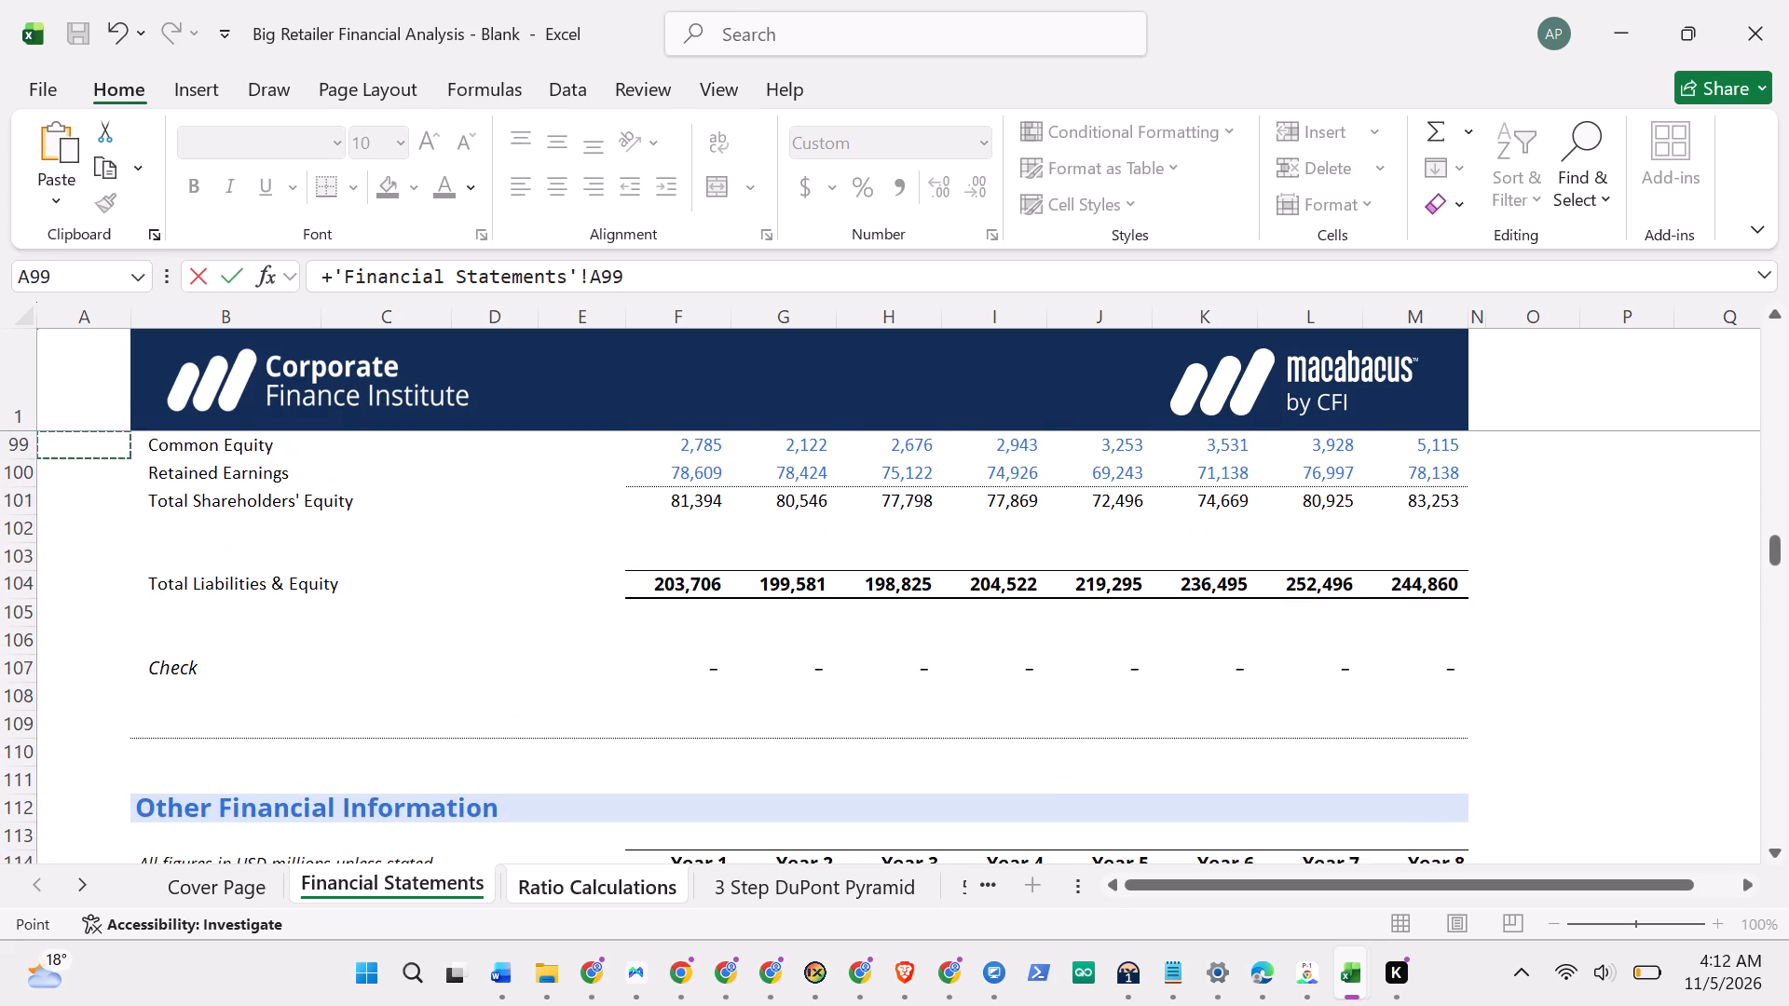
key("Up")
key("Up")
key("Up")
key("Up")
key("Up")
key("Up")
key("Up")
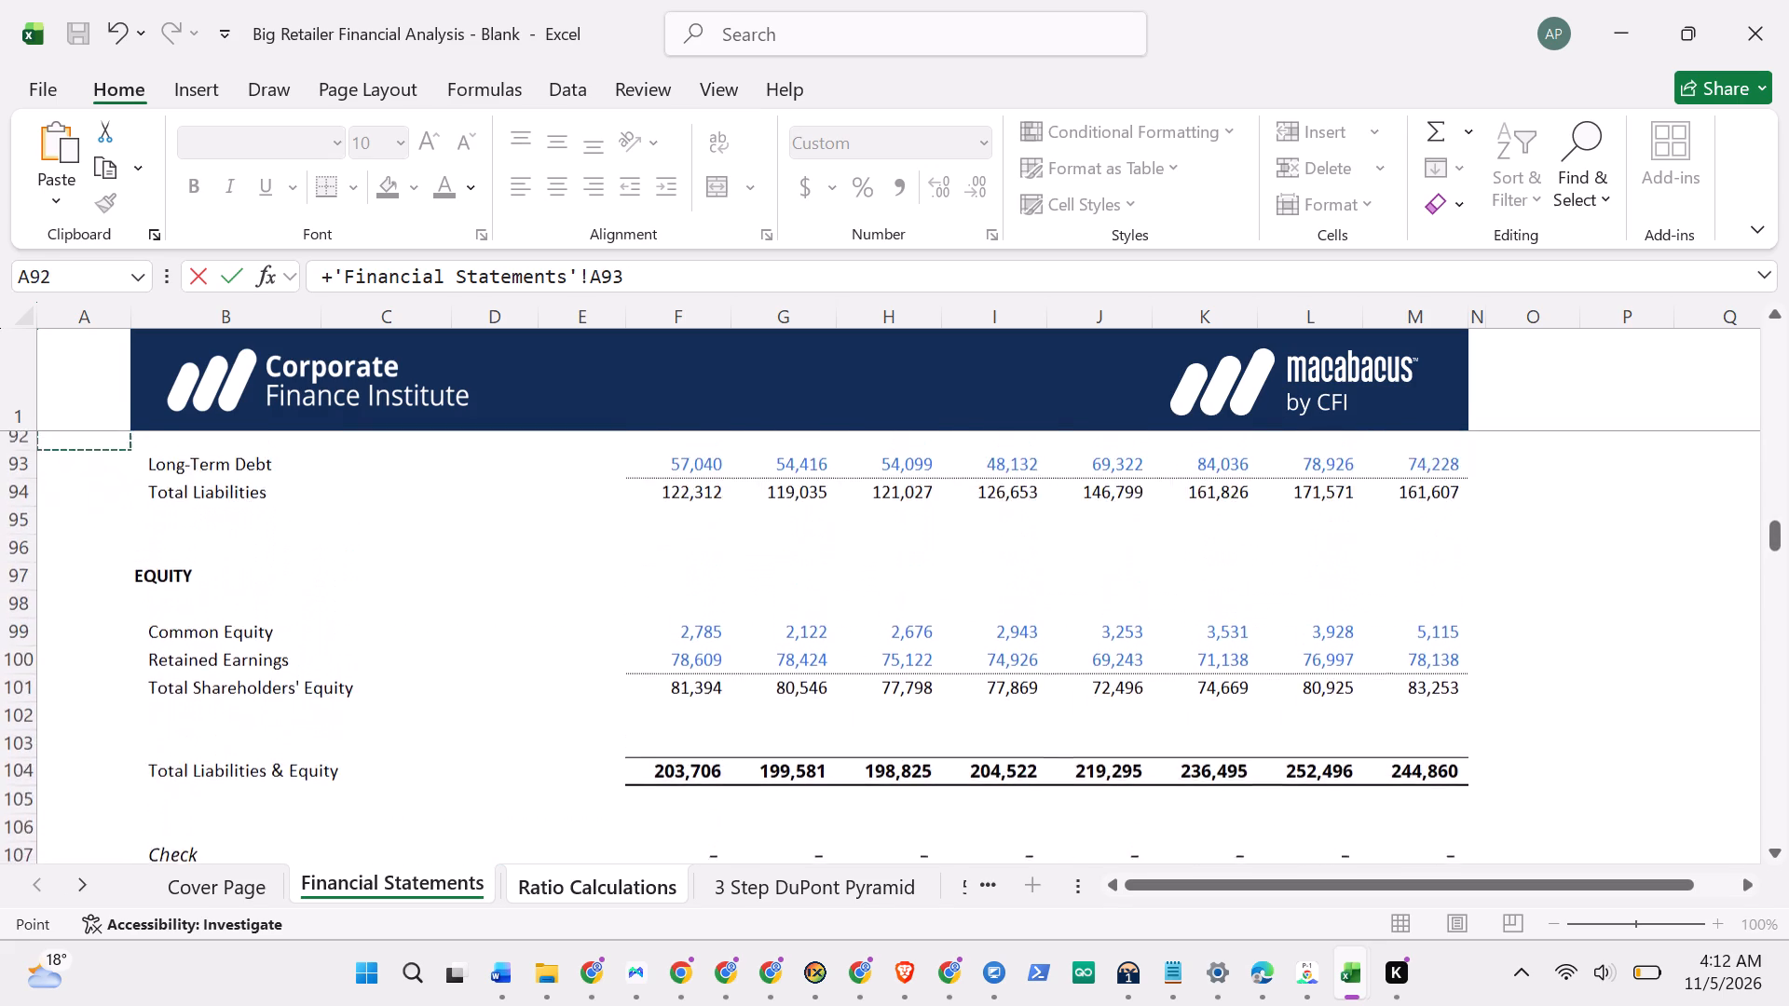
key("Up")
key("Up")
key("Up")
key("Up")
key("Up")
key("Up")
key("Up")
key("Up")
key("Up")
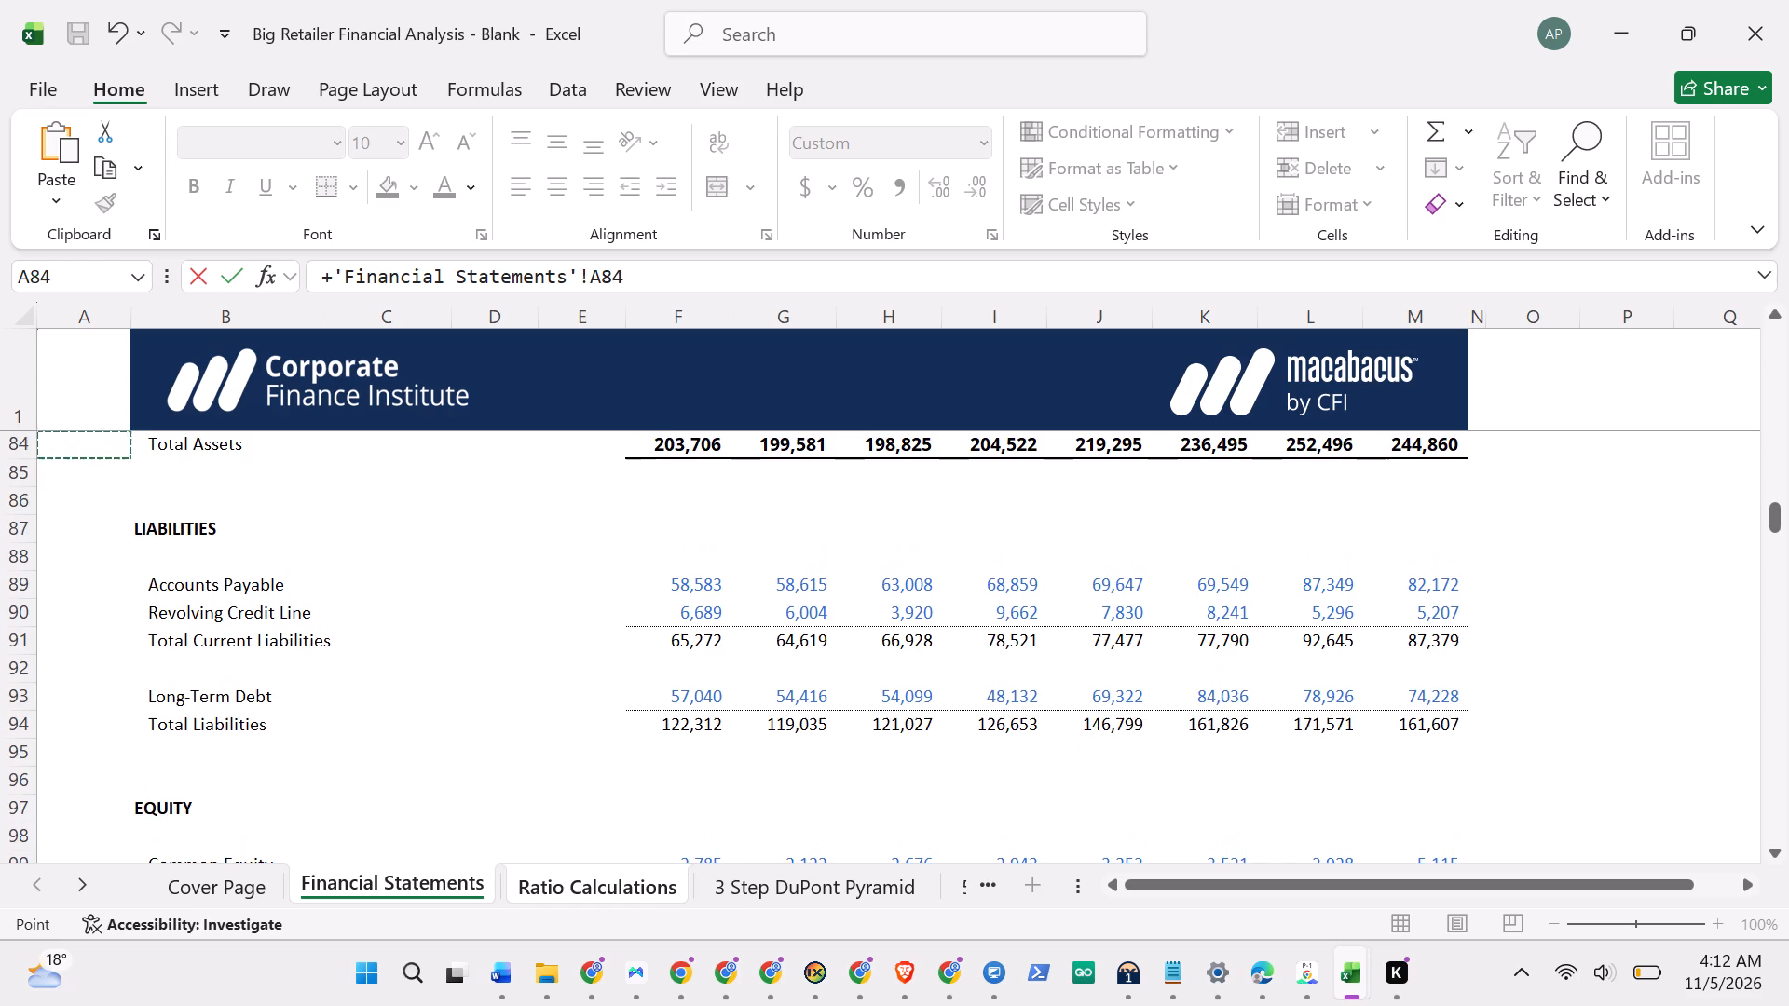
key("Up")
key("Up")
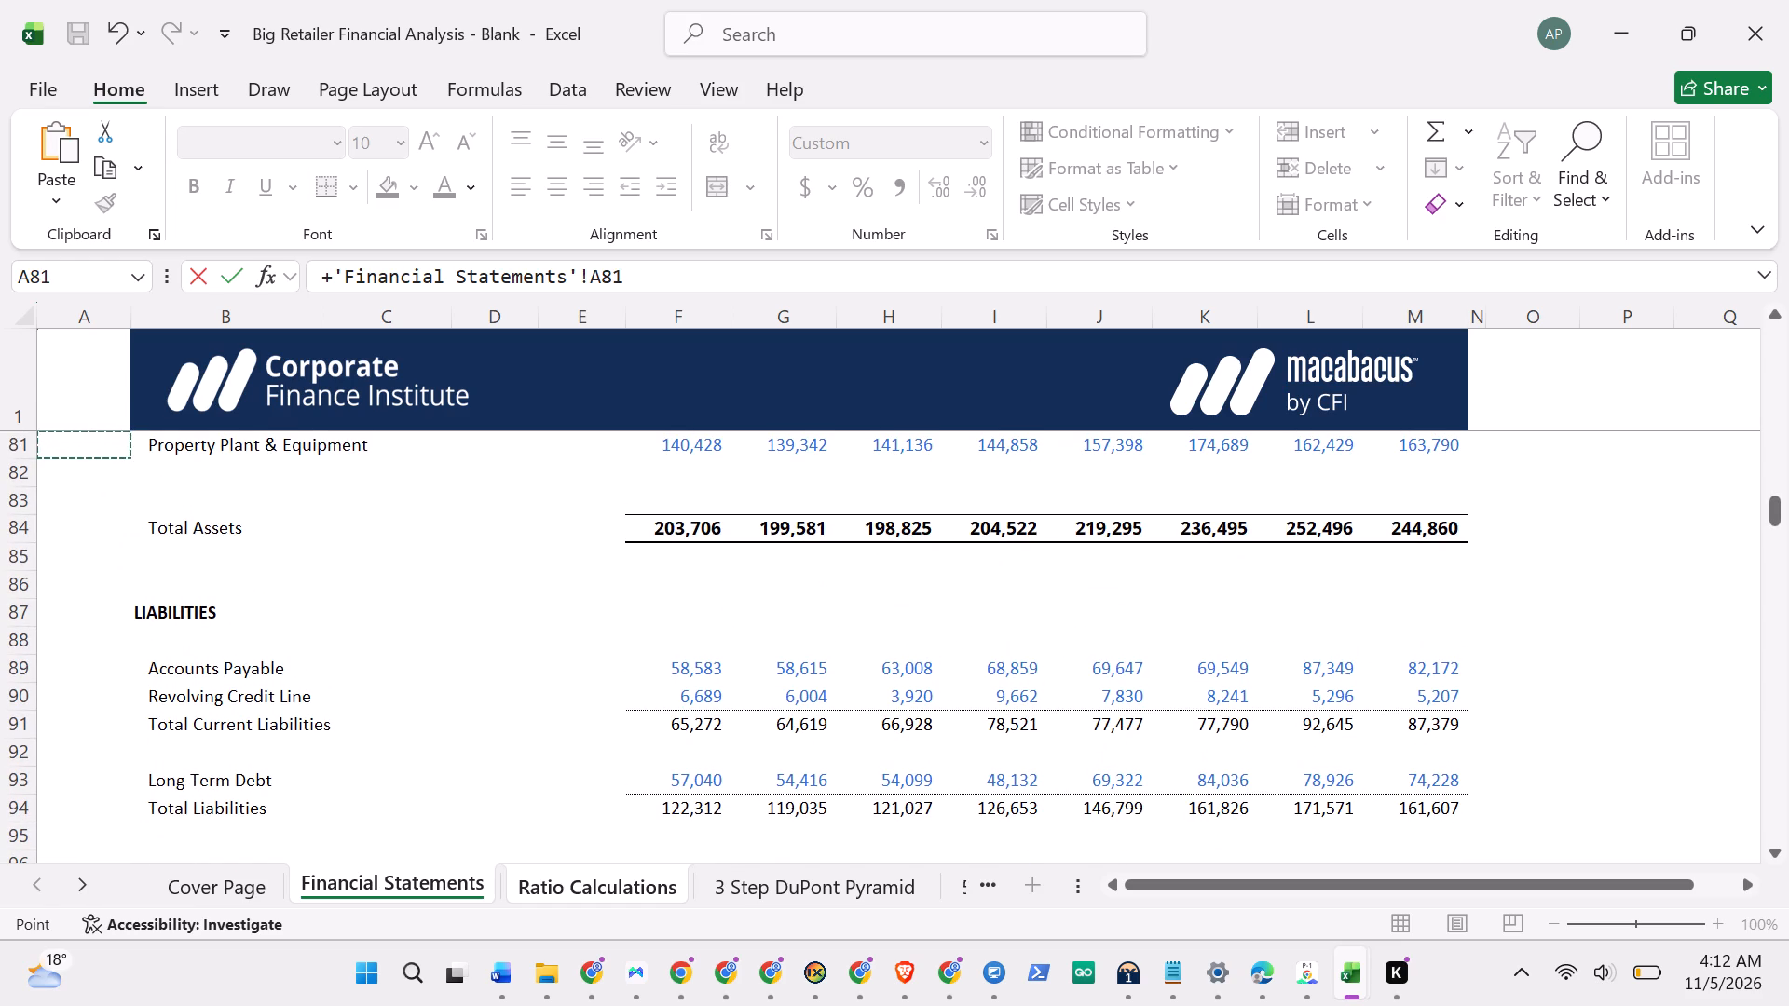
key("Down")
key("Down")
key("Down")
key("Right")
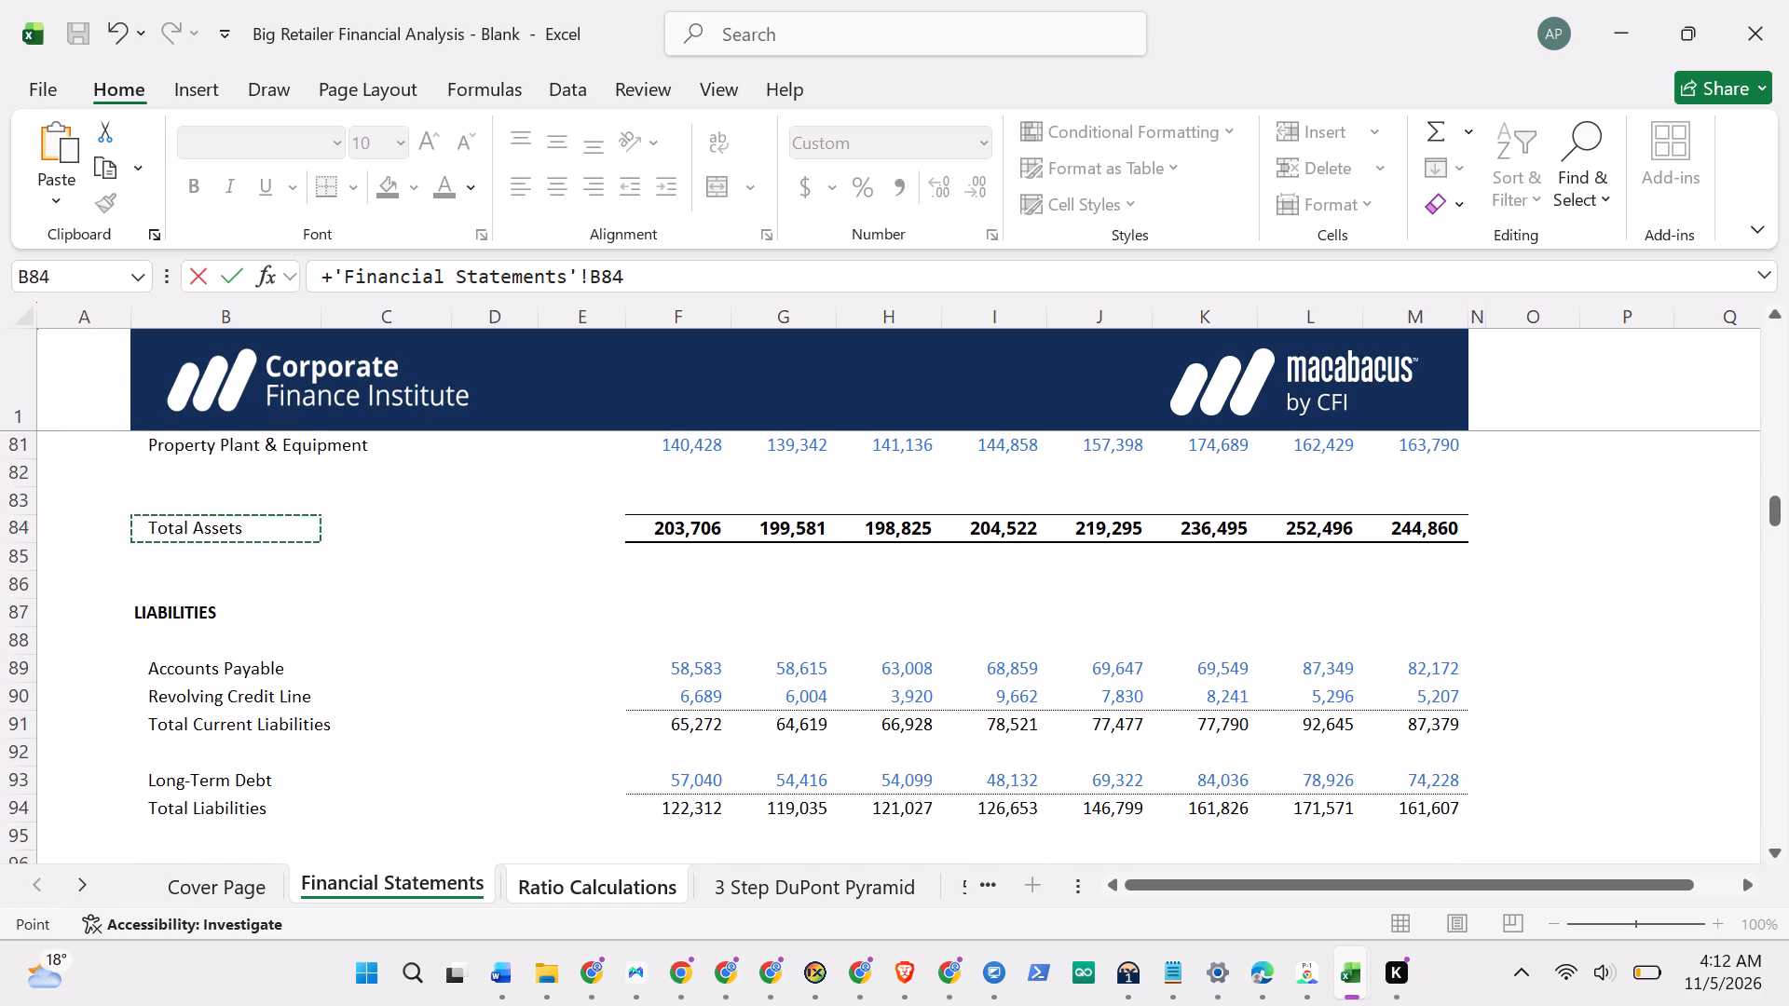
key("Right")
key("Right")
key("Right")
key("Right")
key("Right")
key("Left")
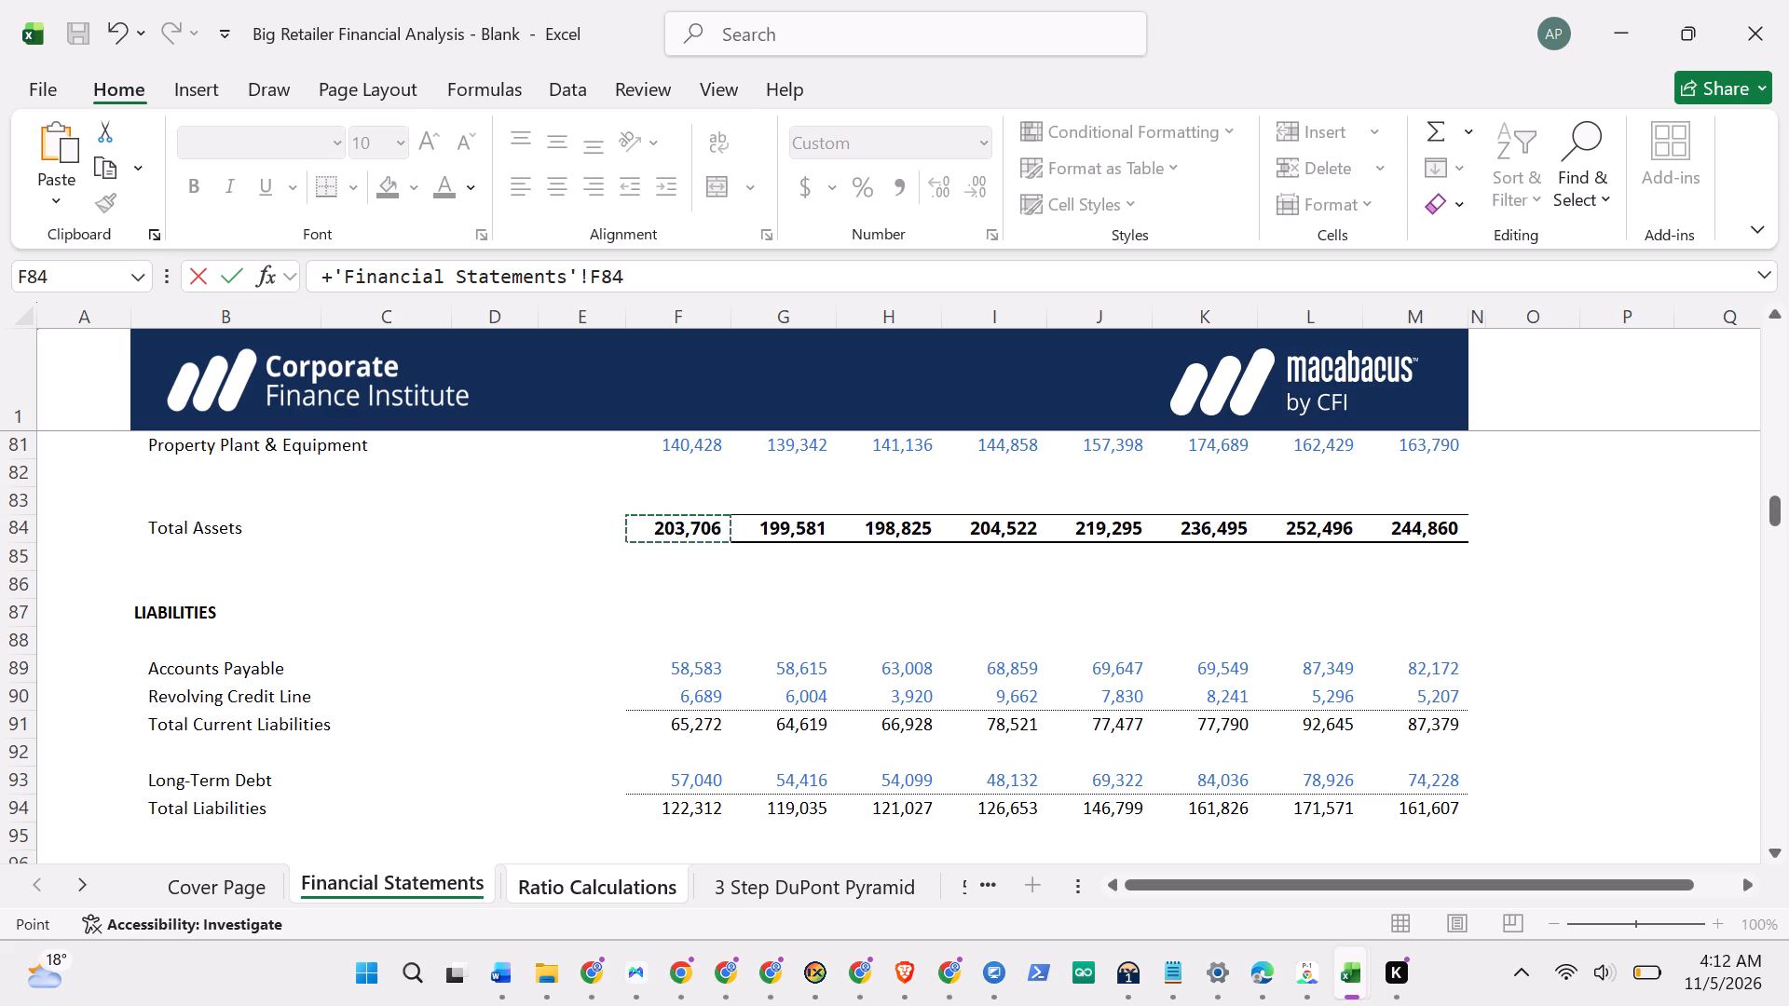
key("Return")
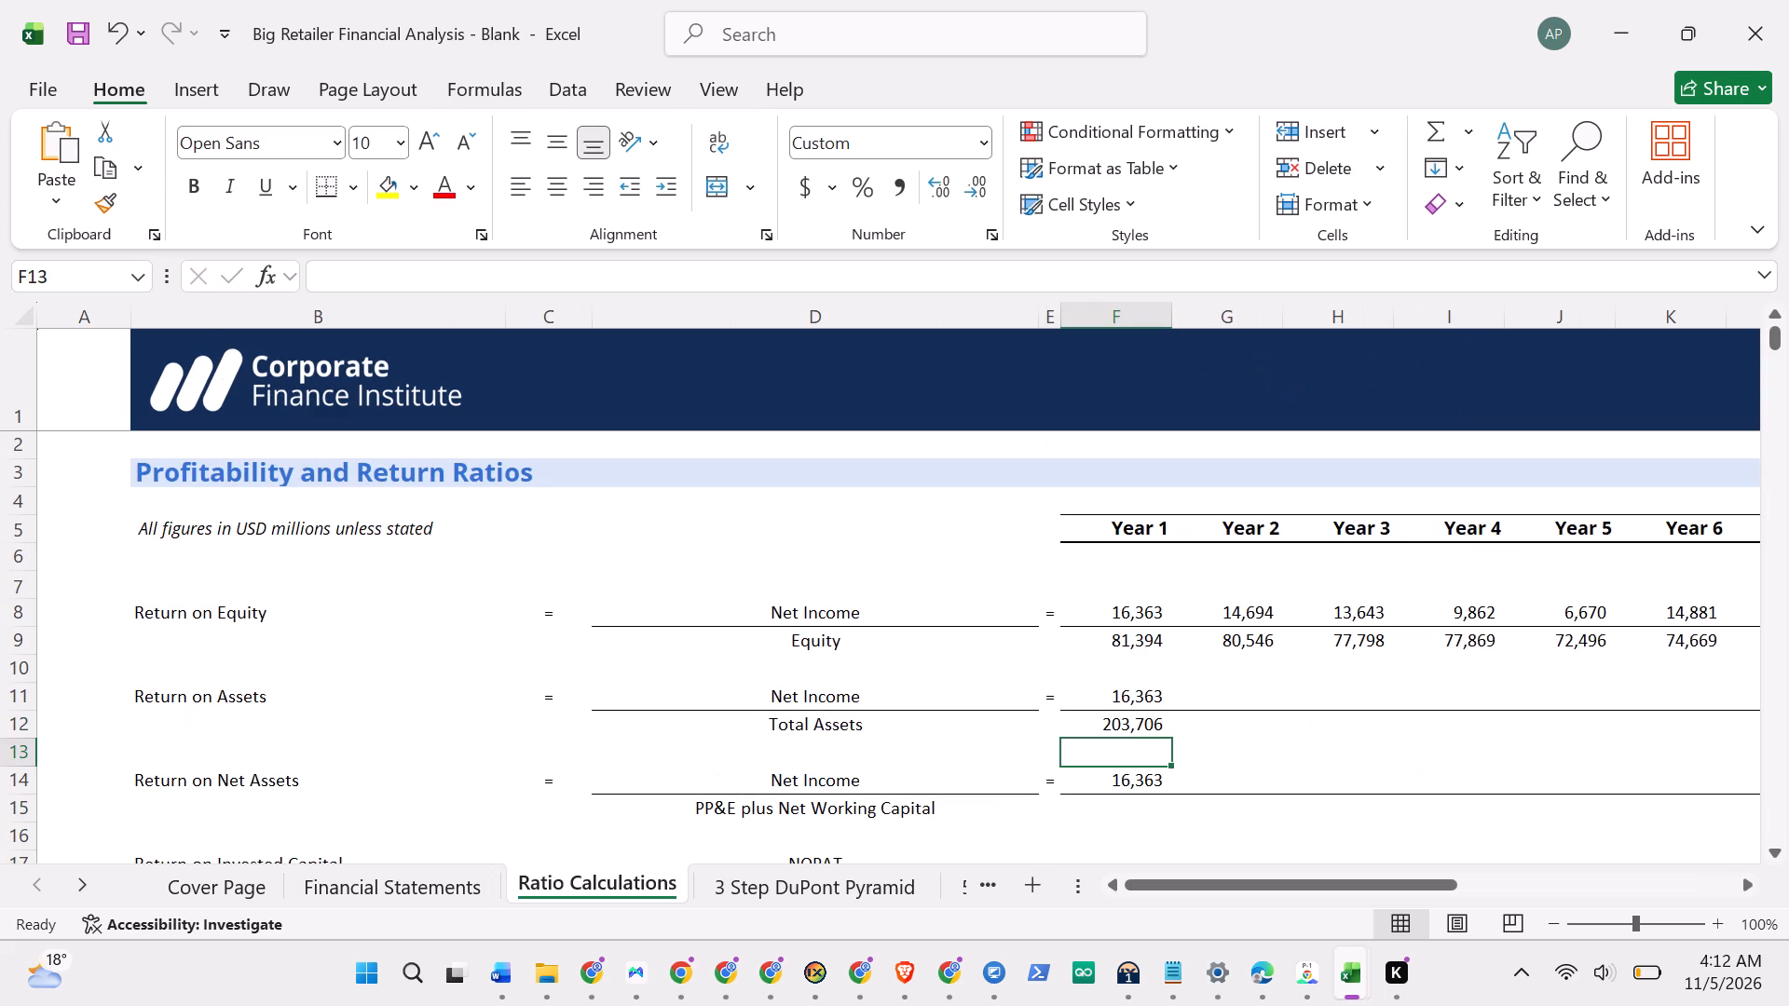
Fill the Year 1 Return on Assets formulas in F11:F12 across to Year 8 in column M.
left_click(1111, 689)
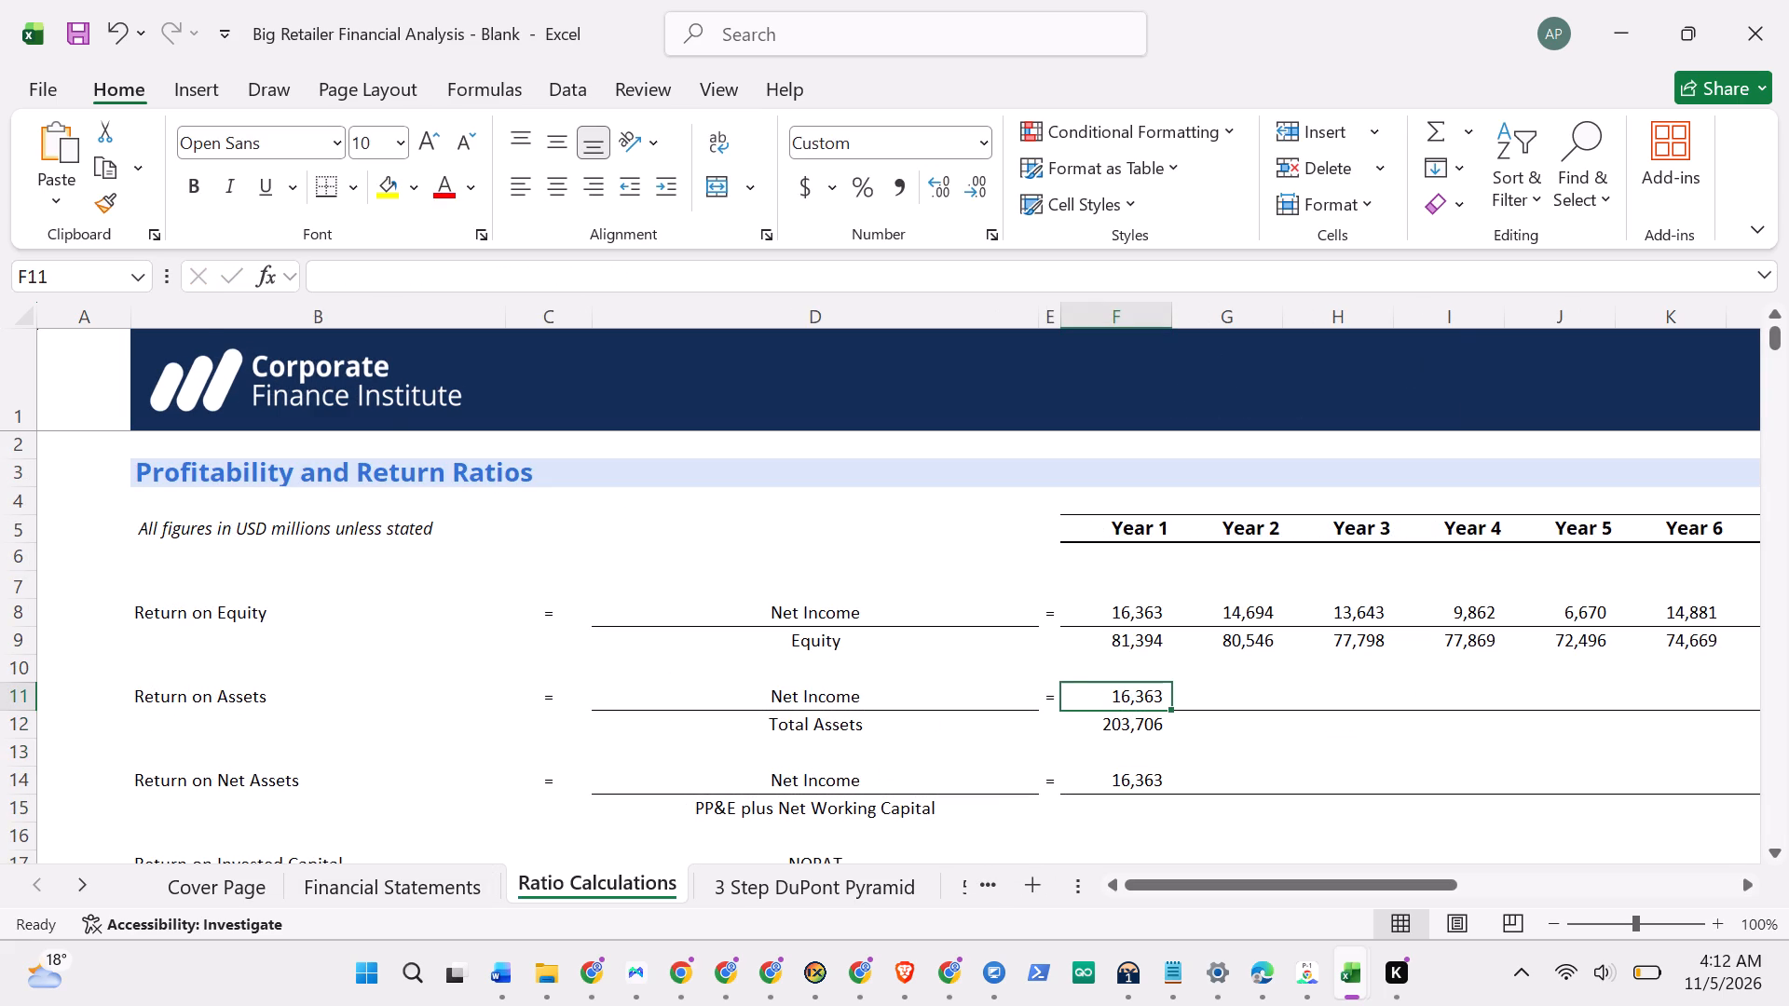
left_click_drag(1111, 689, 1141, 724)
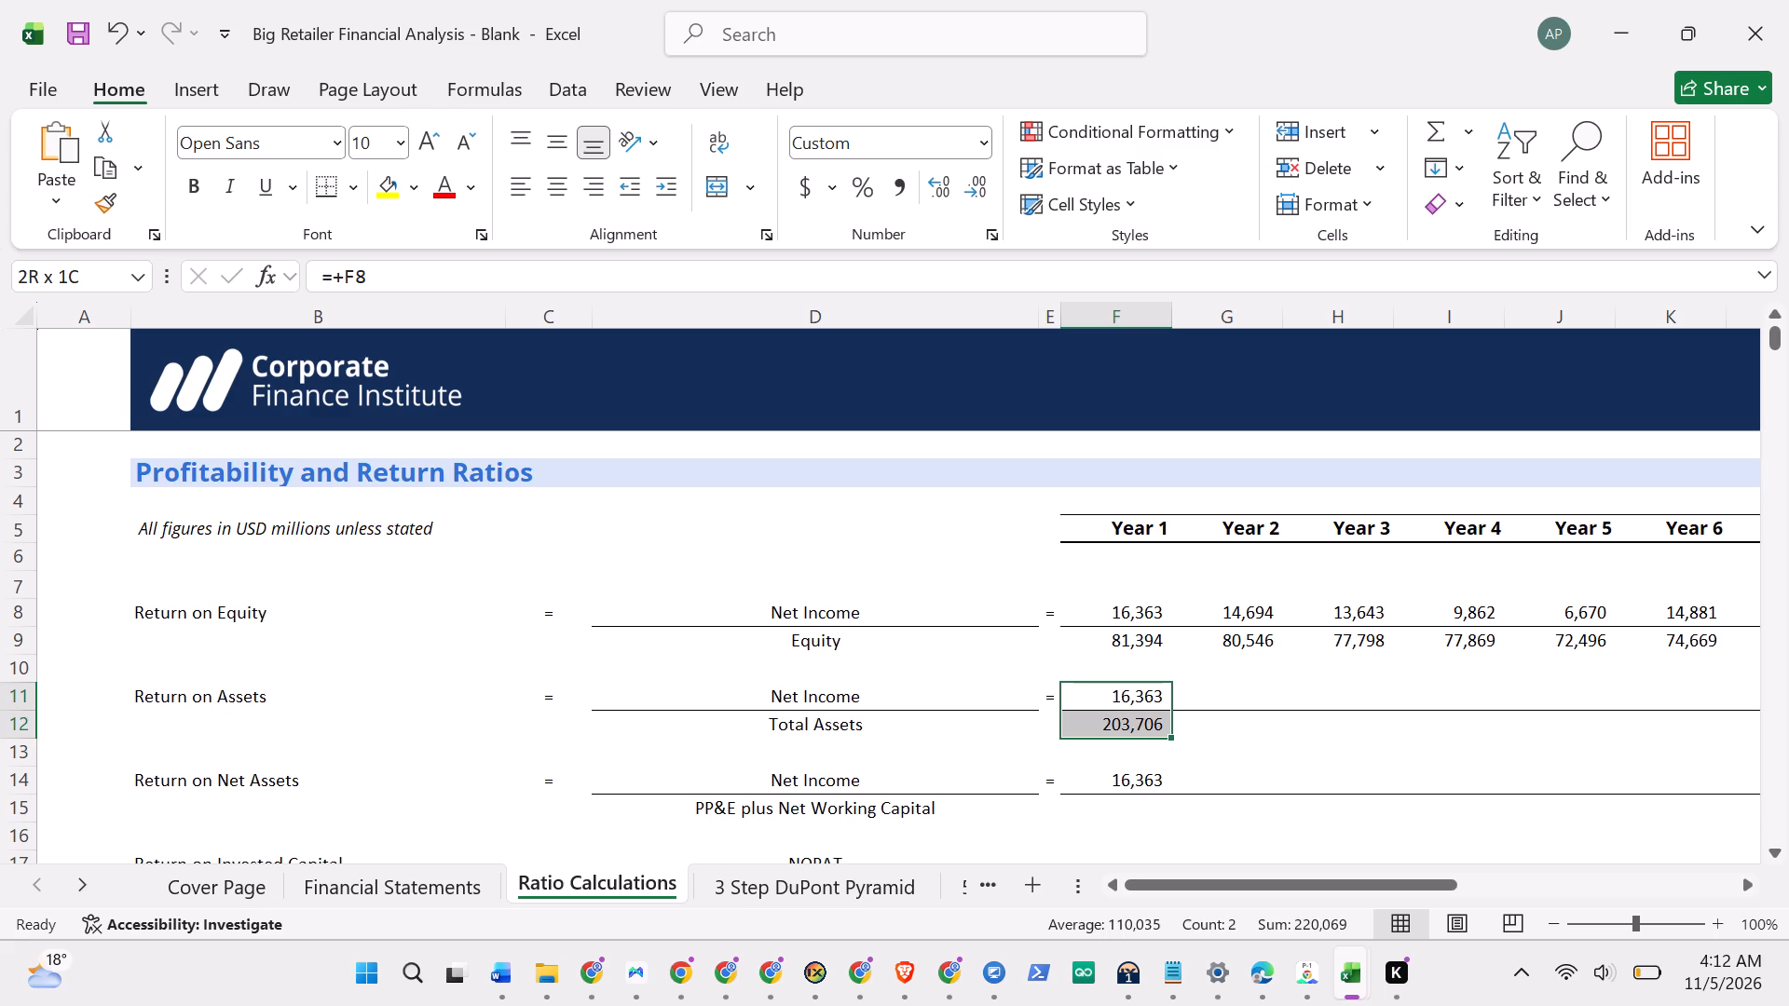
left_click_drag(1141, 724, 1740, 753)
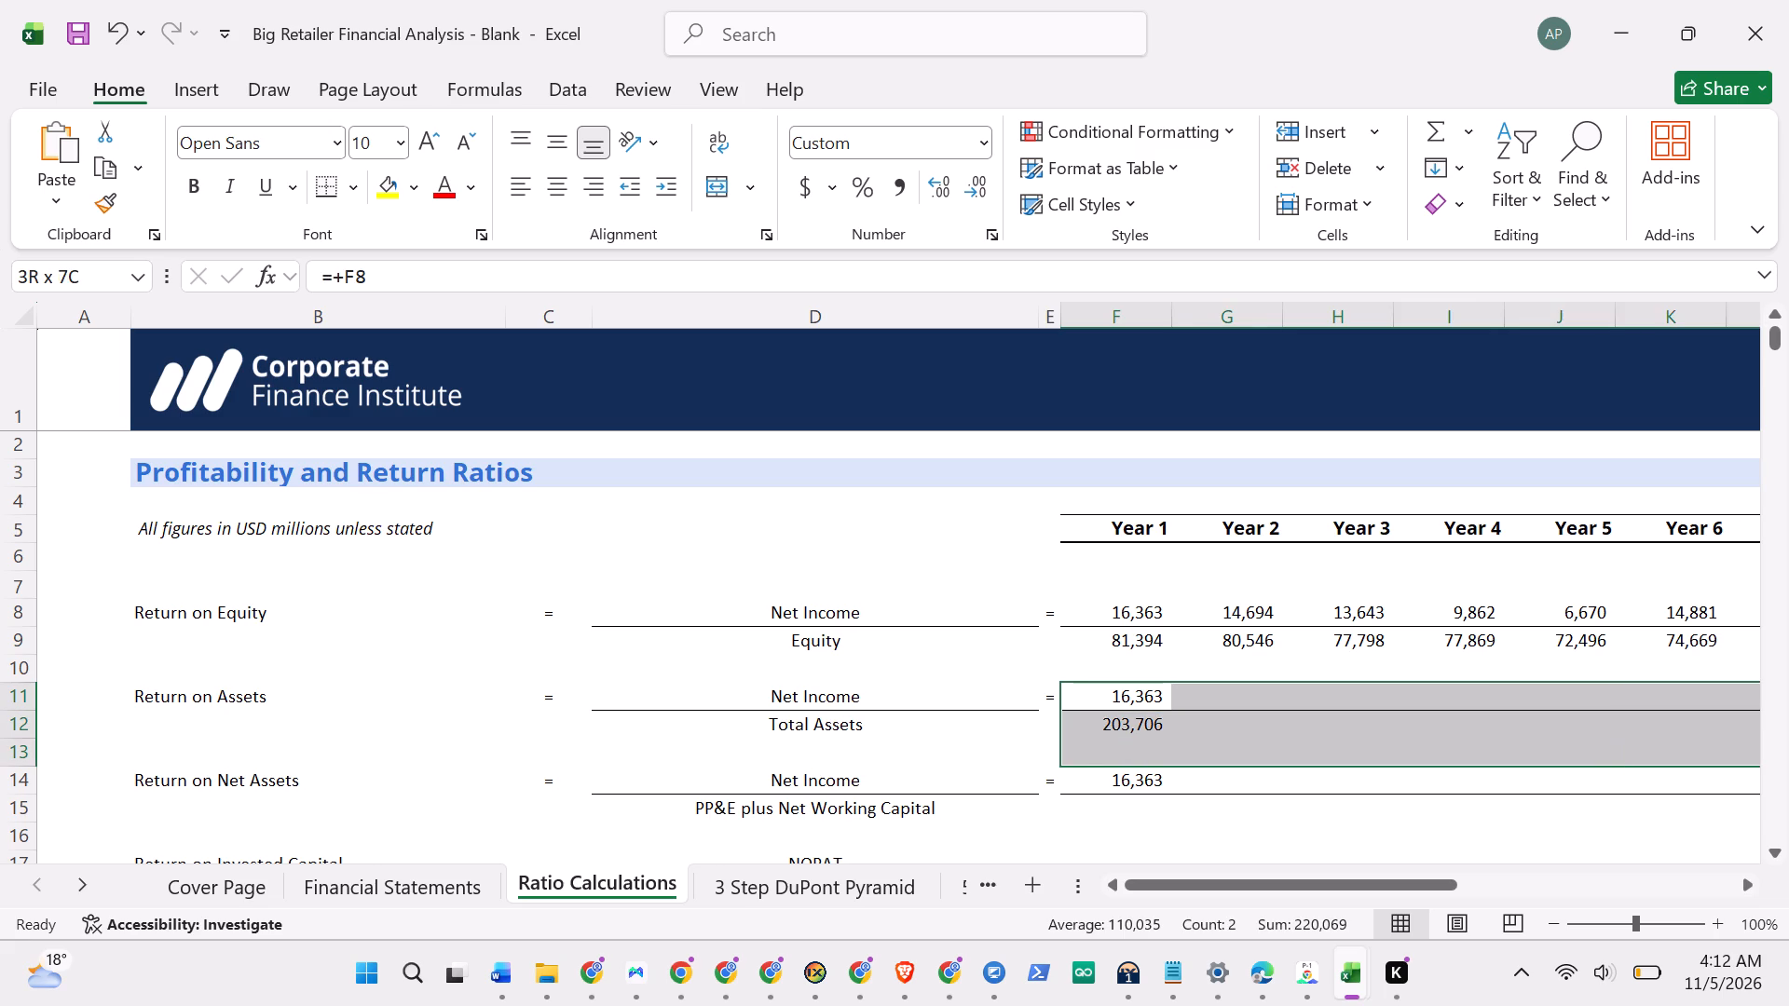
left_click_drag(1740, 753, 1278, 712)
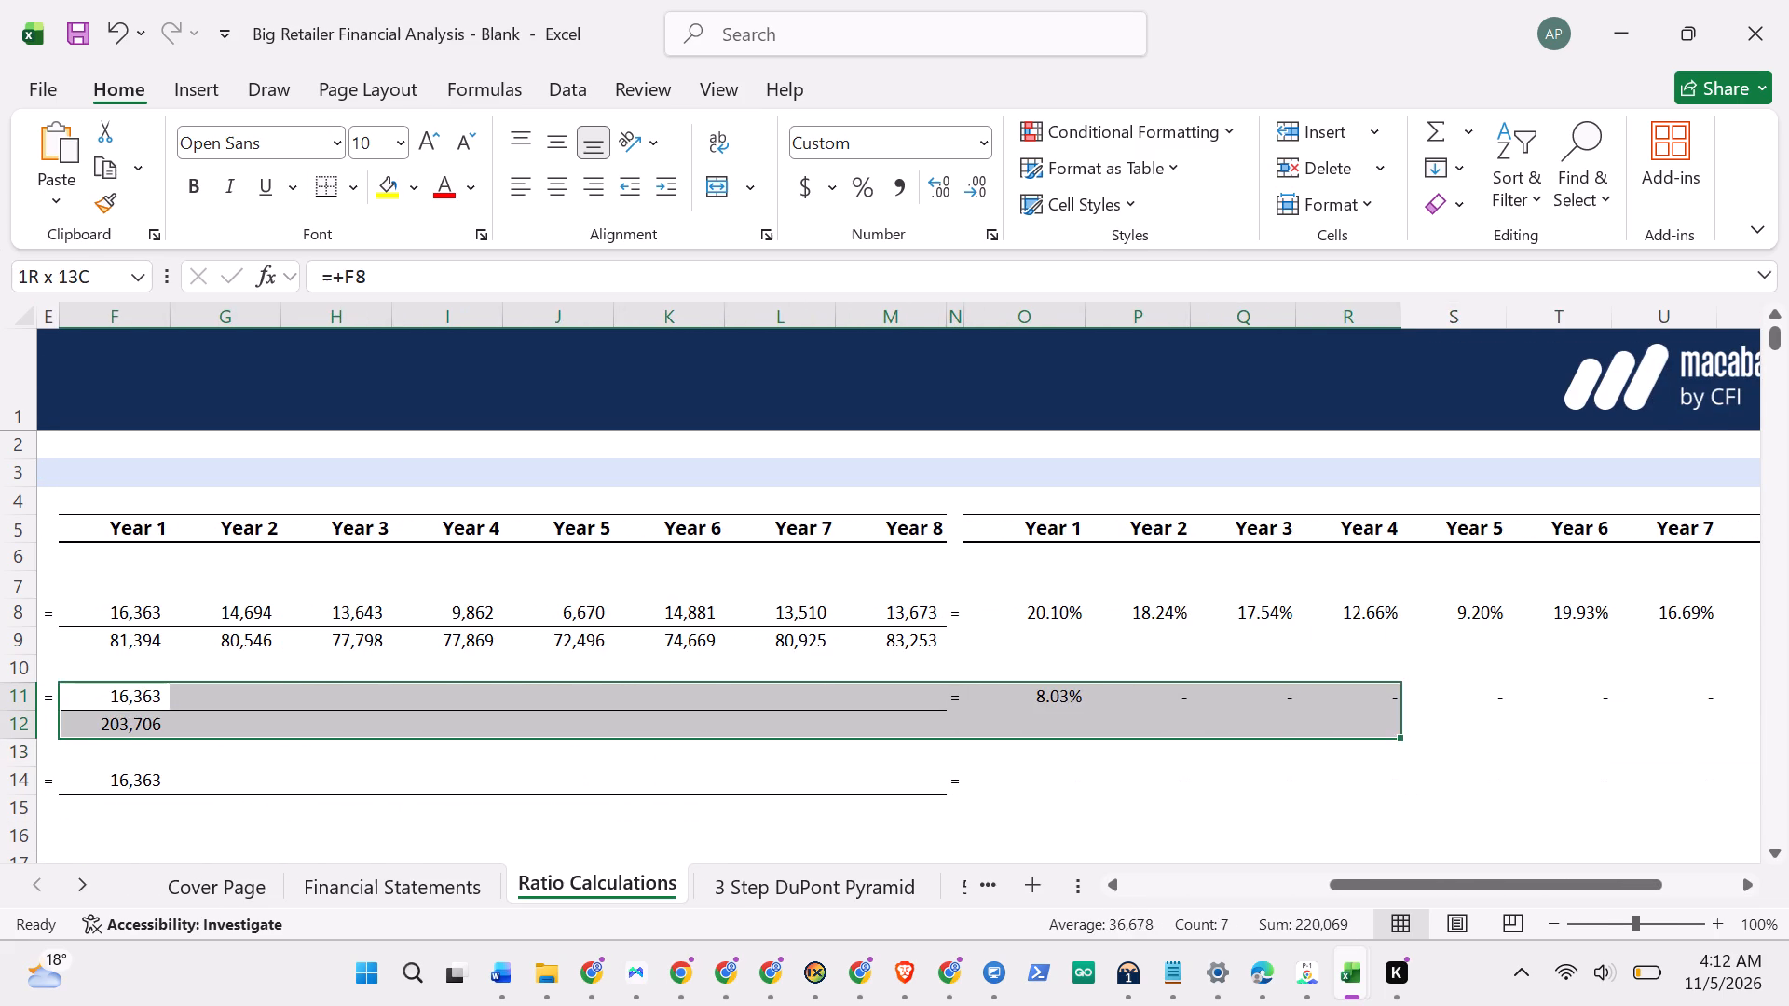
left_click_drag(1278, 712, 940, 723)
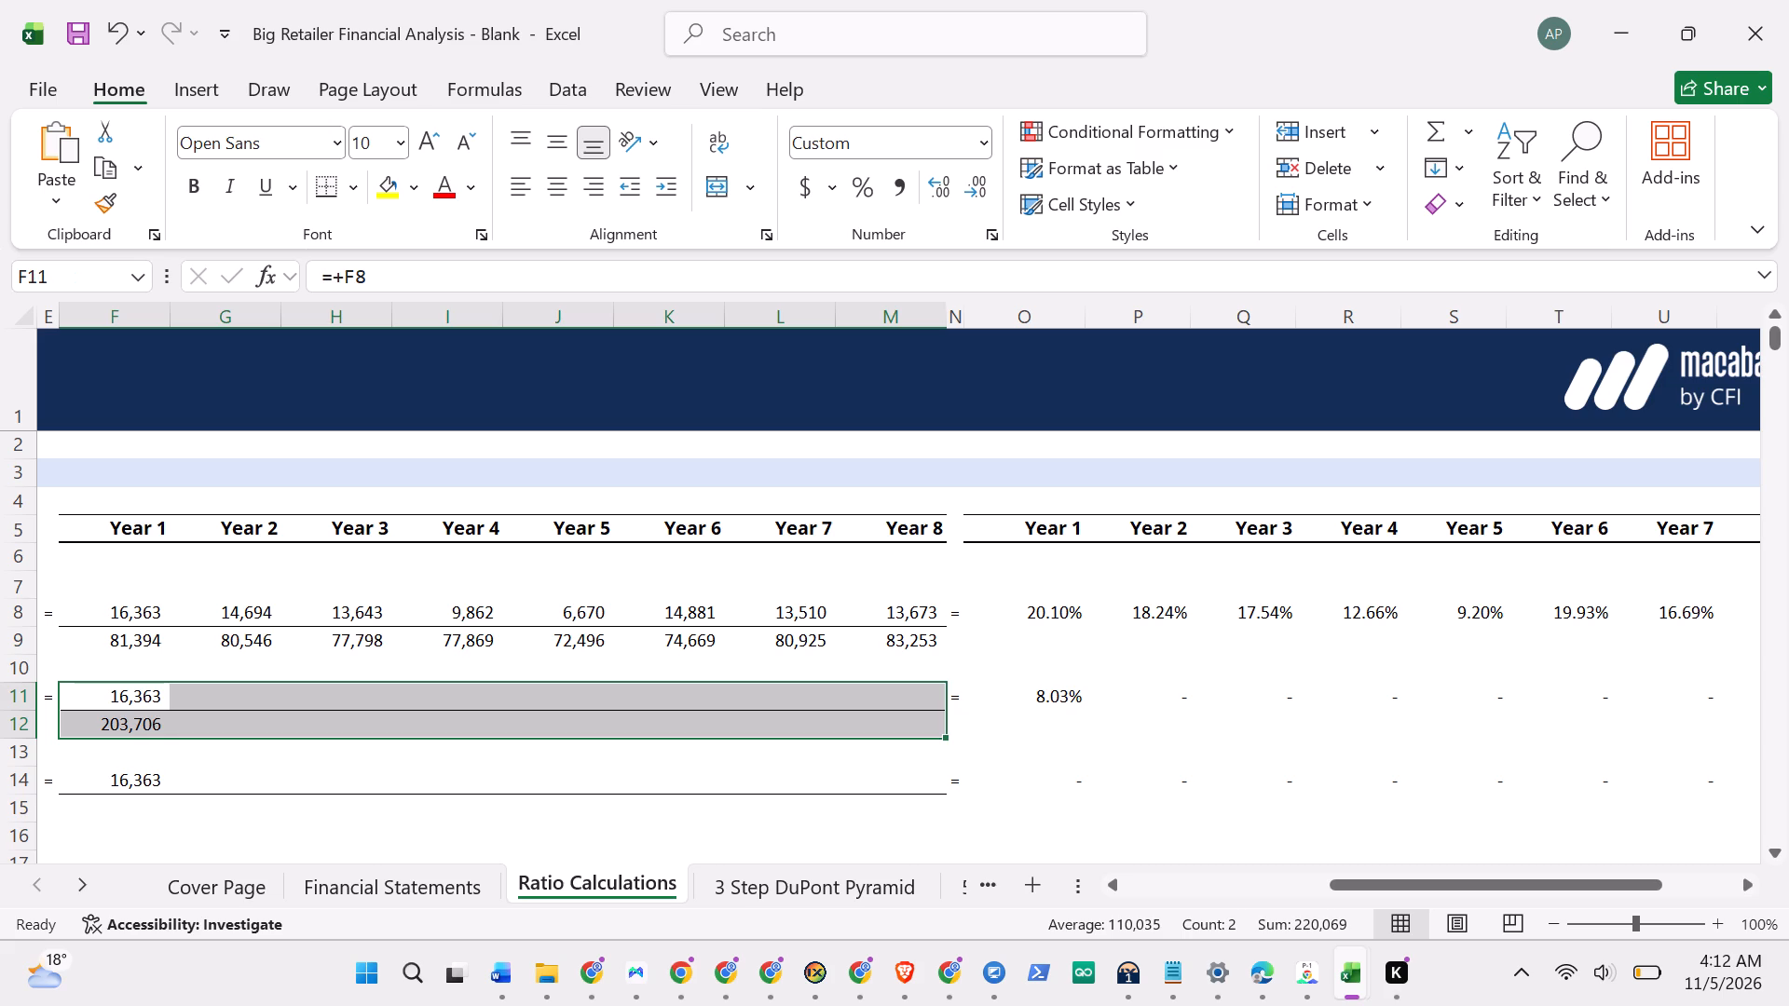
key("ctrl+r")
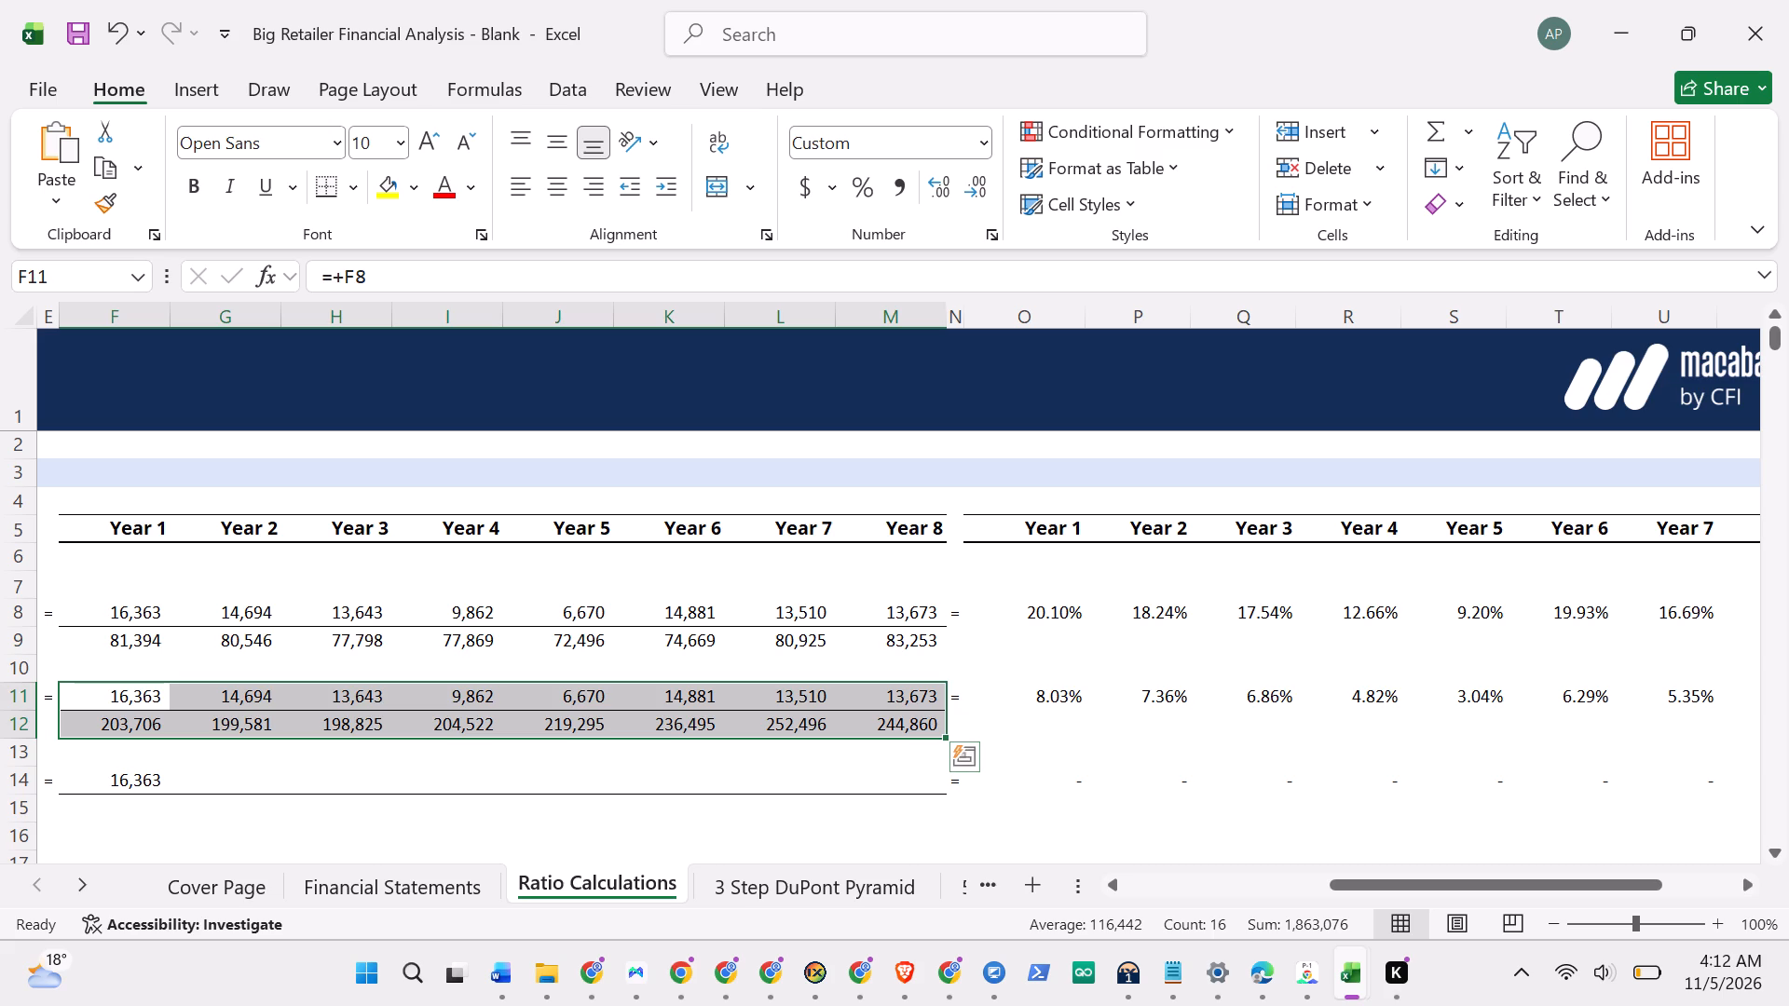
Examine the Return on Assets inputs and ratios across the year columns.
scroll(796, 746, "right", 2)
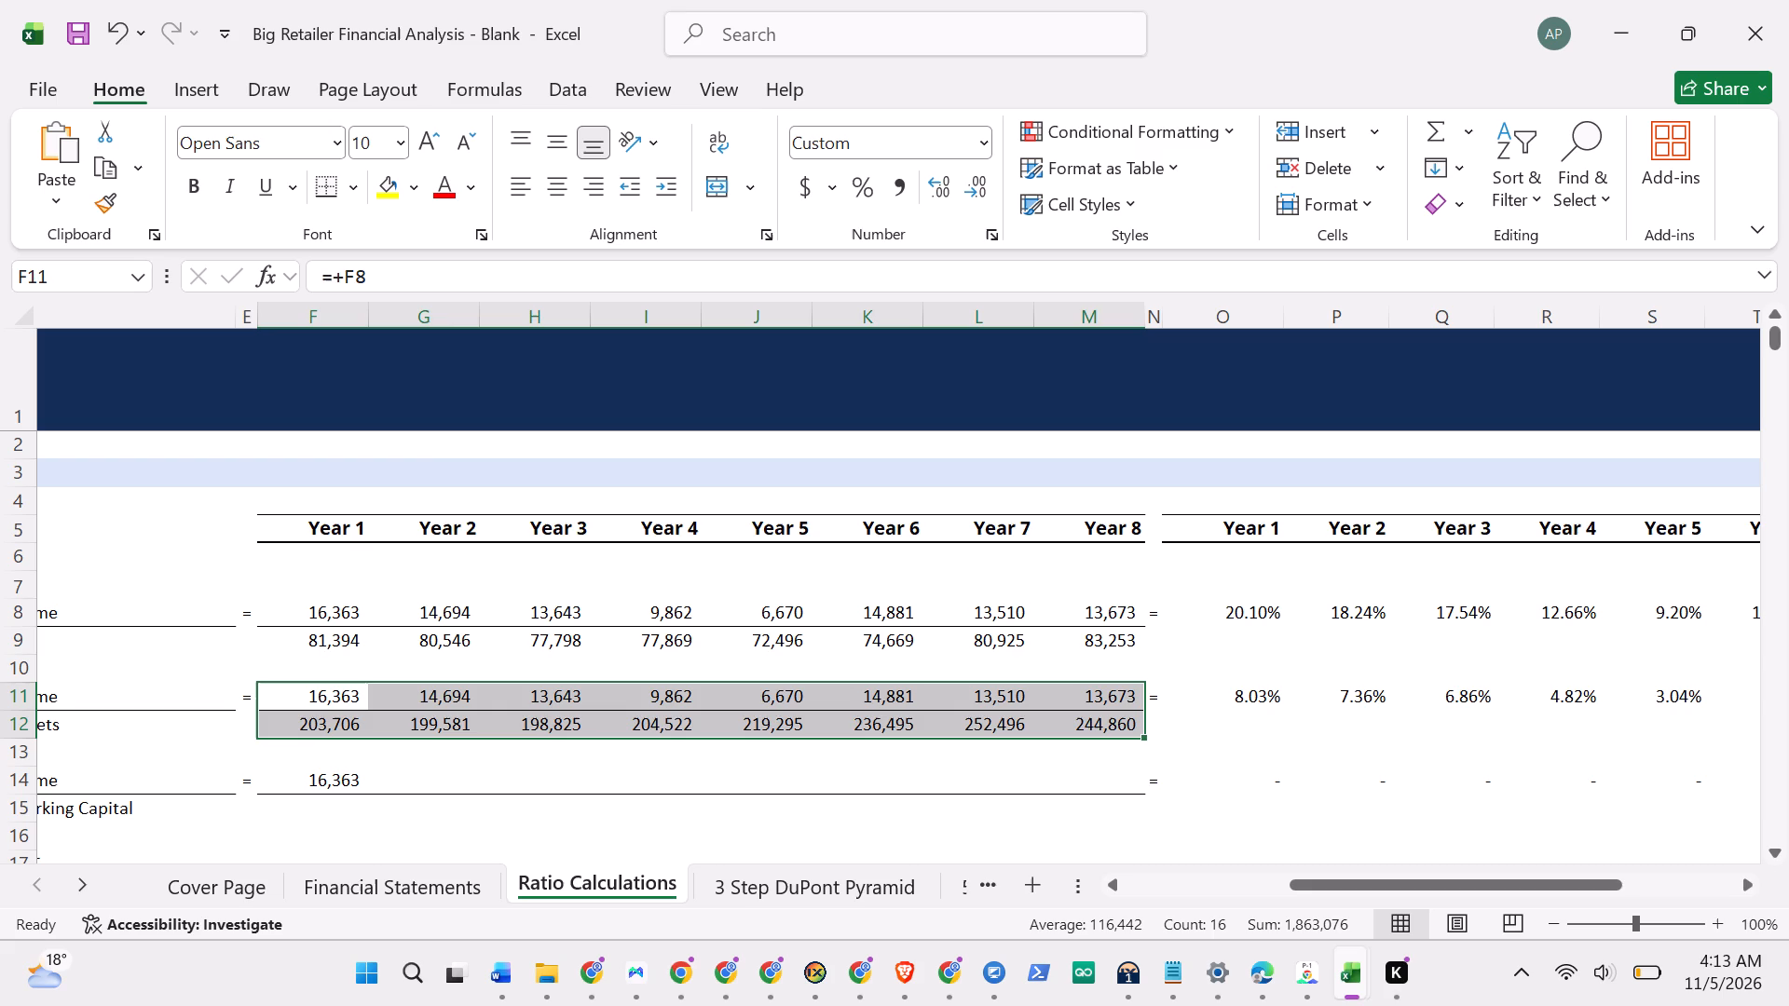
scroll(435, 381, "down", 1)
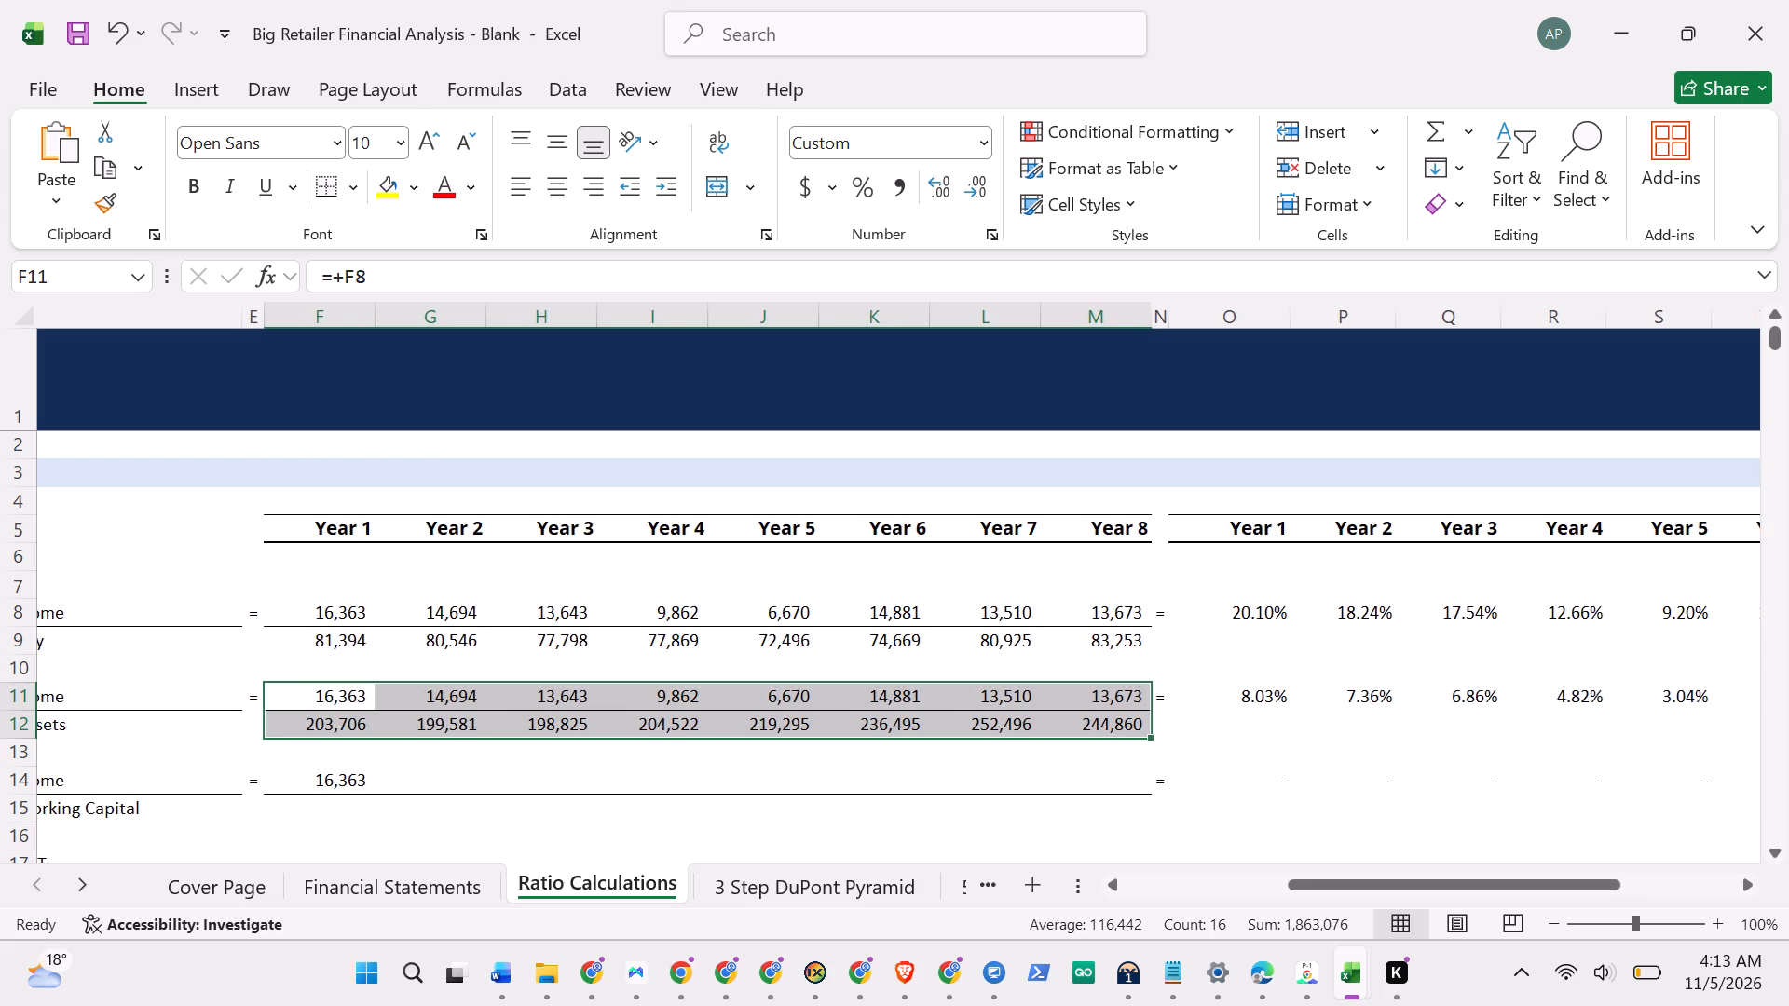
scroll(591, 507, "right", 2)
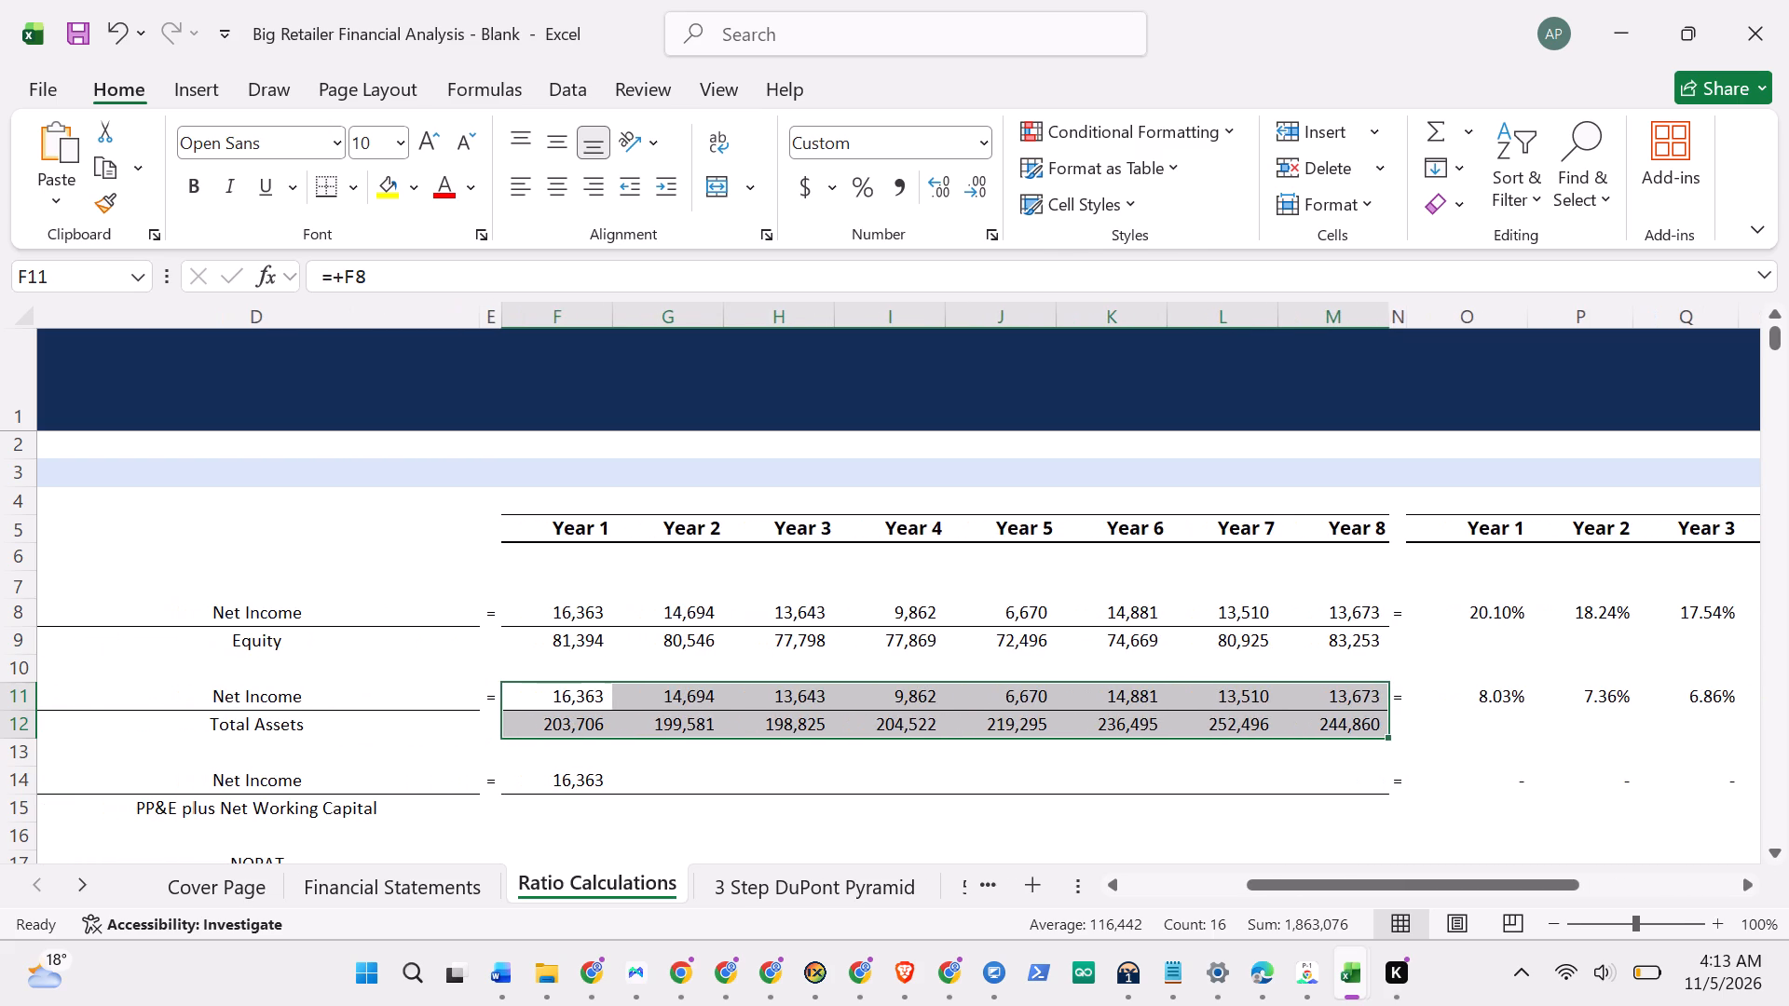
scroll(591, 507, "right", 3)
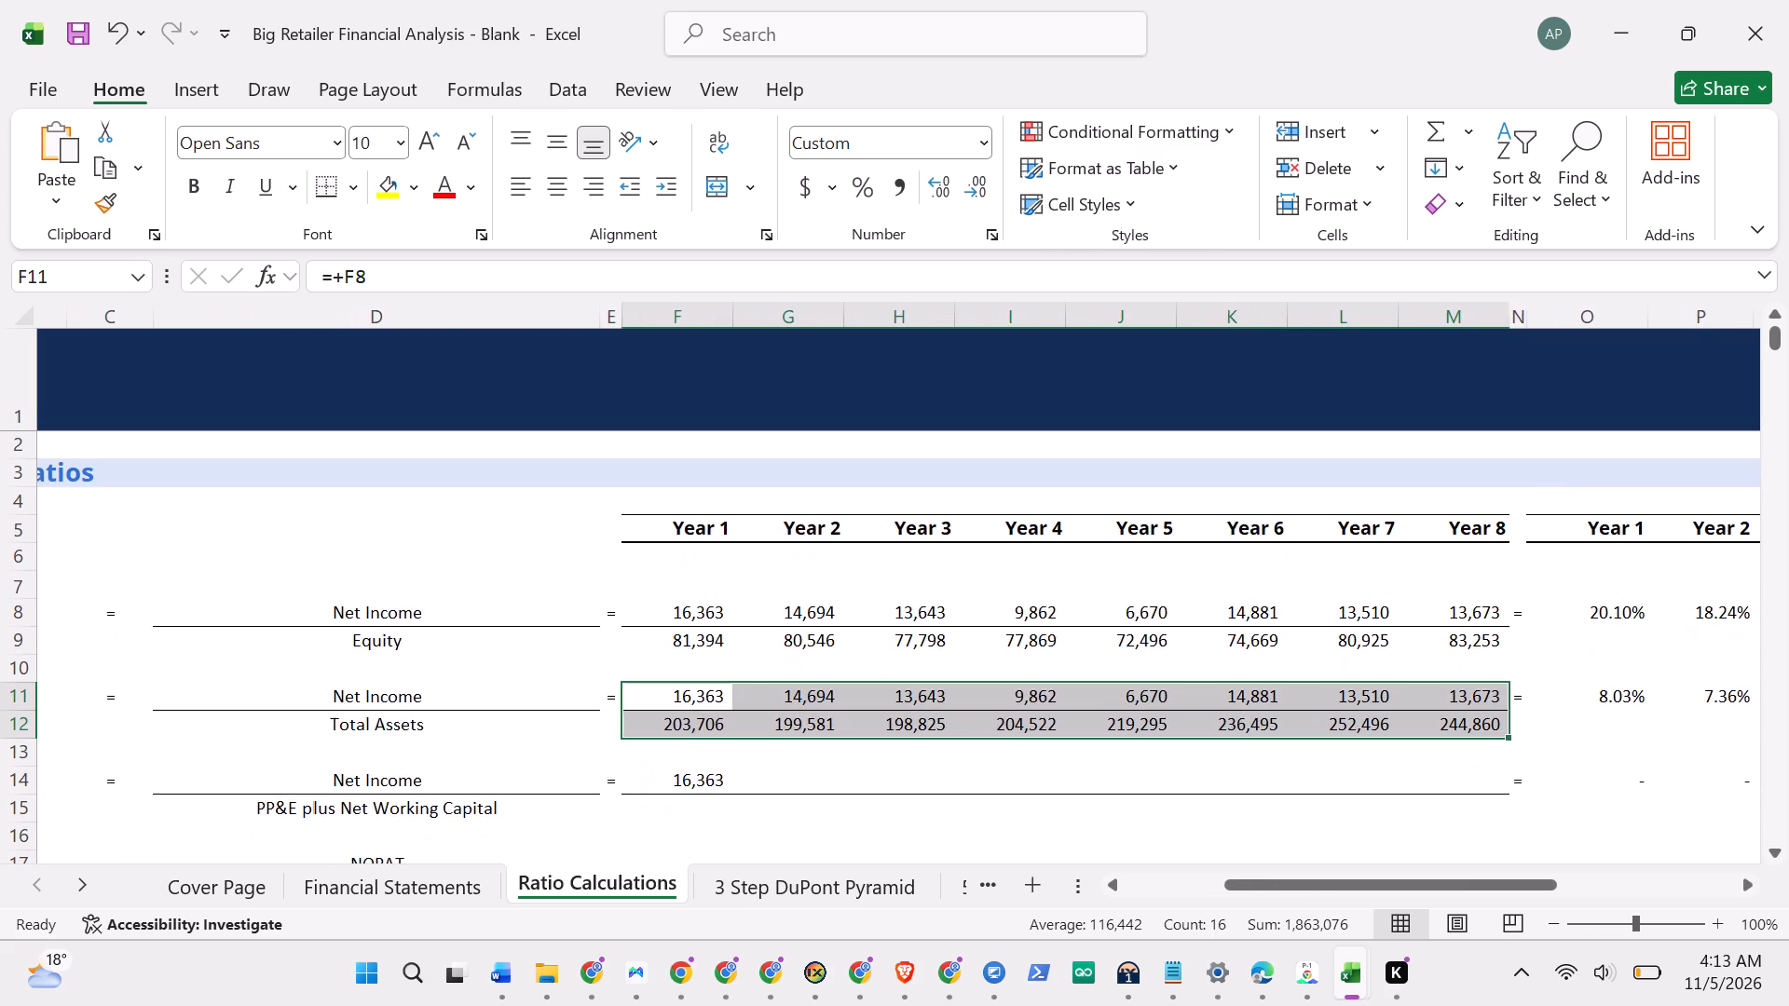
Switch to Chrome, return to the Return Ratios Walkthrough lesson, and pause its video near 4:40 to check the completed ratio rows.
left_click(676, 967)
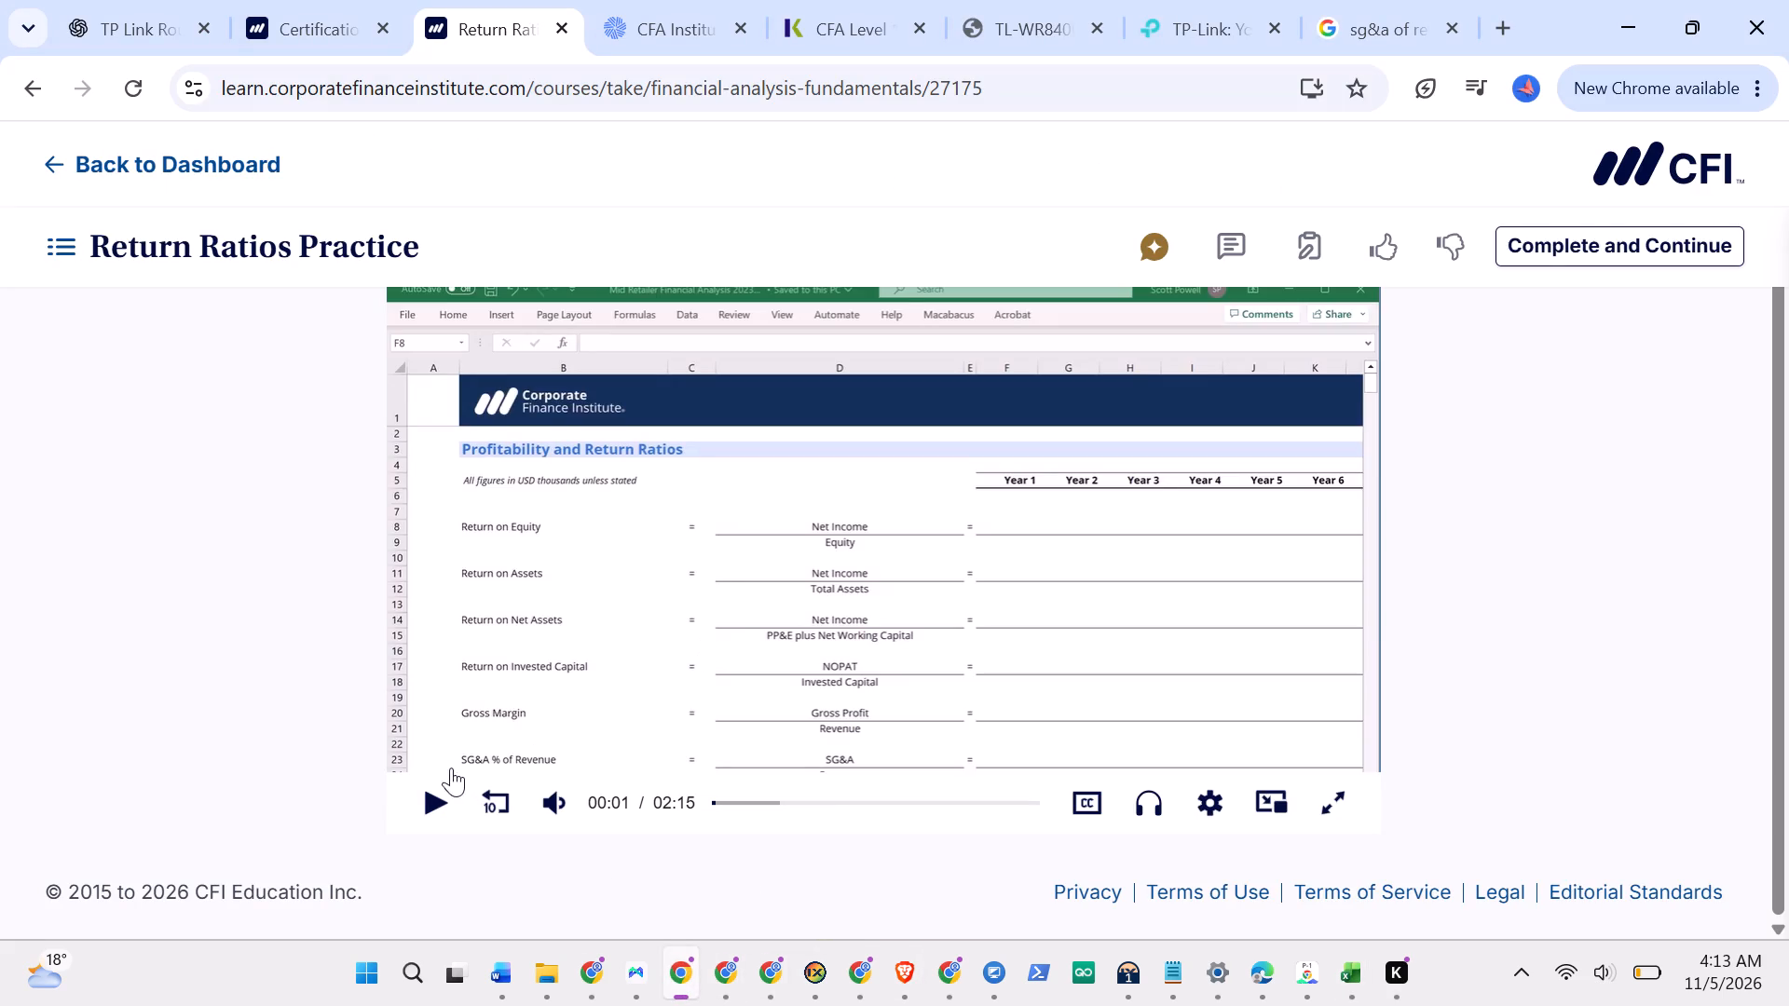
left_click(39, 100)
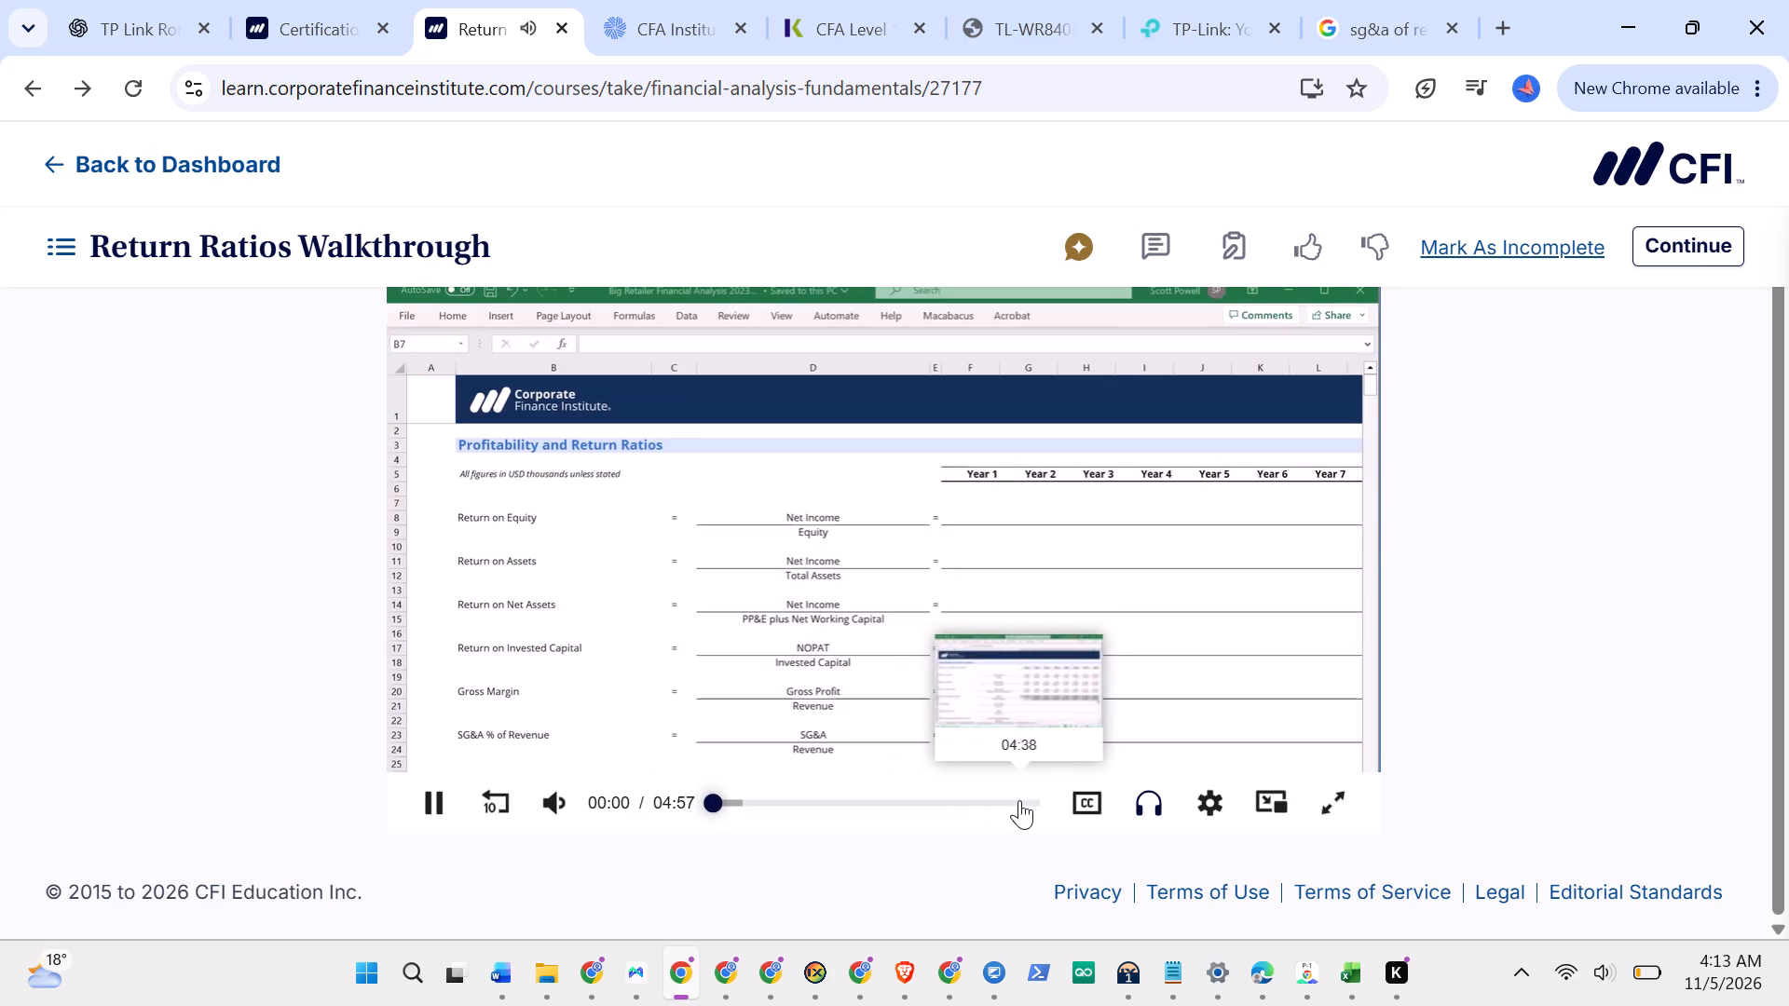
left_click(1019, 800)
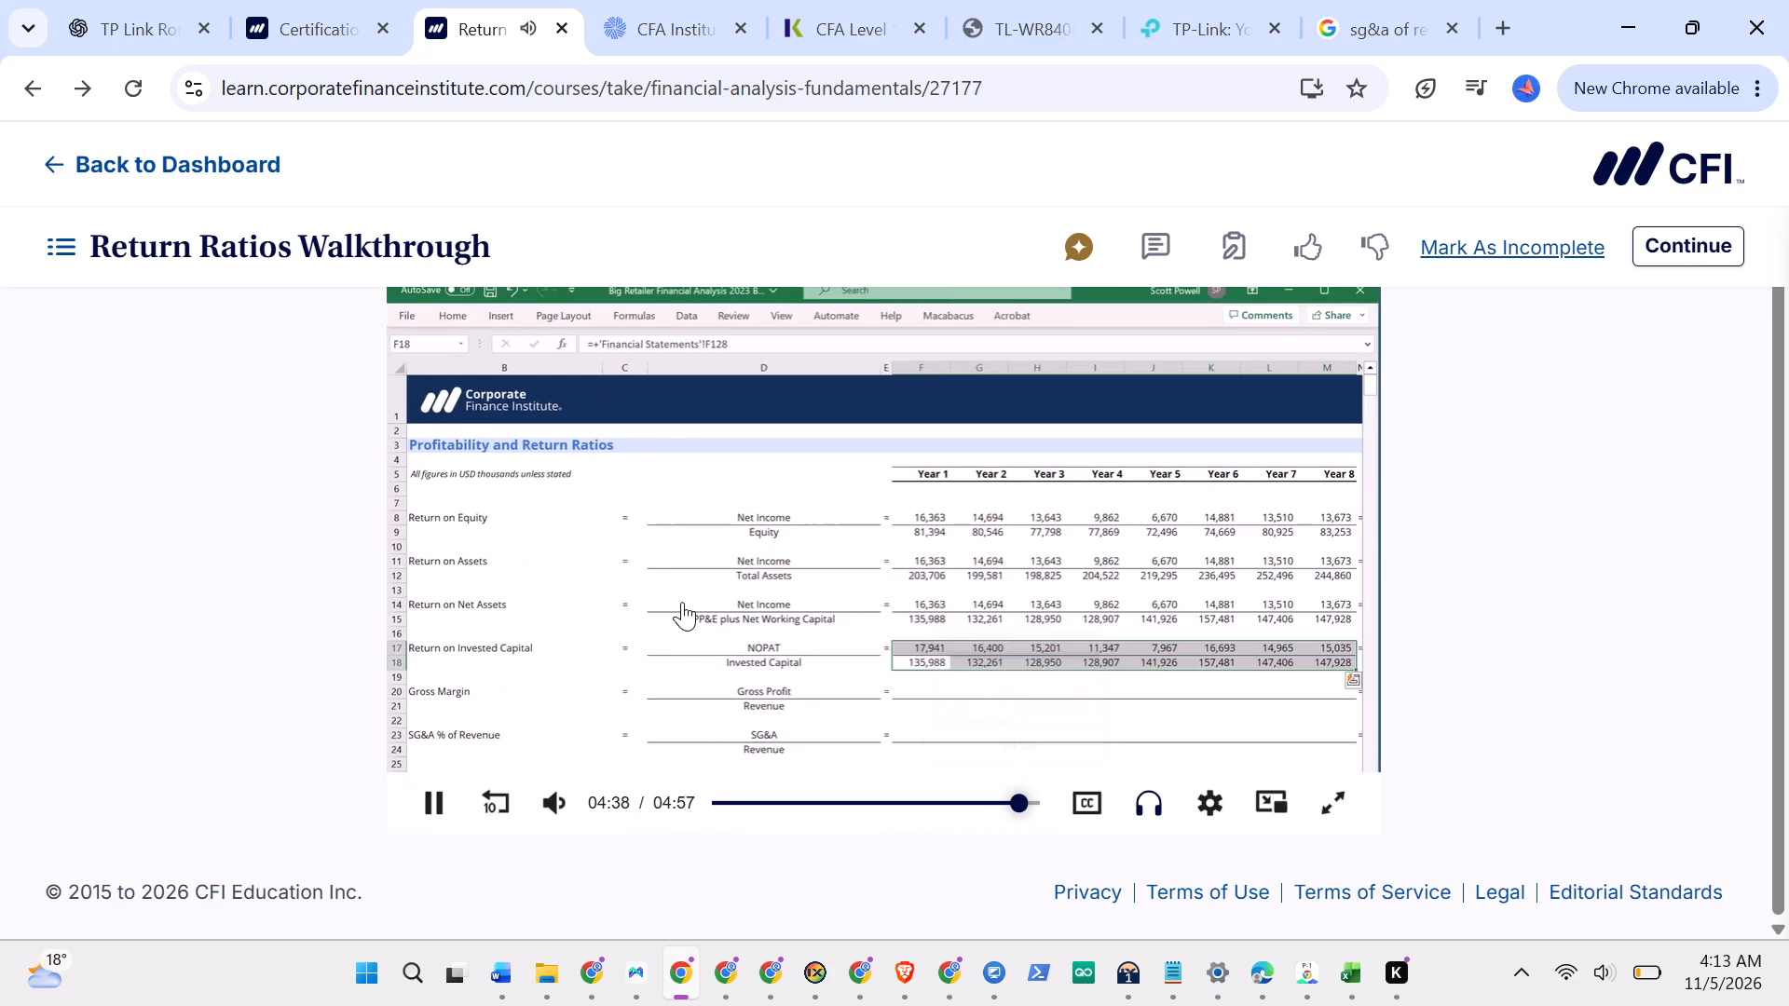
left_click(429, 806)
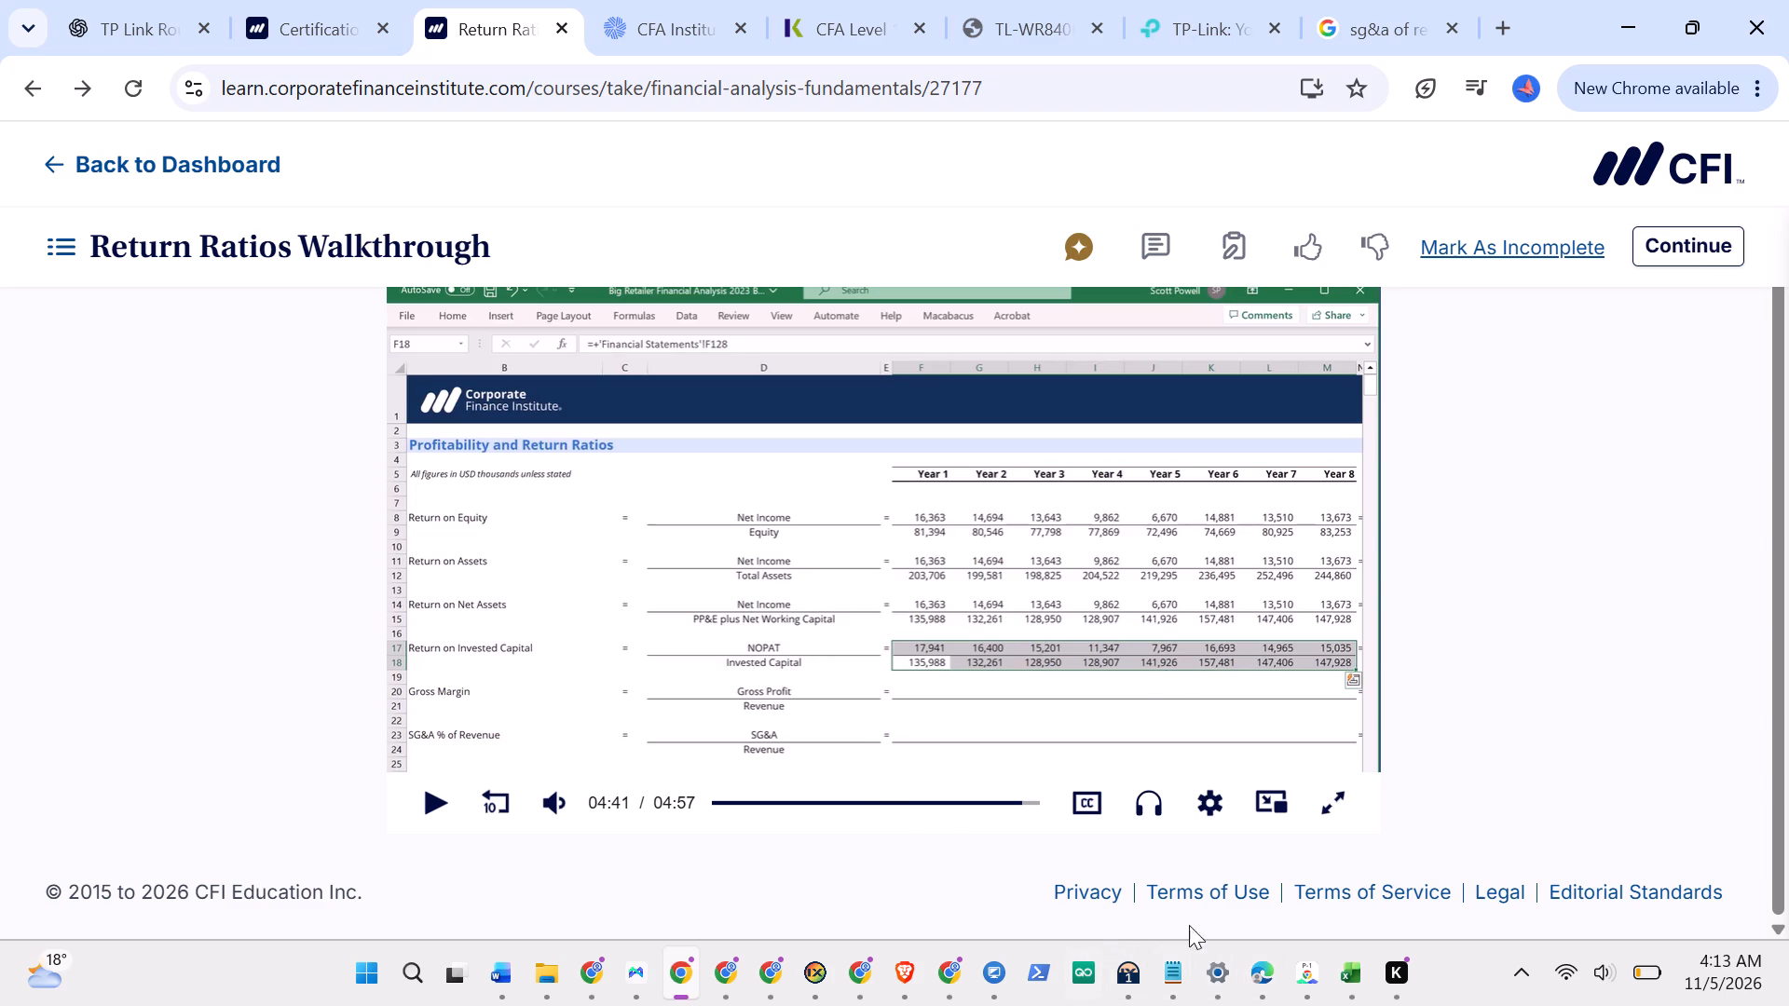
Switch to the Big Retailer workbook in Excel and link Year 1 PP&E plus Net Working Capital in F15 to Net Assets in F135 of Financial Statements.
left_click(1452, 810)
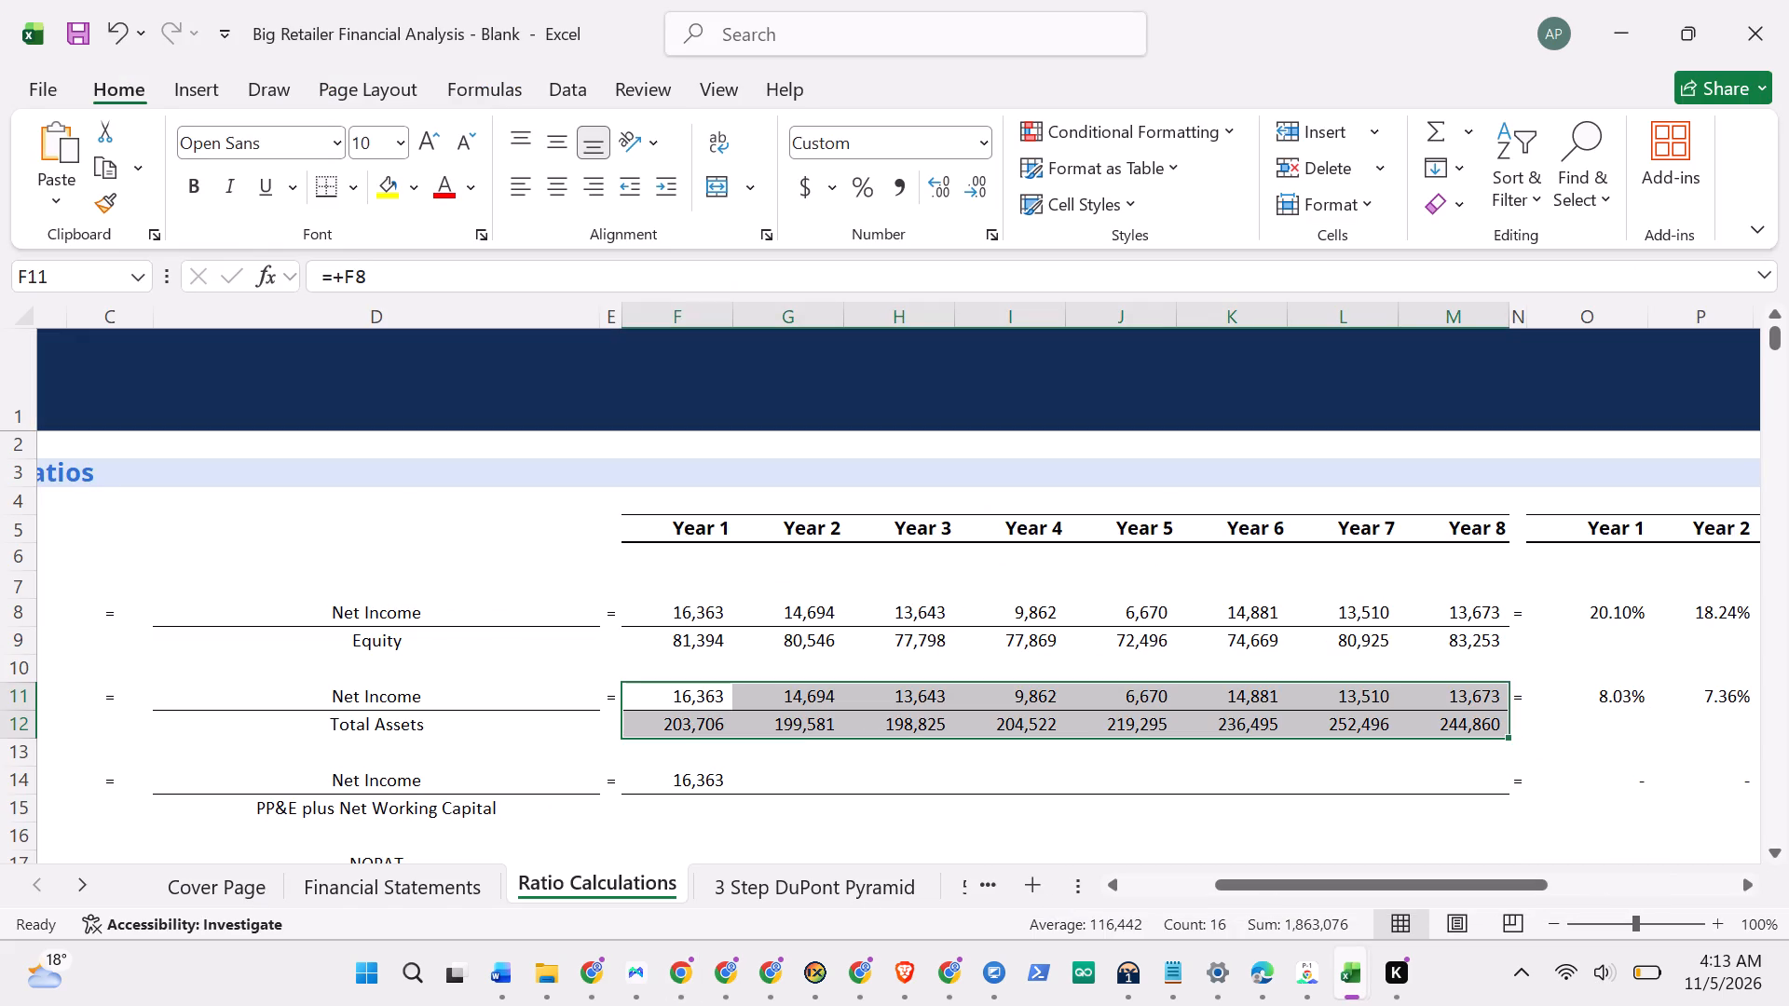
left_click(711, 776)
scroll(711, 776, "down", 1)
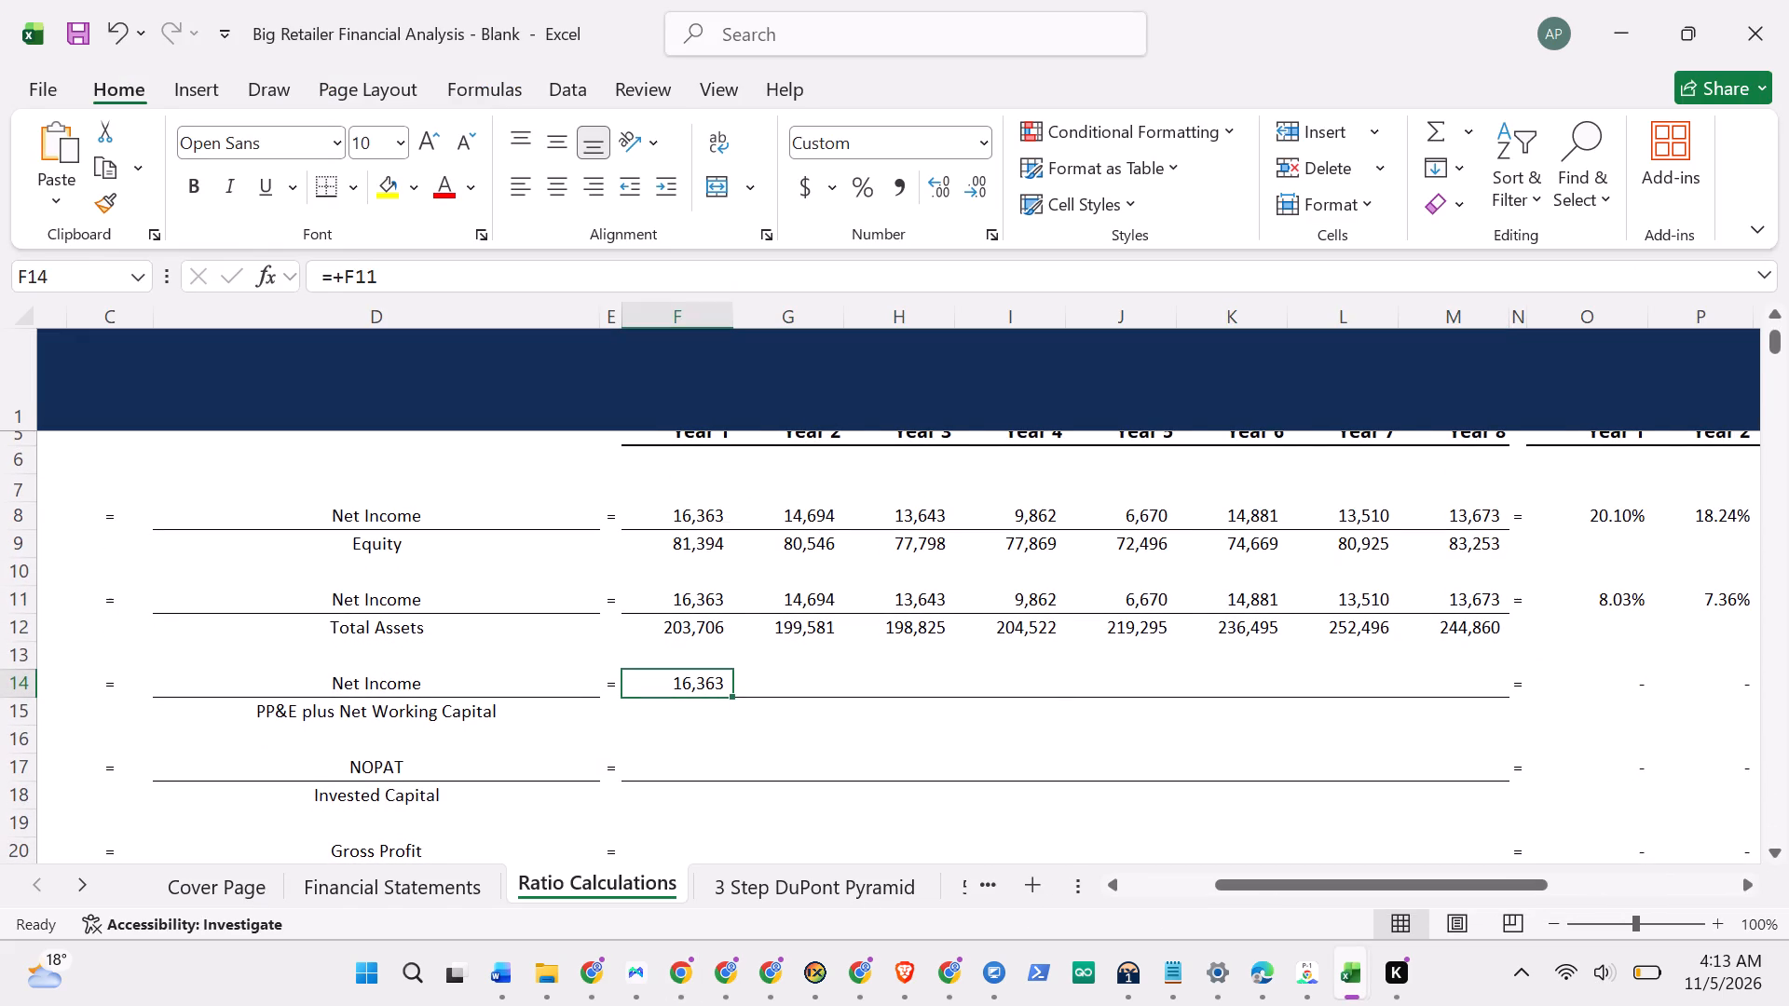
left_click(681, 709)
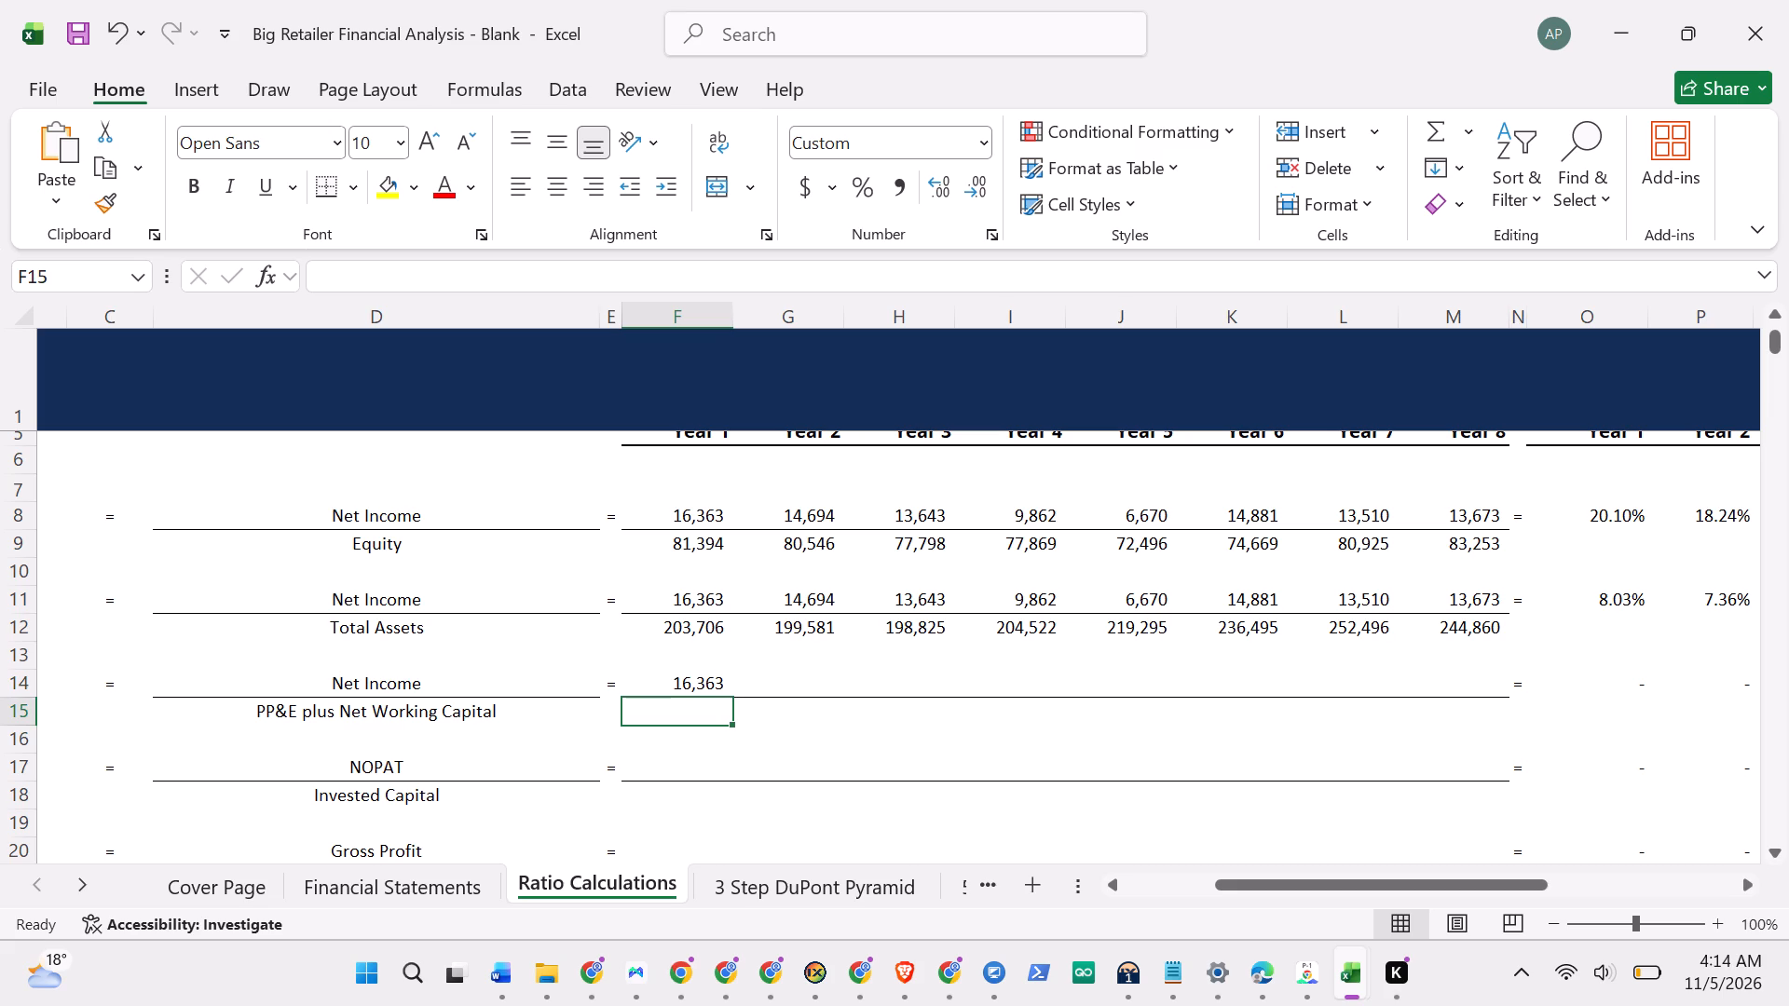
key("shift+plus")
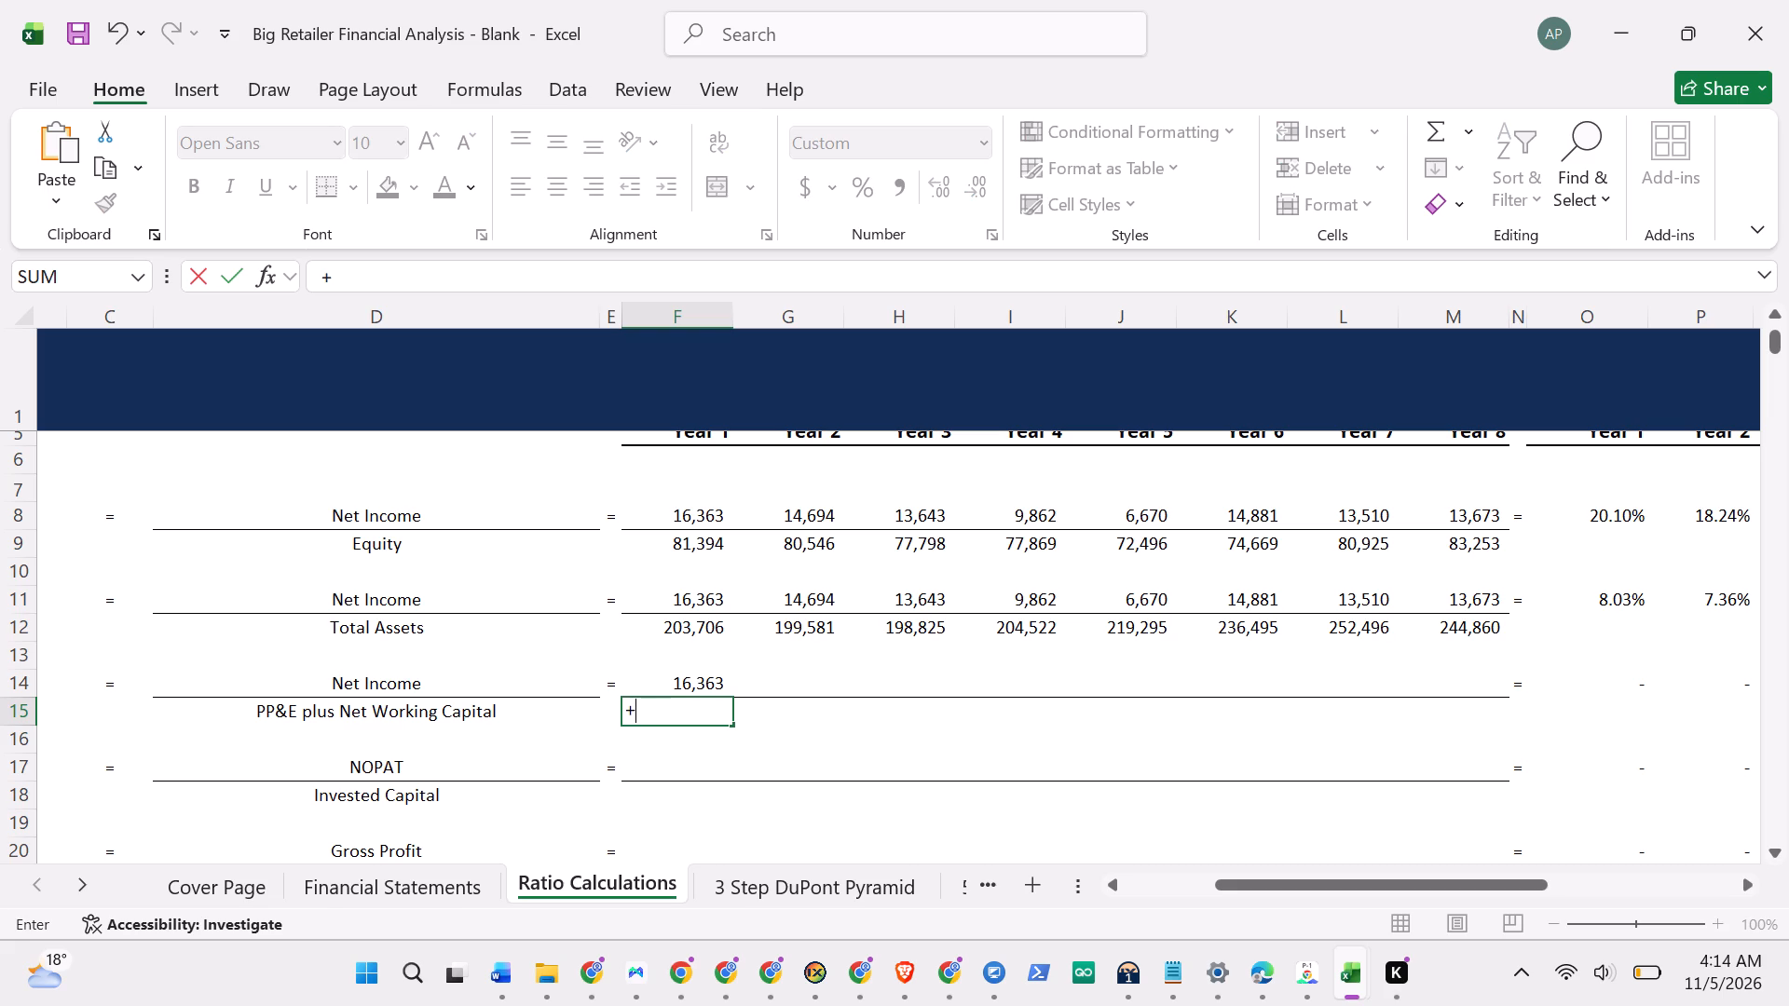
key("ctrl+Page_Up")
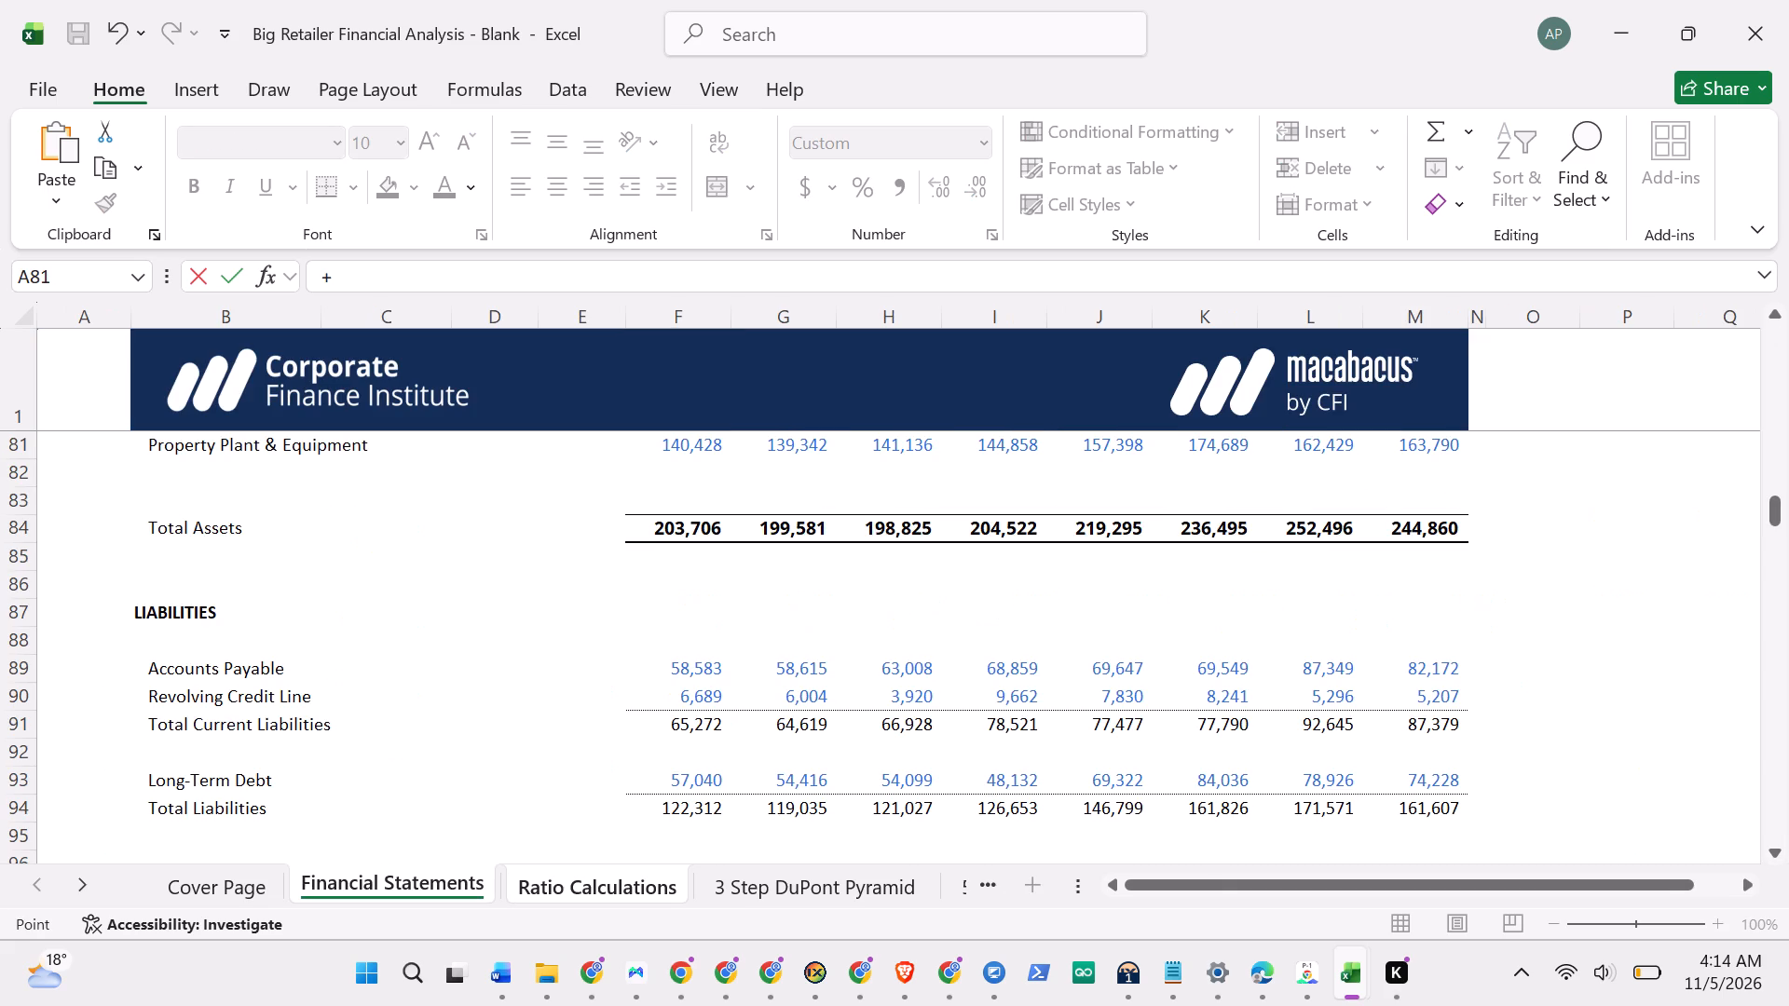
key("Down")
key("Down")
key("Down")
key("Down")
key("Down")
key("Down")
key("Down")
key("Down")
key("Down")
key("Down")
key("Down")
key("Down")
key("Down")
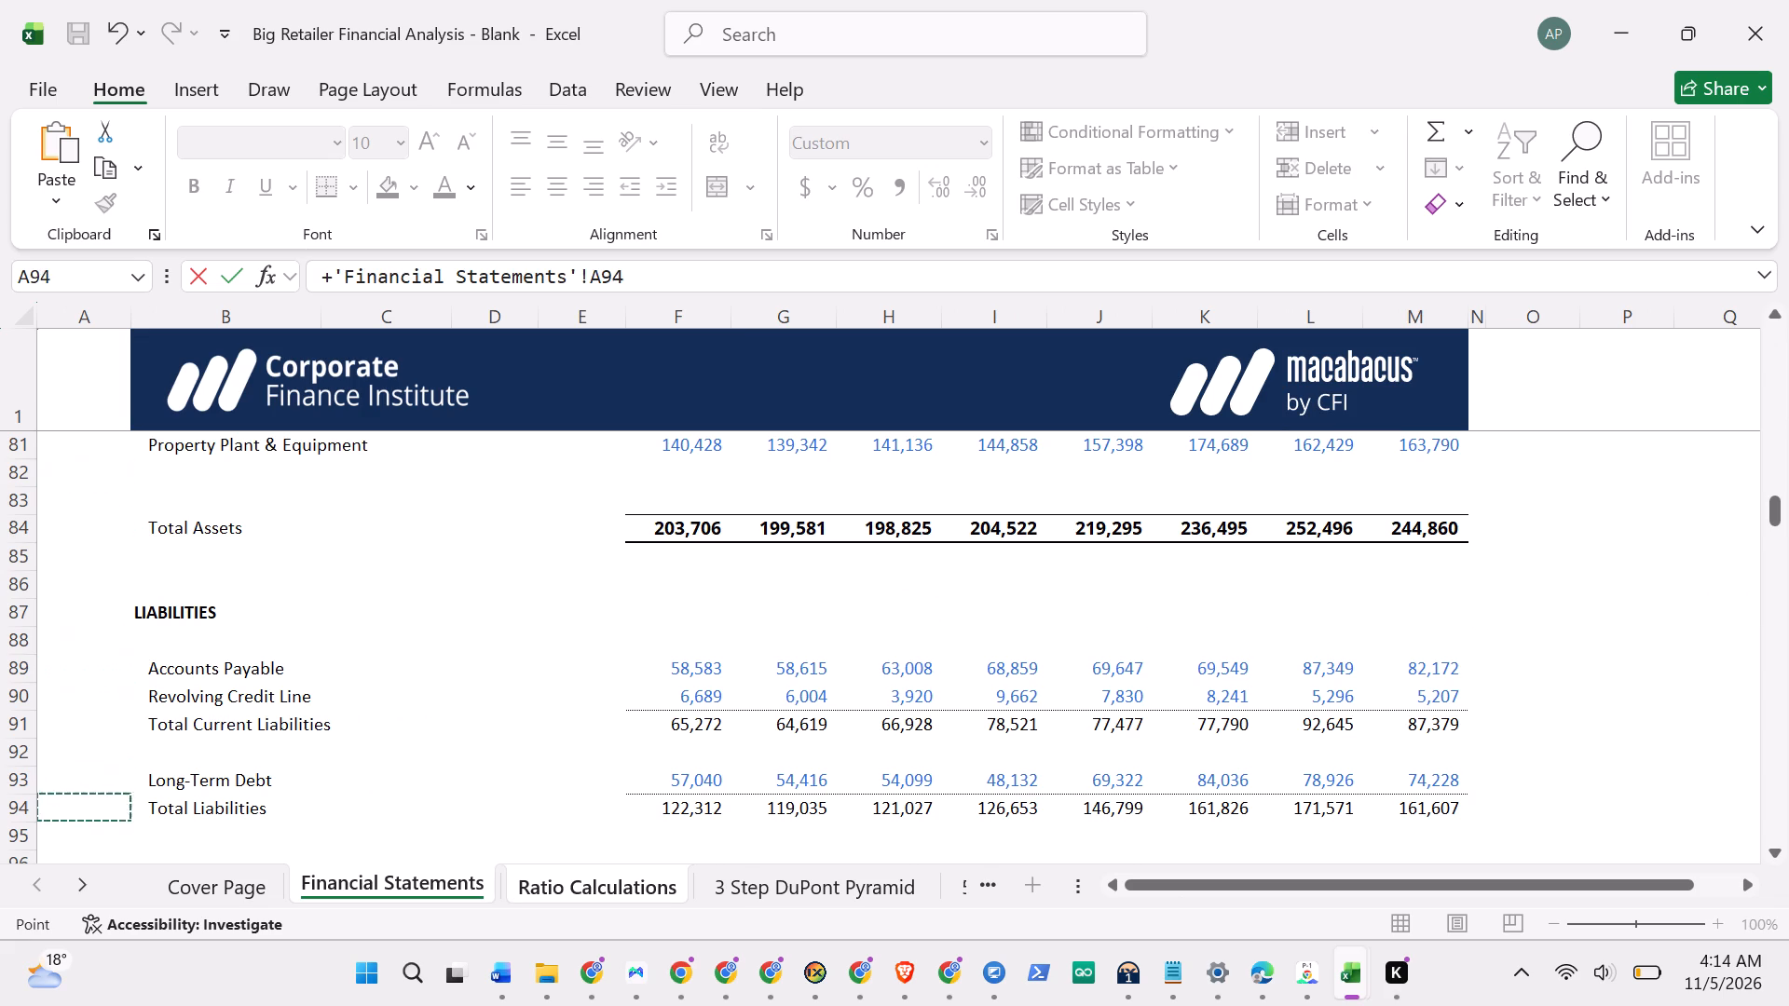
key("Down")
key("Down")
key("Down")
key("Down")
key("Down")
key("Down")
key("Down")
key("Down")
key("Down")
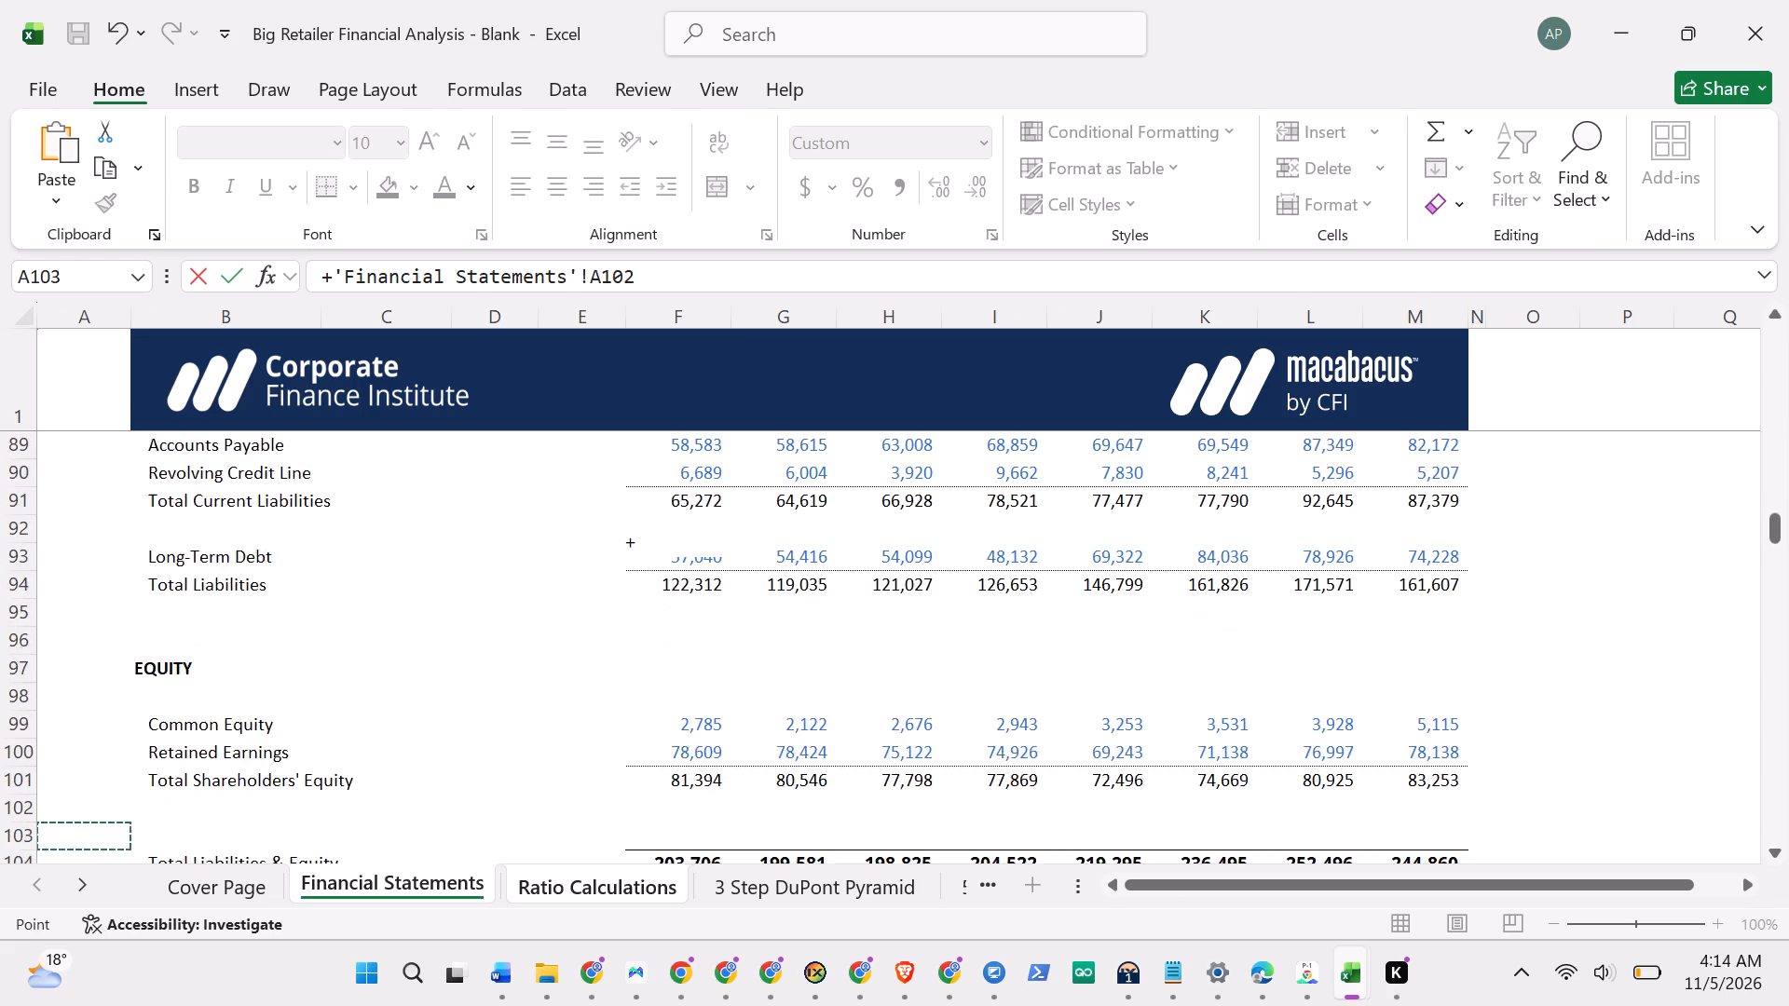
key("Down")
key("Down")
key("Down")
key("Down")
key("Down")
key("Down")
key("Down")
key("Down")
key("Down")
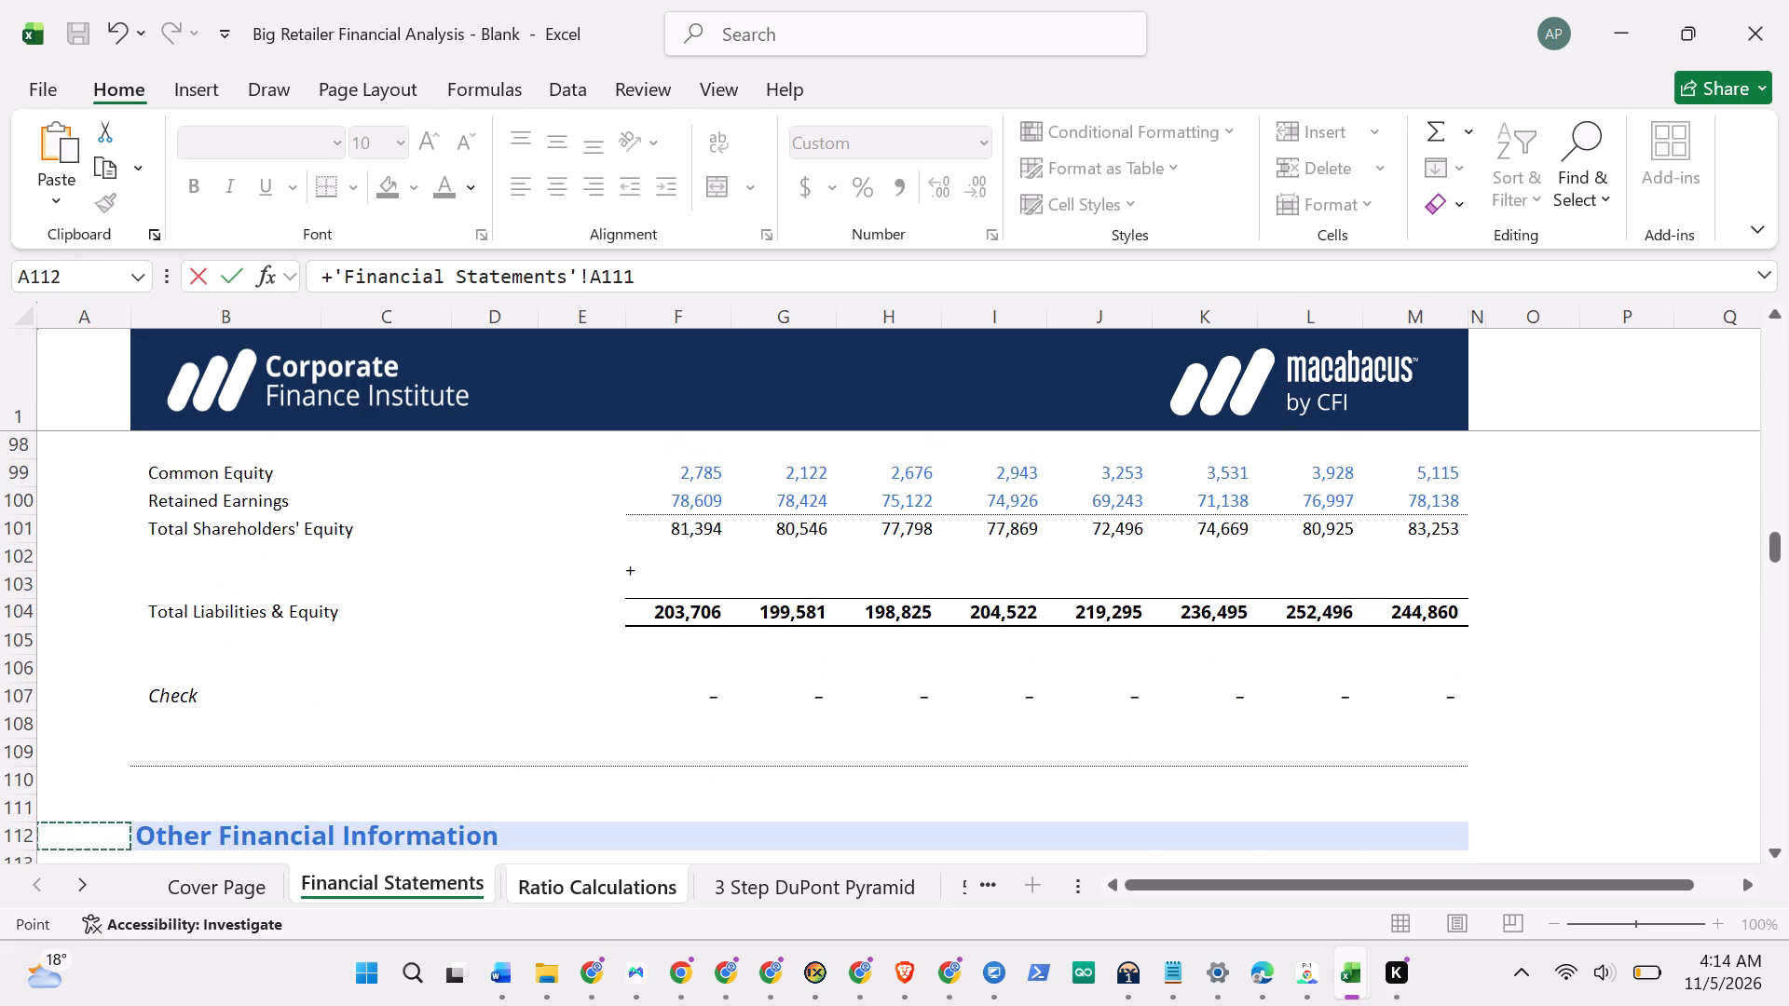
key("Down")
key("Down")
key("Down")
key("Down")
key("Down")
key("Down")
key("Down")
key("Down")
key("Down")
key("Down")
key("Down")
key("Down")
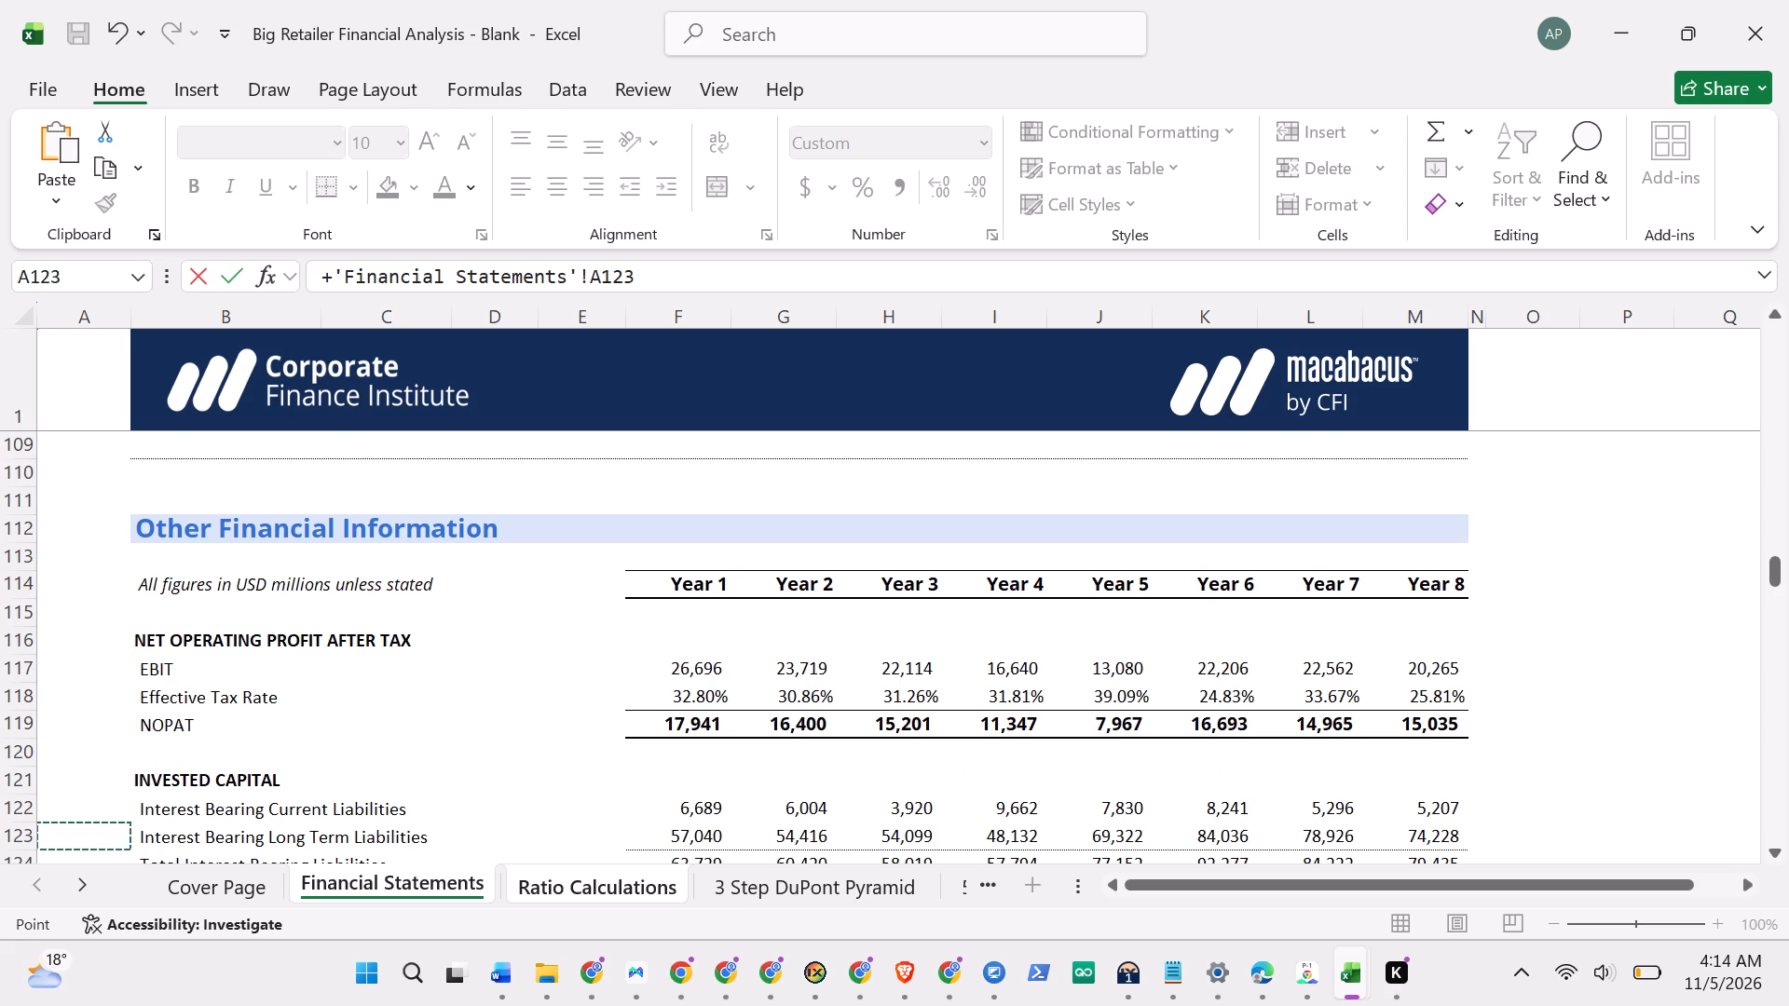
key("Down")
key("Down")
key("Down")
key("Down")
key("Down")
key("Down")
key("Down")
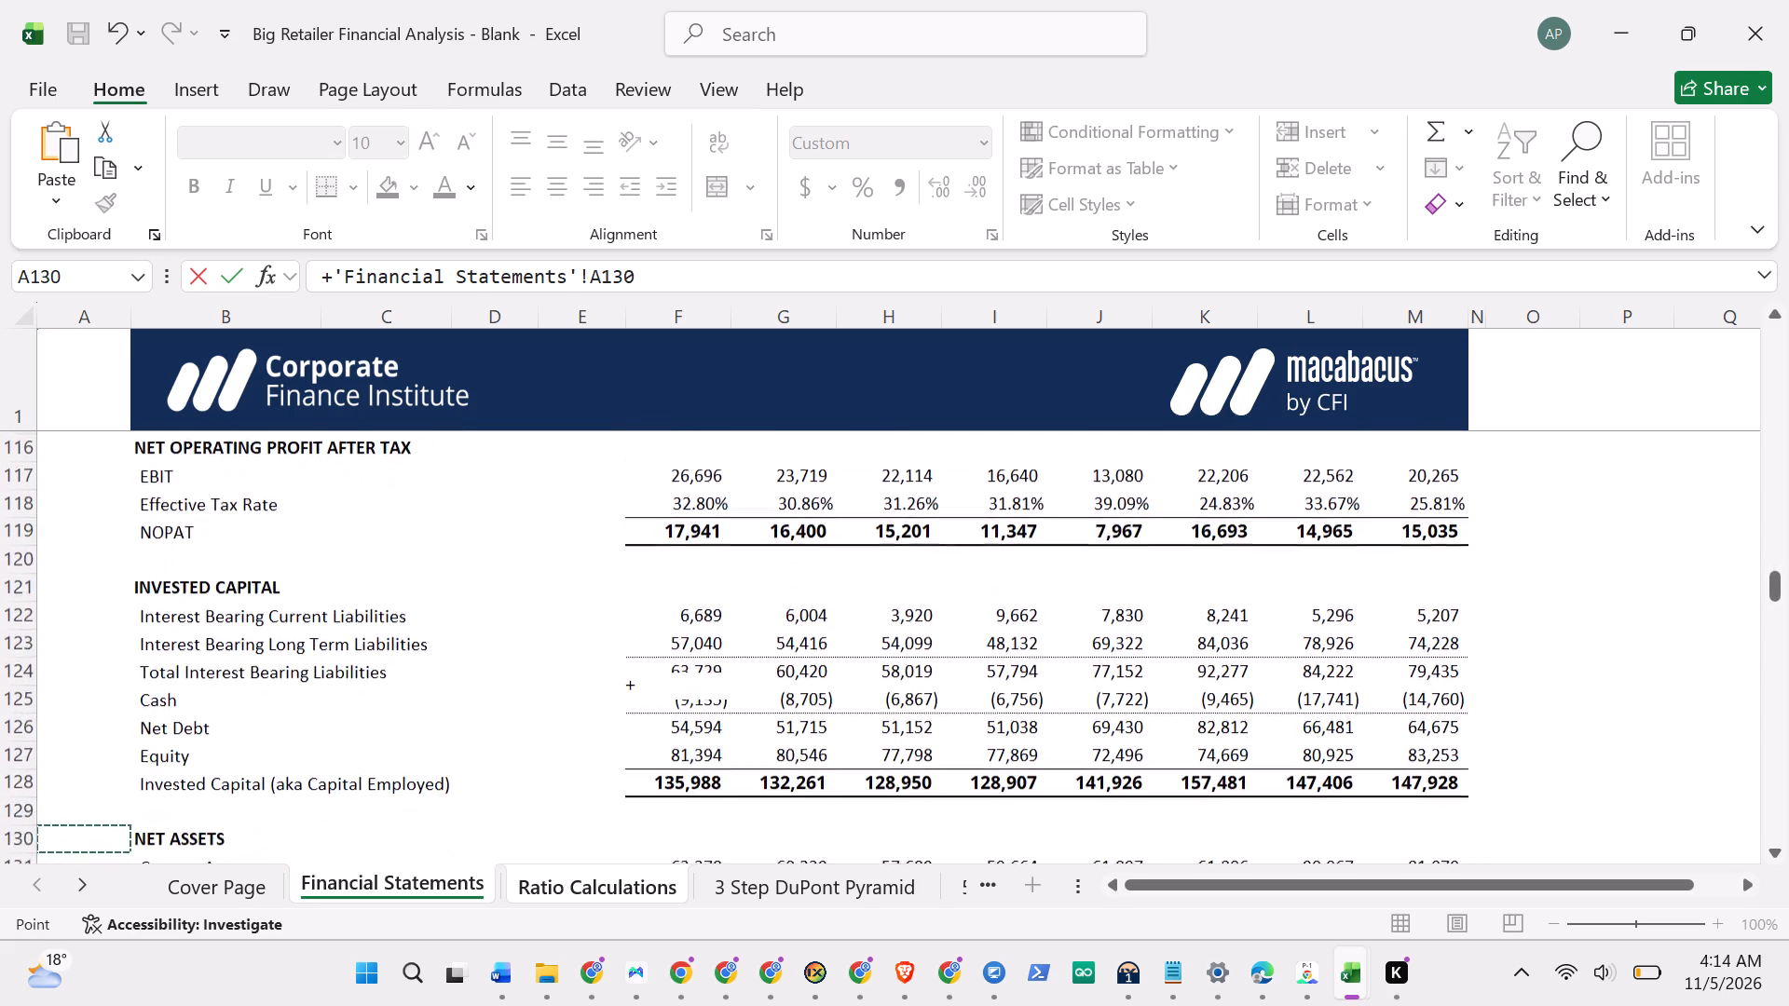
key("Down")
key("Down")
key("Down")
key("Down")
key("Down")
key("Down")
key("Down")
key("Down")
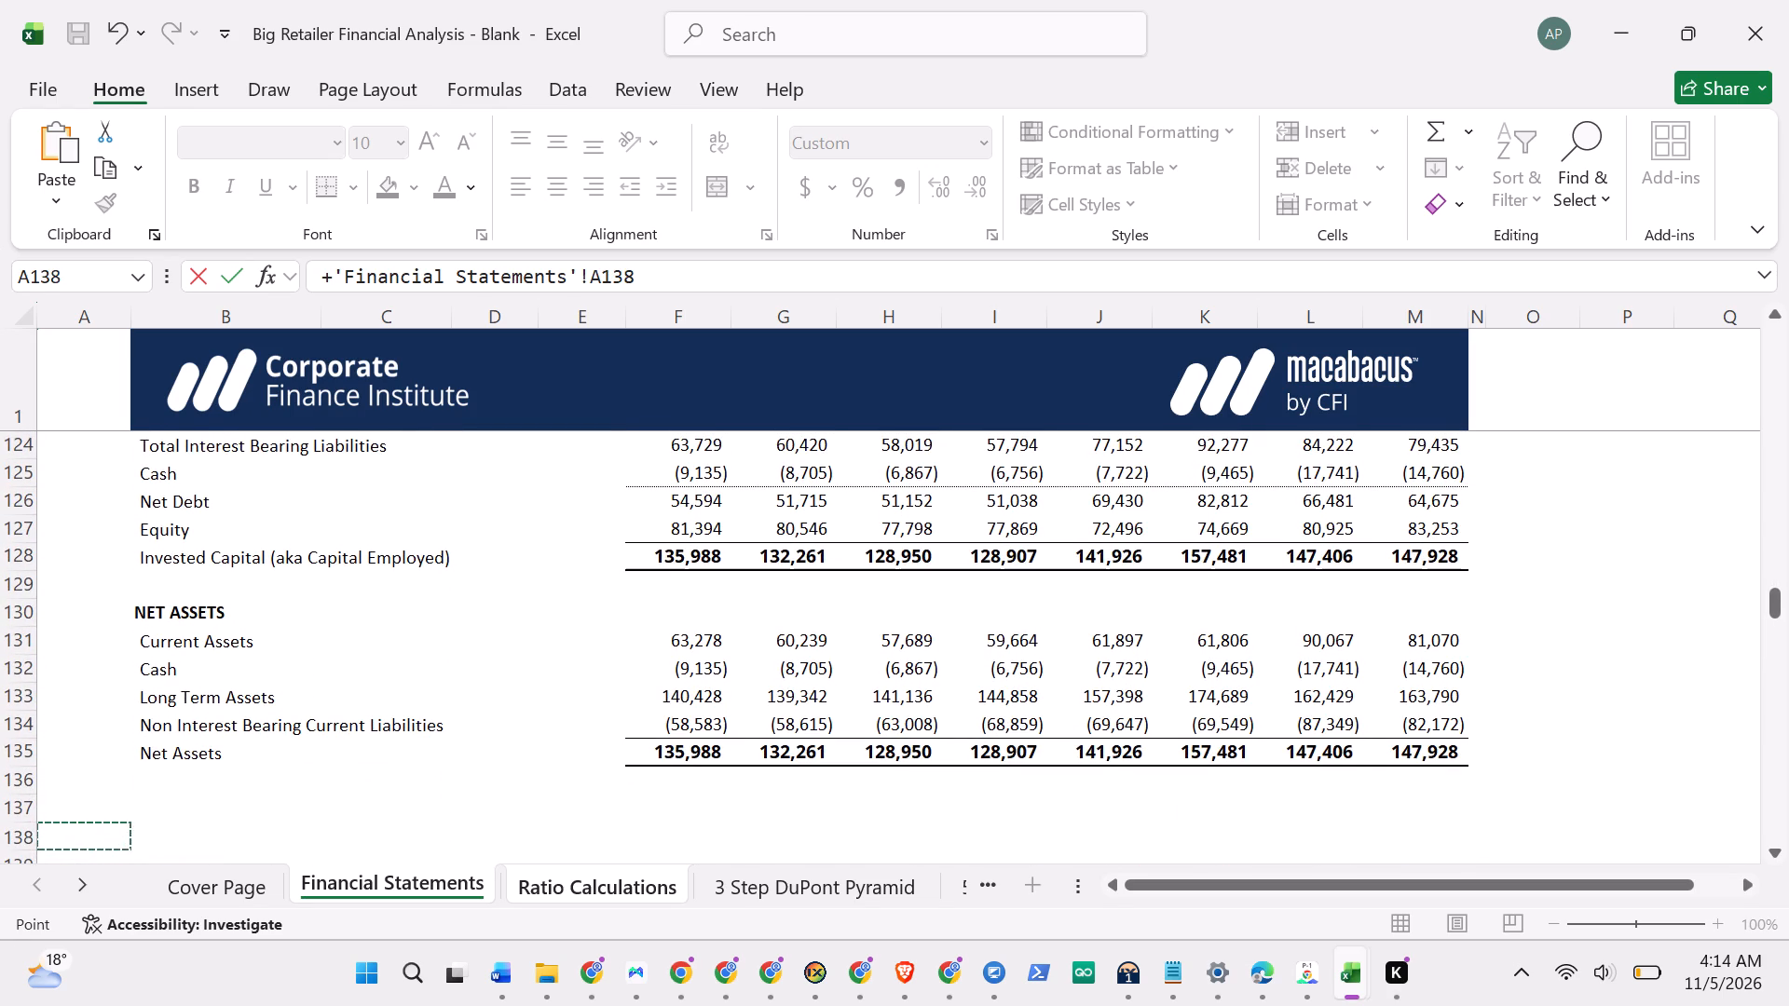
key("Down")
key("Down")
key("Down")
key("Down")
key("Down")
key("Down")
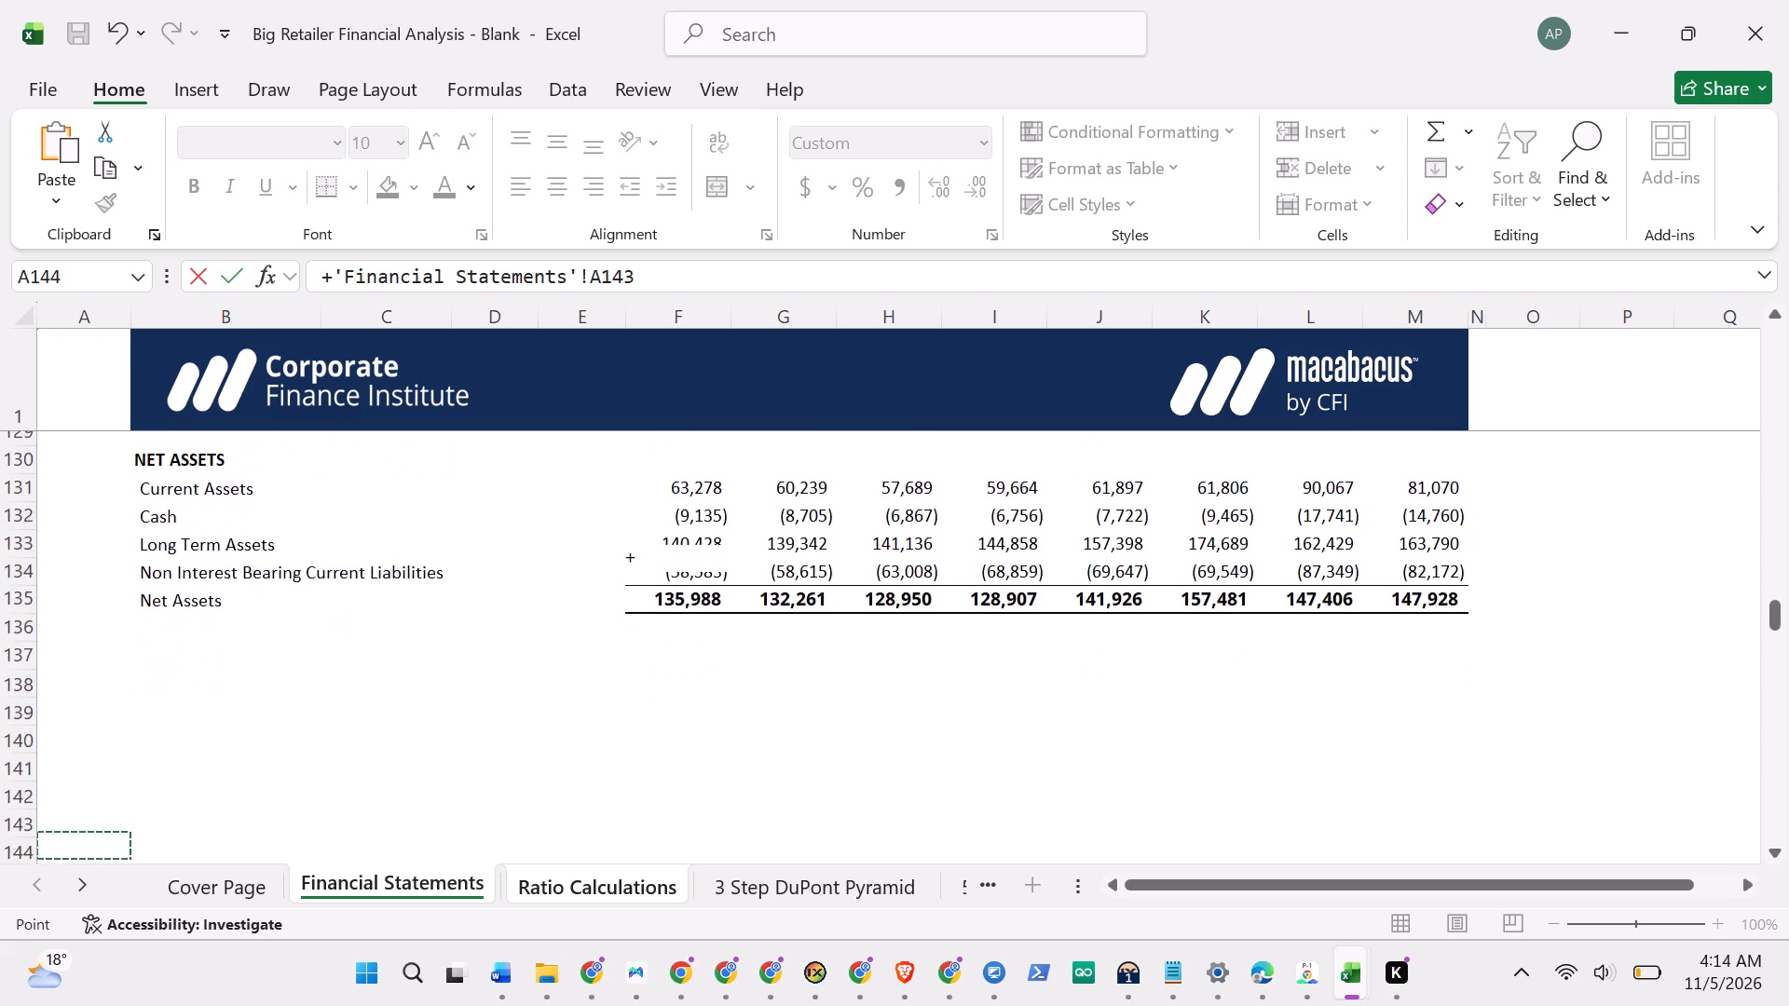
key("Up")
key("Up")
key("Up")
key("Up")
key("Up")
key("Up")
key("Up")
key("Up")
key("Up")
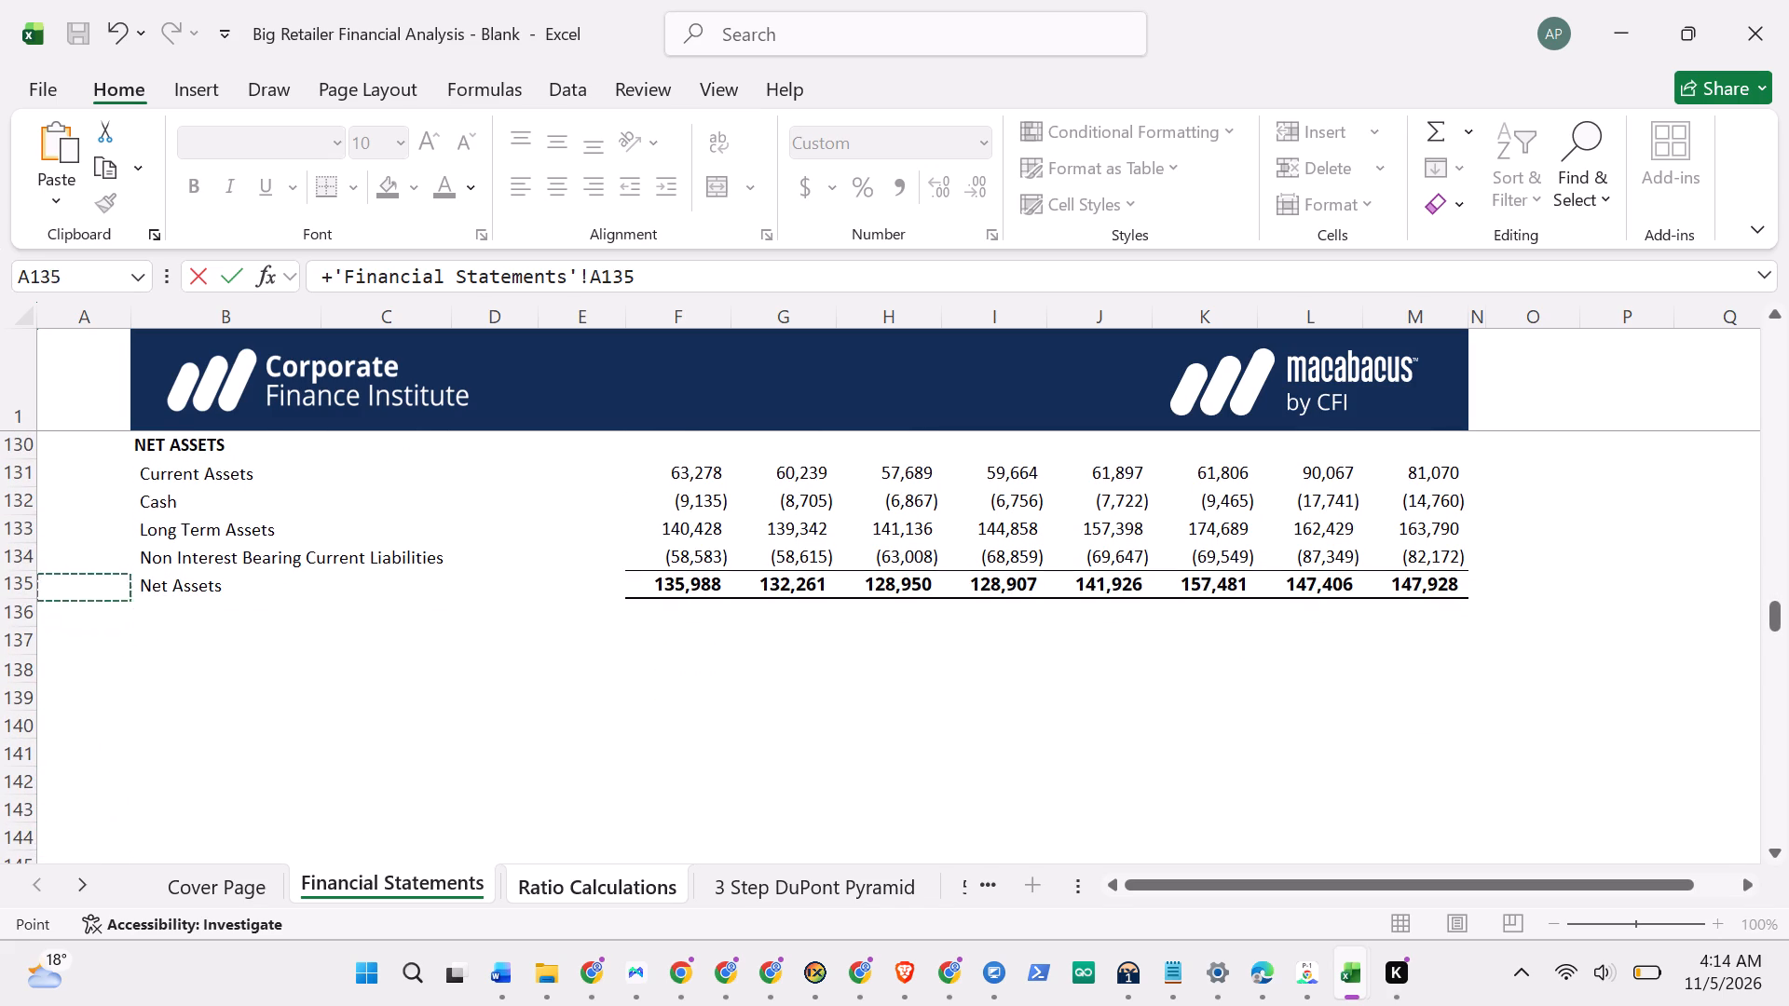
key("Up")
key("Up")
key("Up")
key("Up")
key("Up")
key("Up")
key("Up")
key("Up")
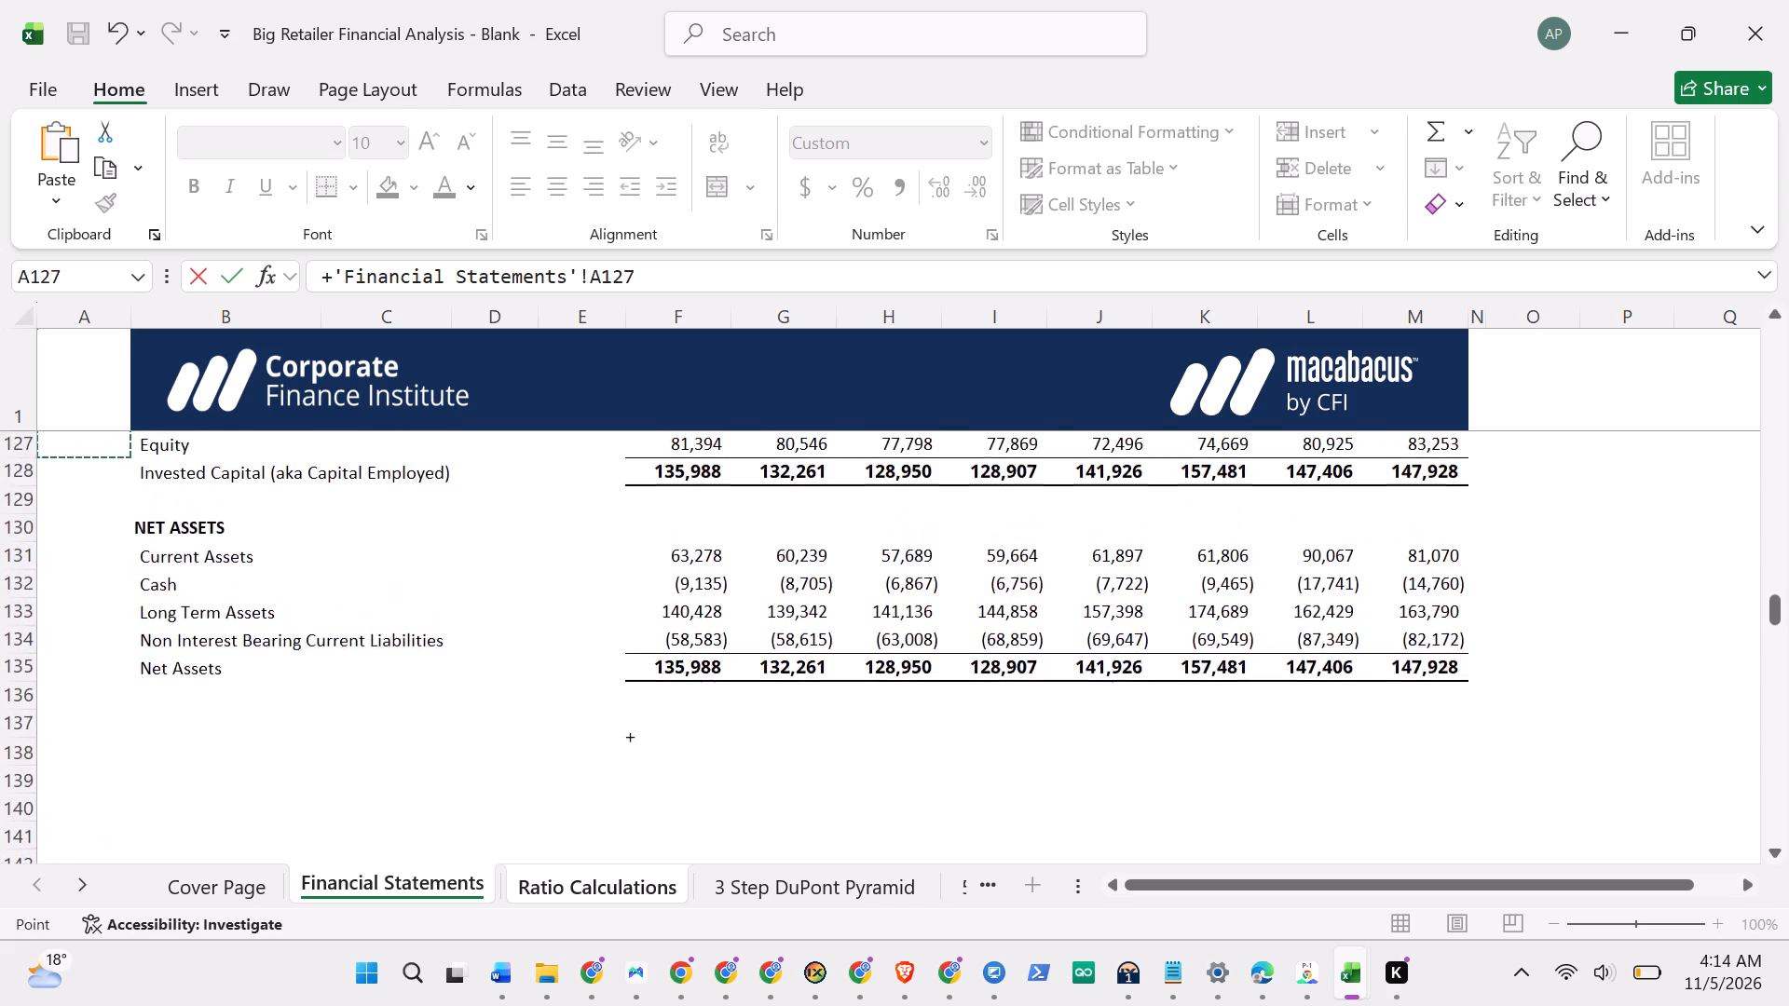
key("Up")
key("Up")
key("Up")
key("Up")
key("Up")
key("Up")
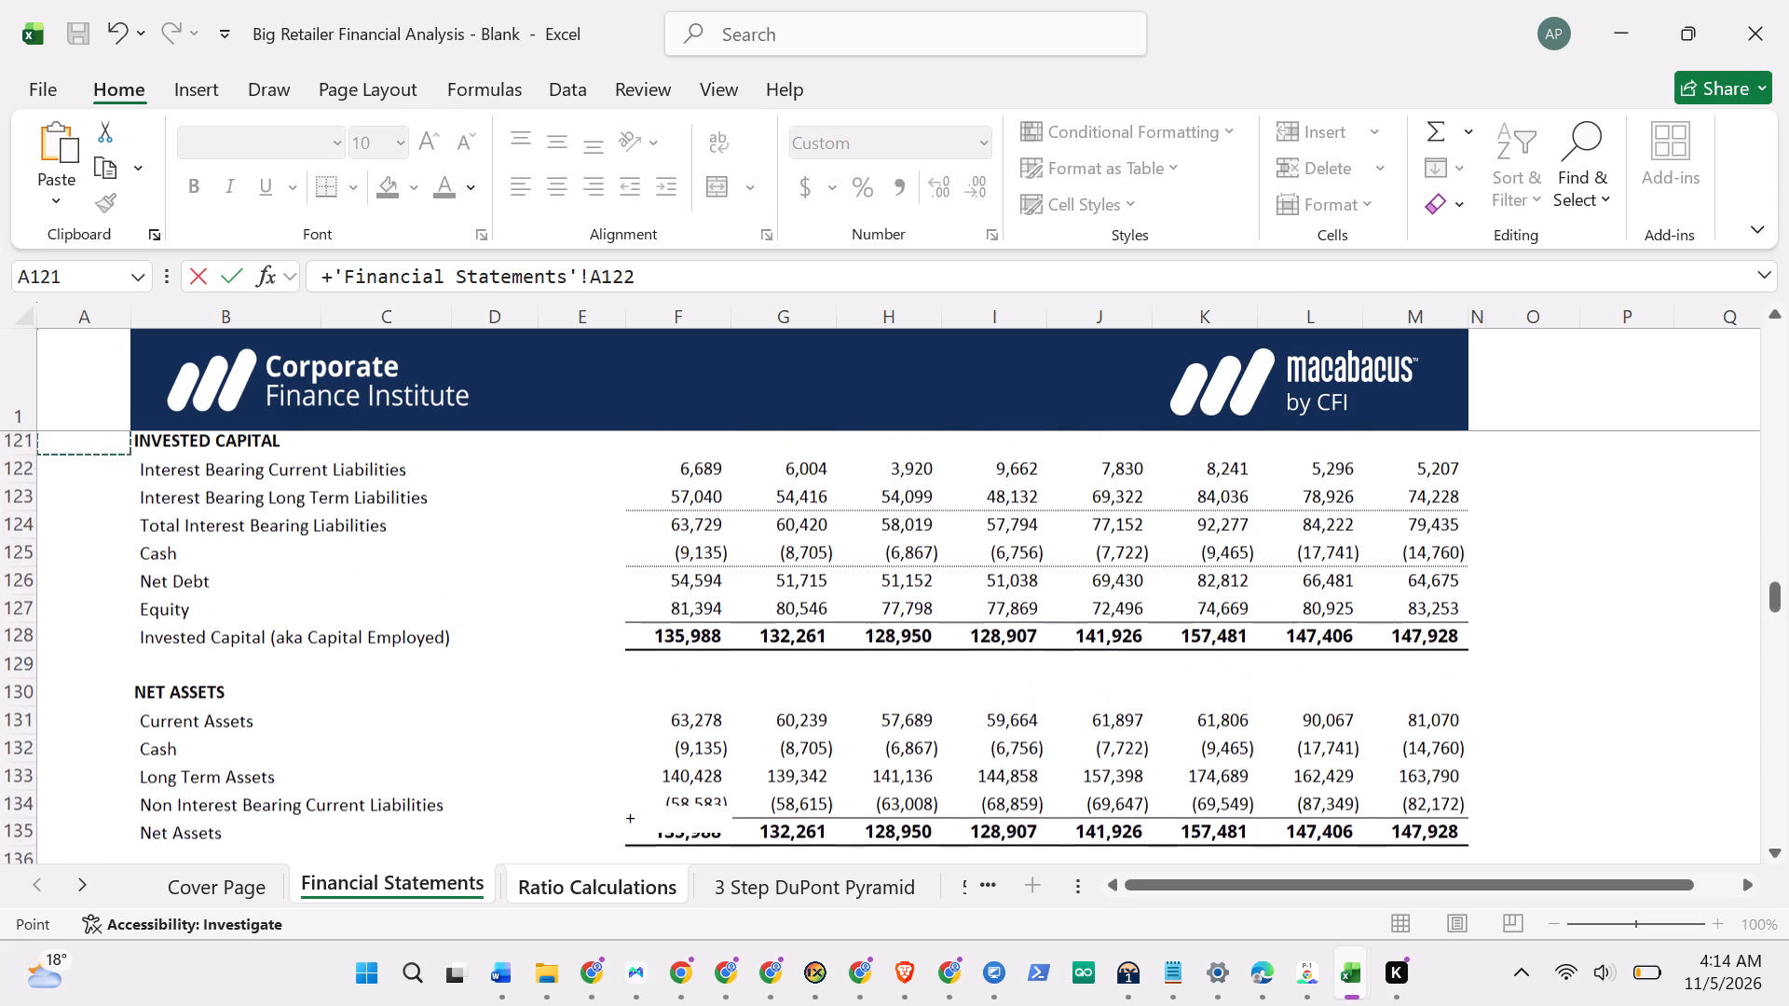
key("Up")
key("Up")
key("Up")
key("Up")
key("Up")
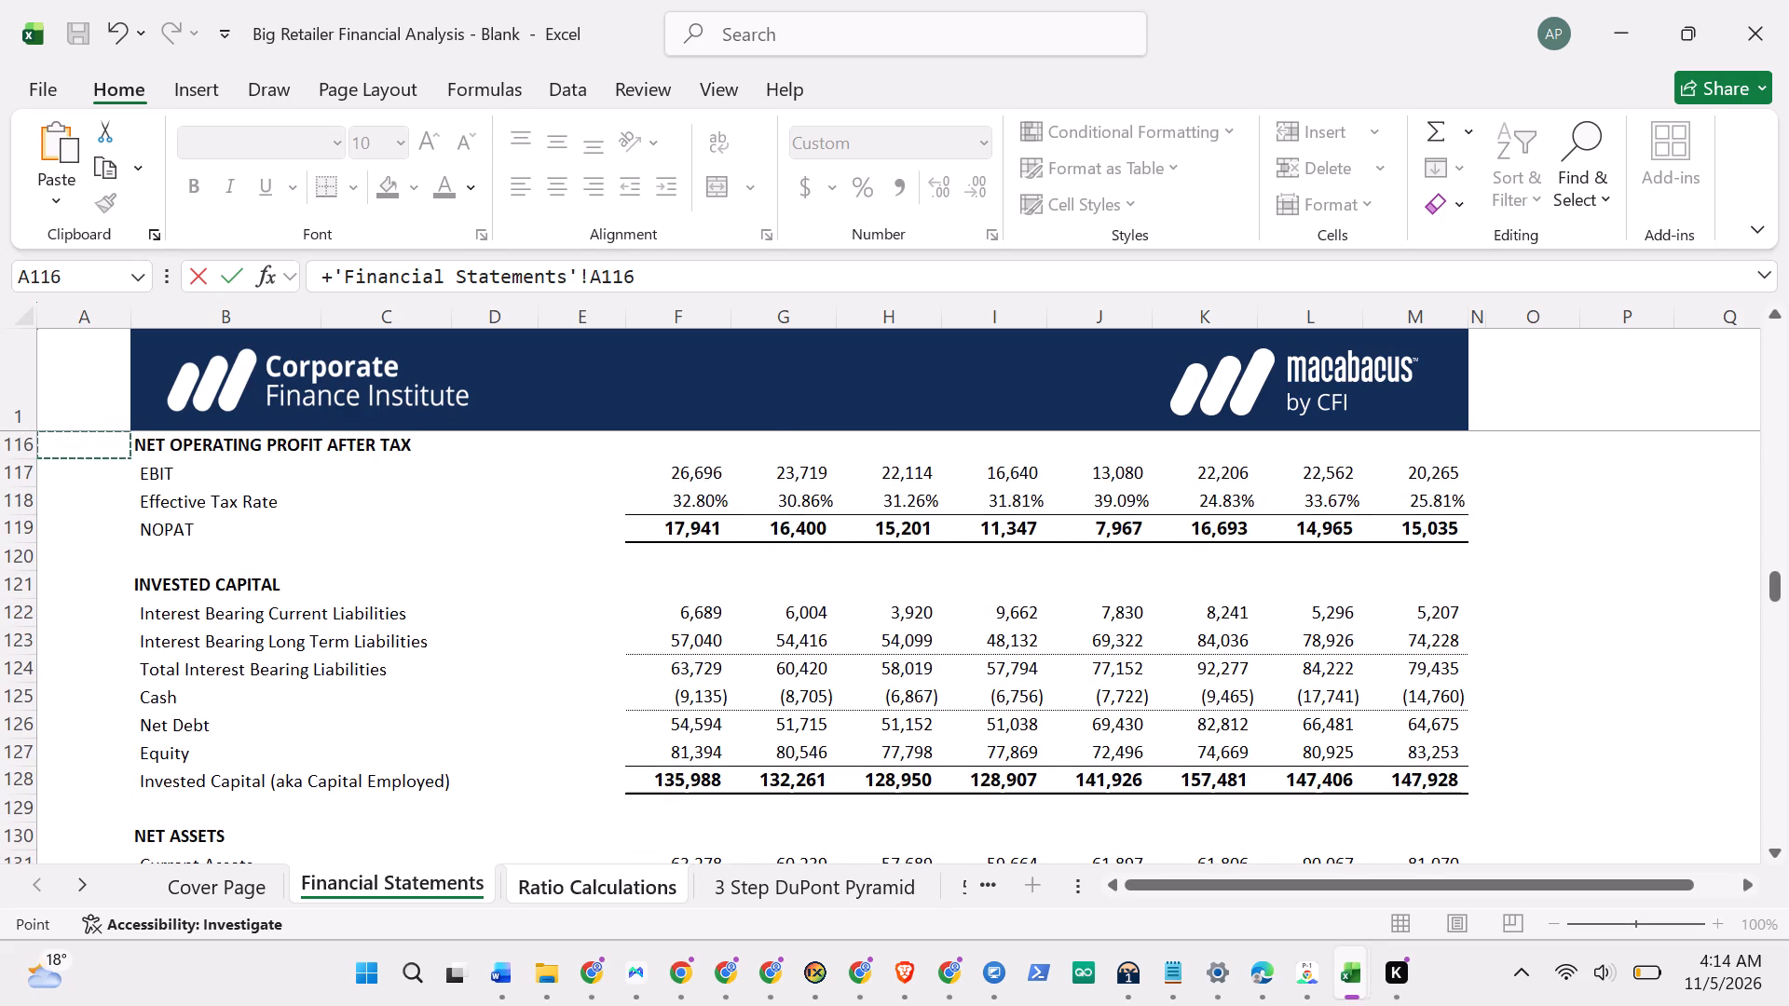
key("Down")
key("Down")
key("Down")
key("Down")
key("Down")
key("Down")
key("Down")
key("Down")
key("Down")
key("Down")
key("Down")
key("Down")
key("Down")
key("Down")
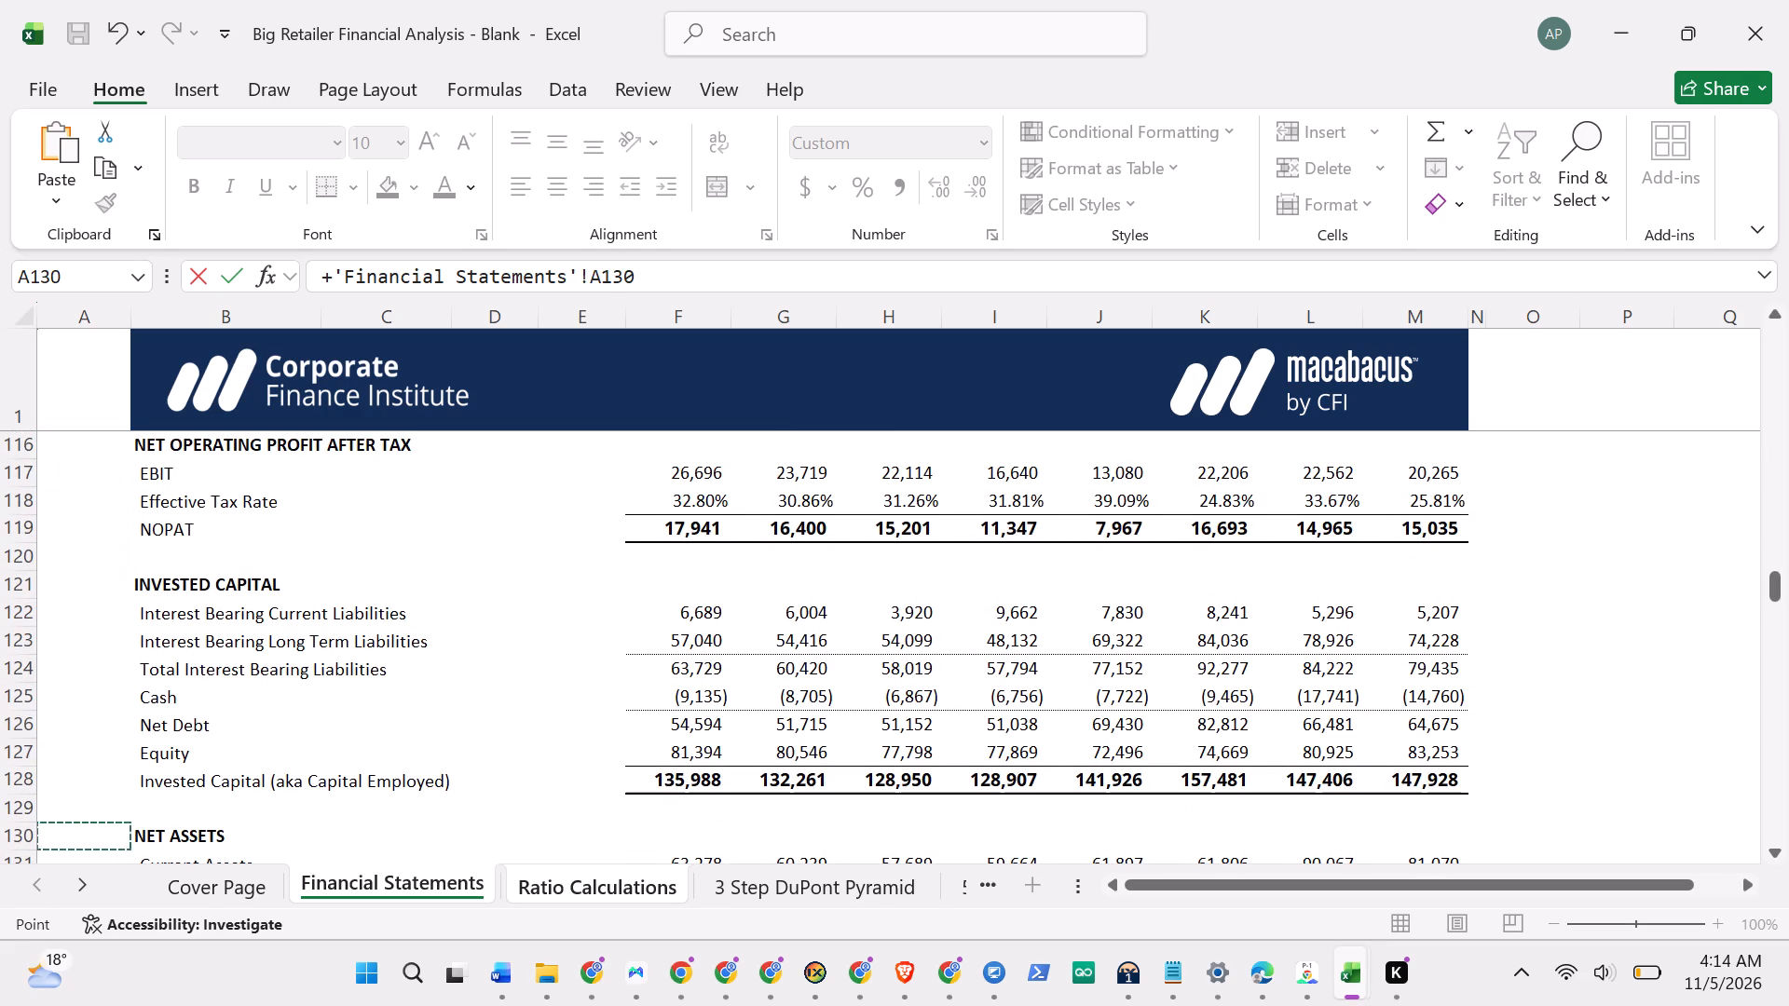
key("Down")
key("Down")
key("Down")
key("Down")
key("Down")
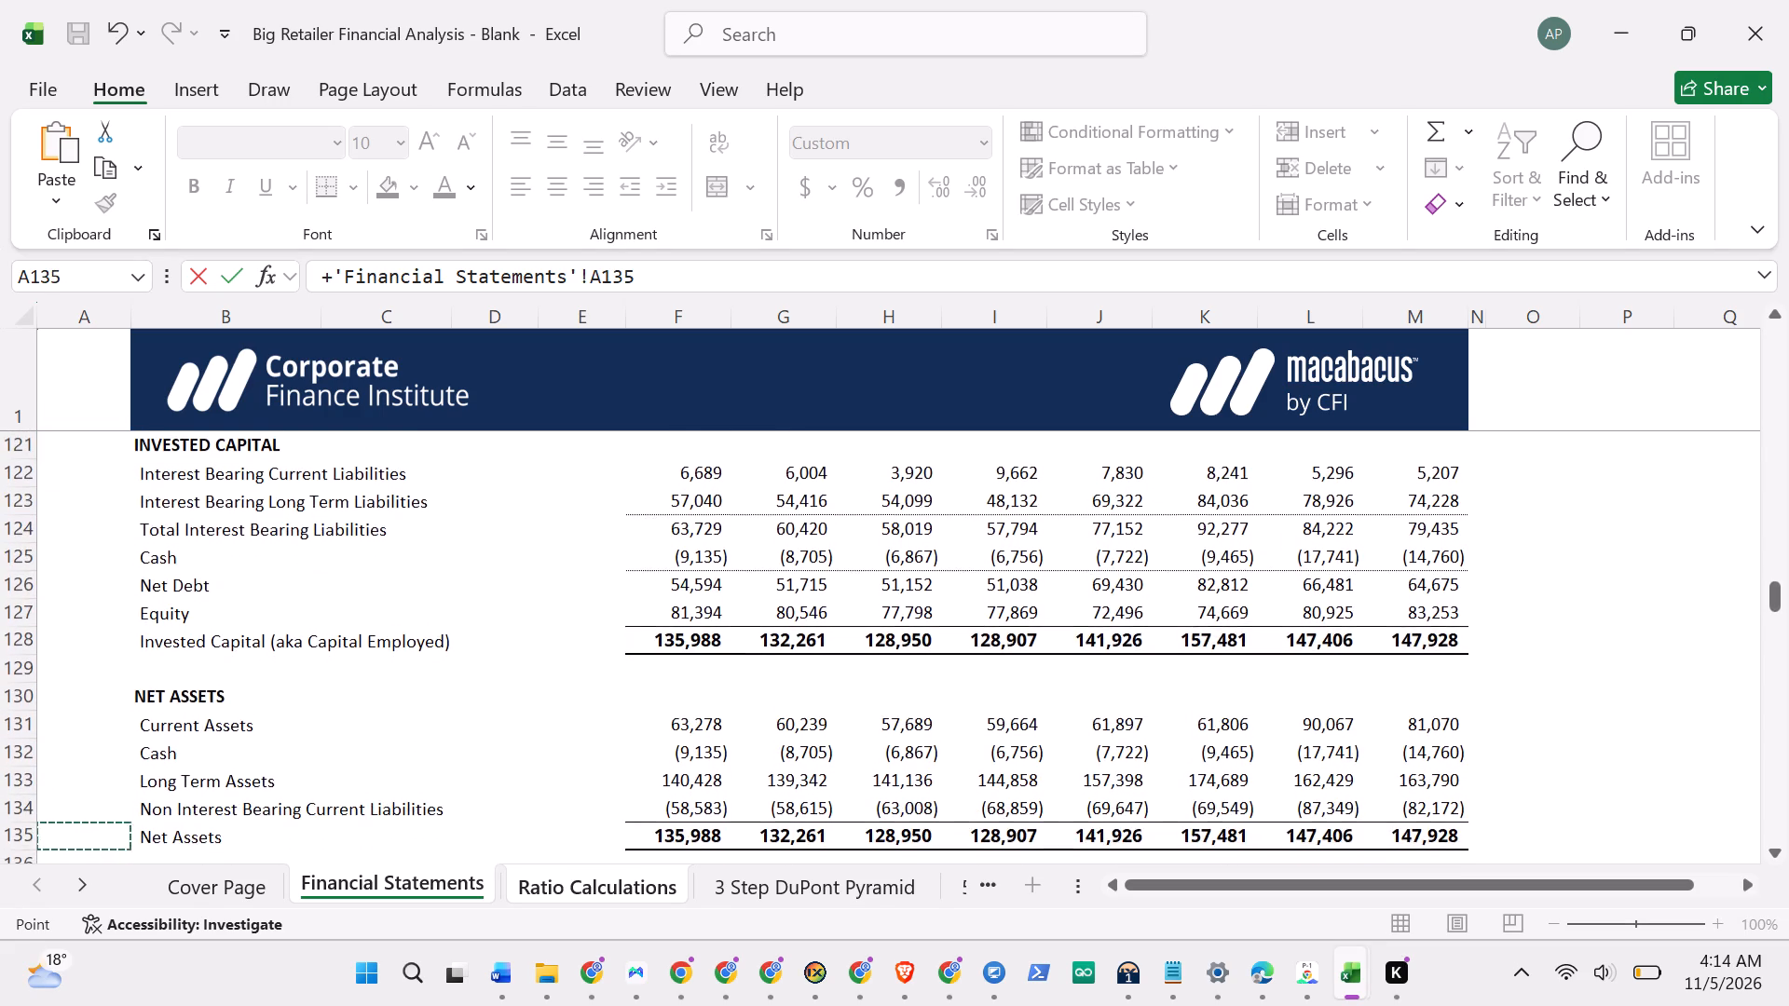
key("Down")
key("Down")
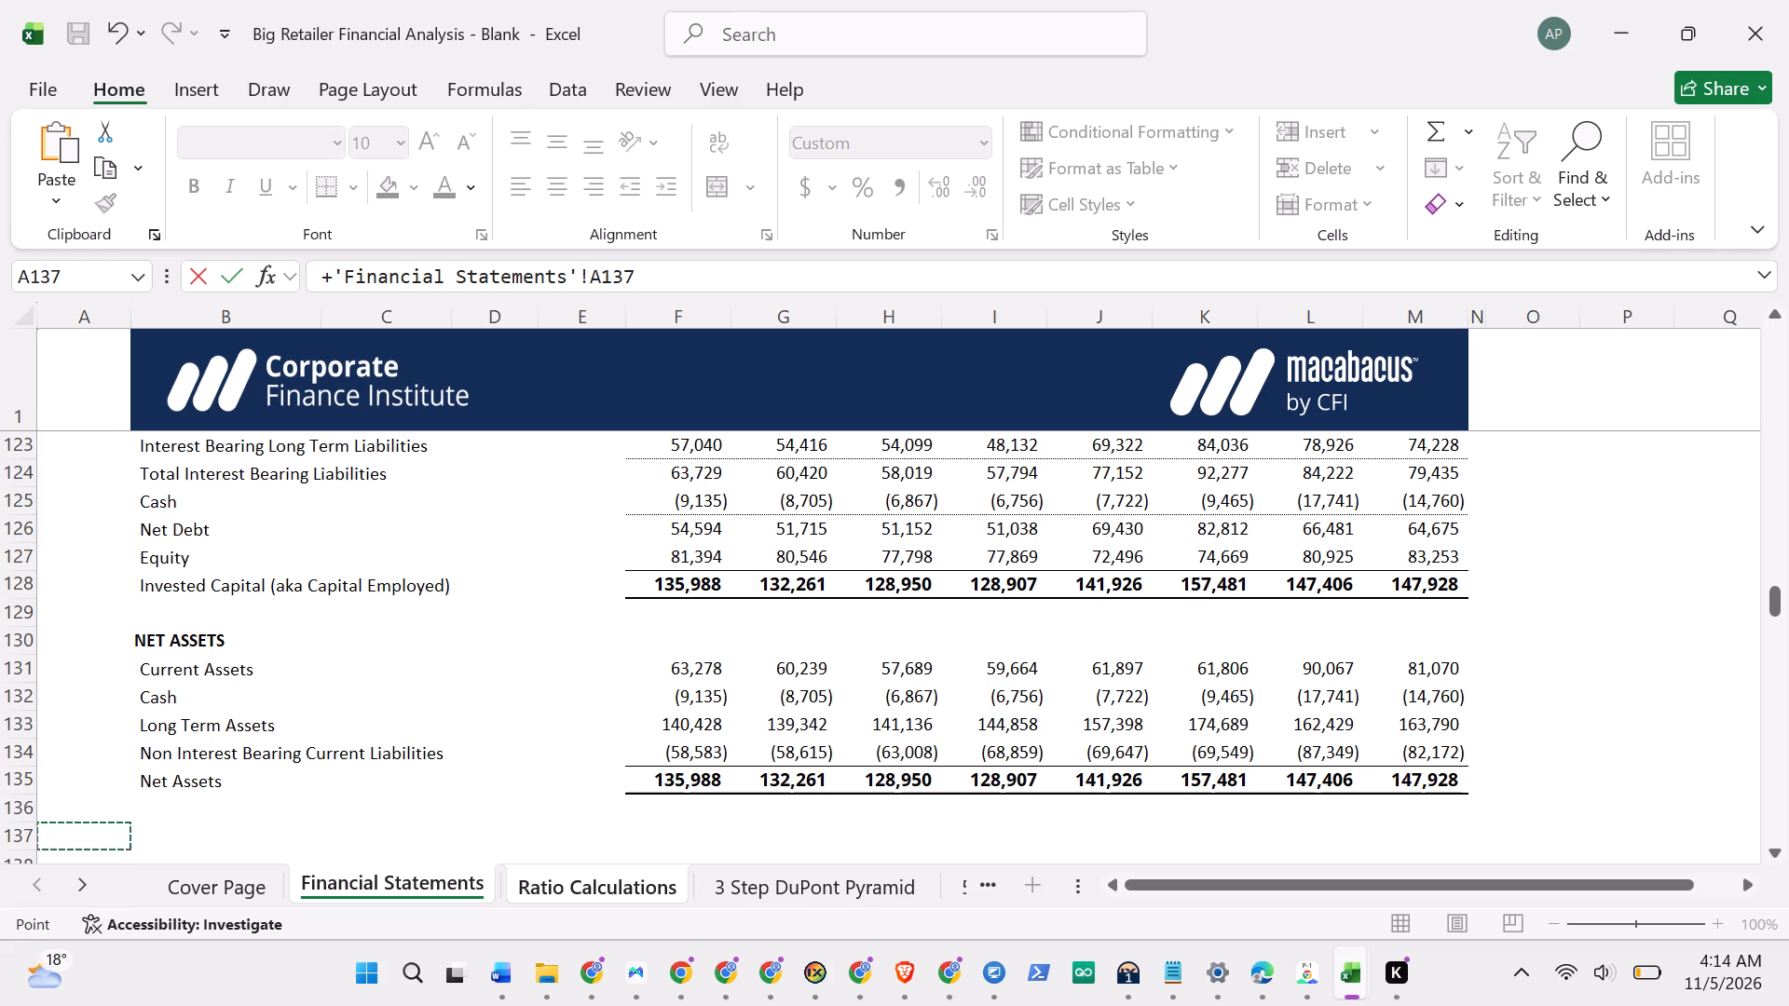
key("Up")
key("Up")
key("Right")
key("Right")
key("Right")
key("Right")
key("Right")
key("Right")
key("Right")
key("Right")
key("Right")
key("Right")
key("Right")
key("Right")
key("Right")
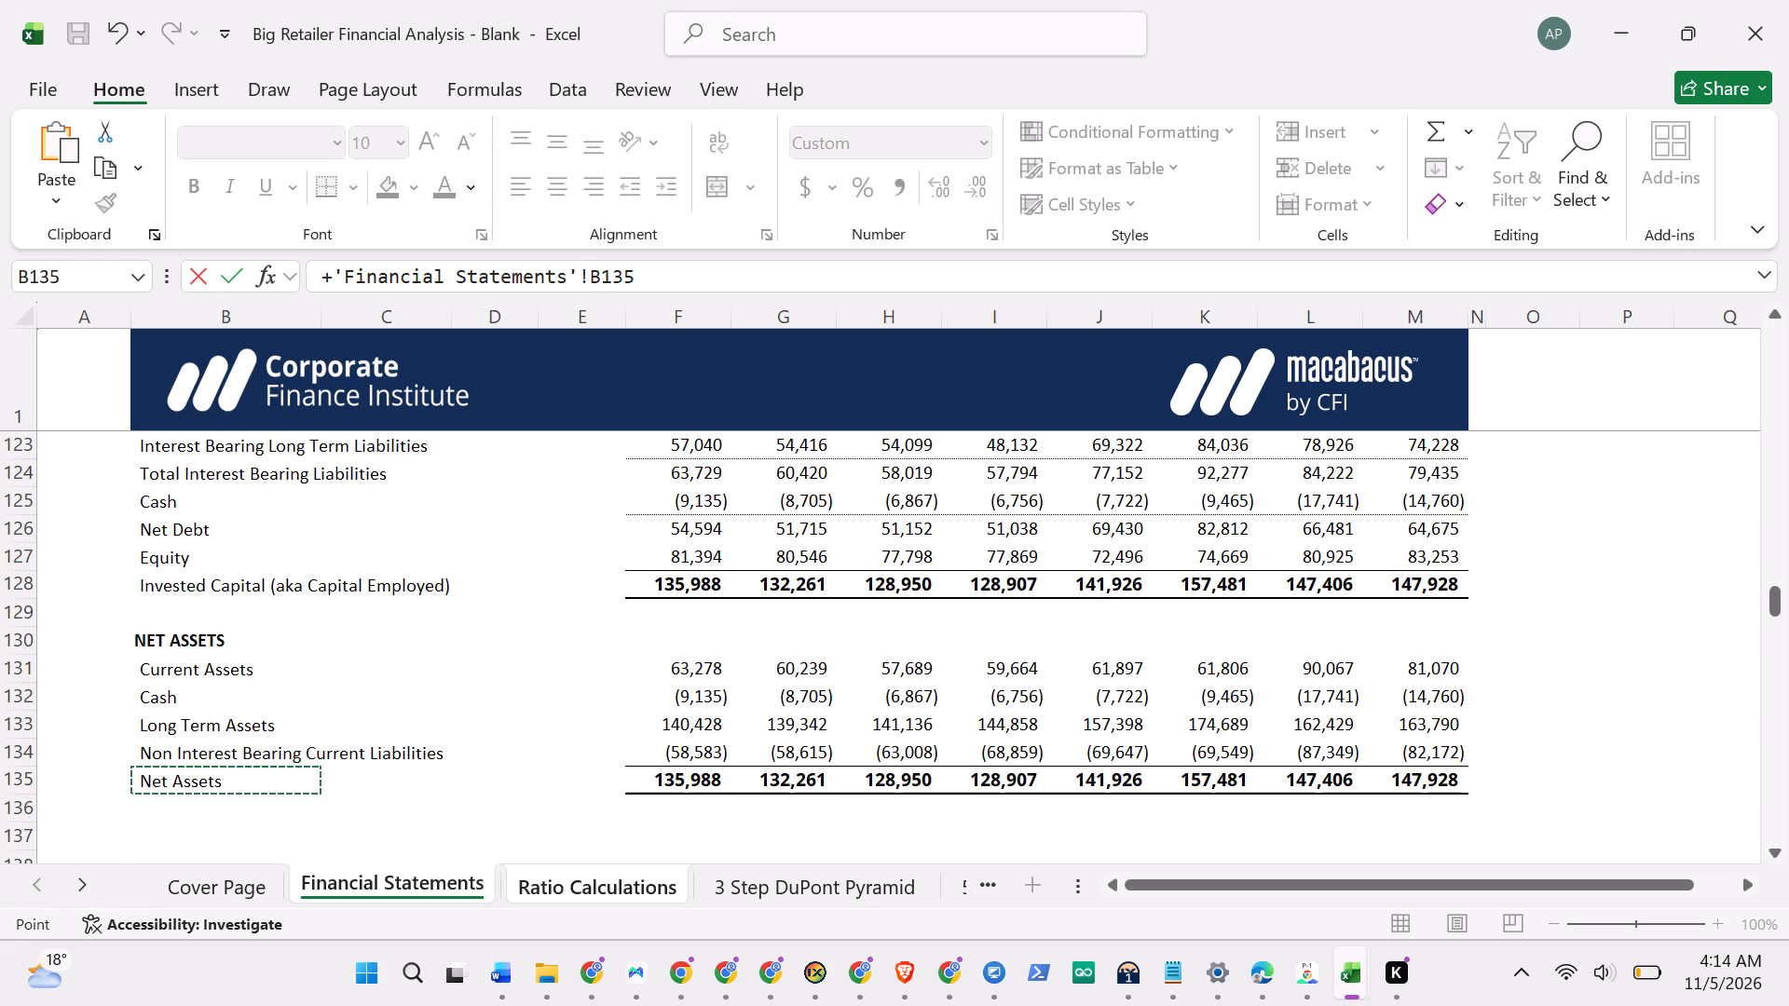
key("Left")
key("Left")
key("Left")
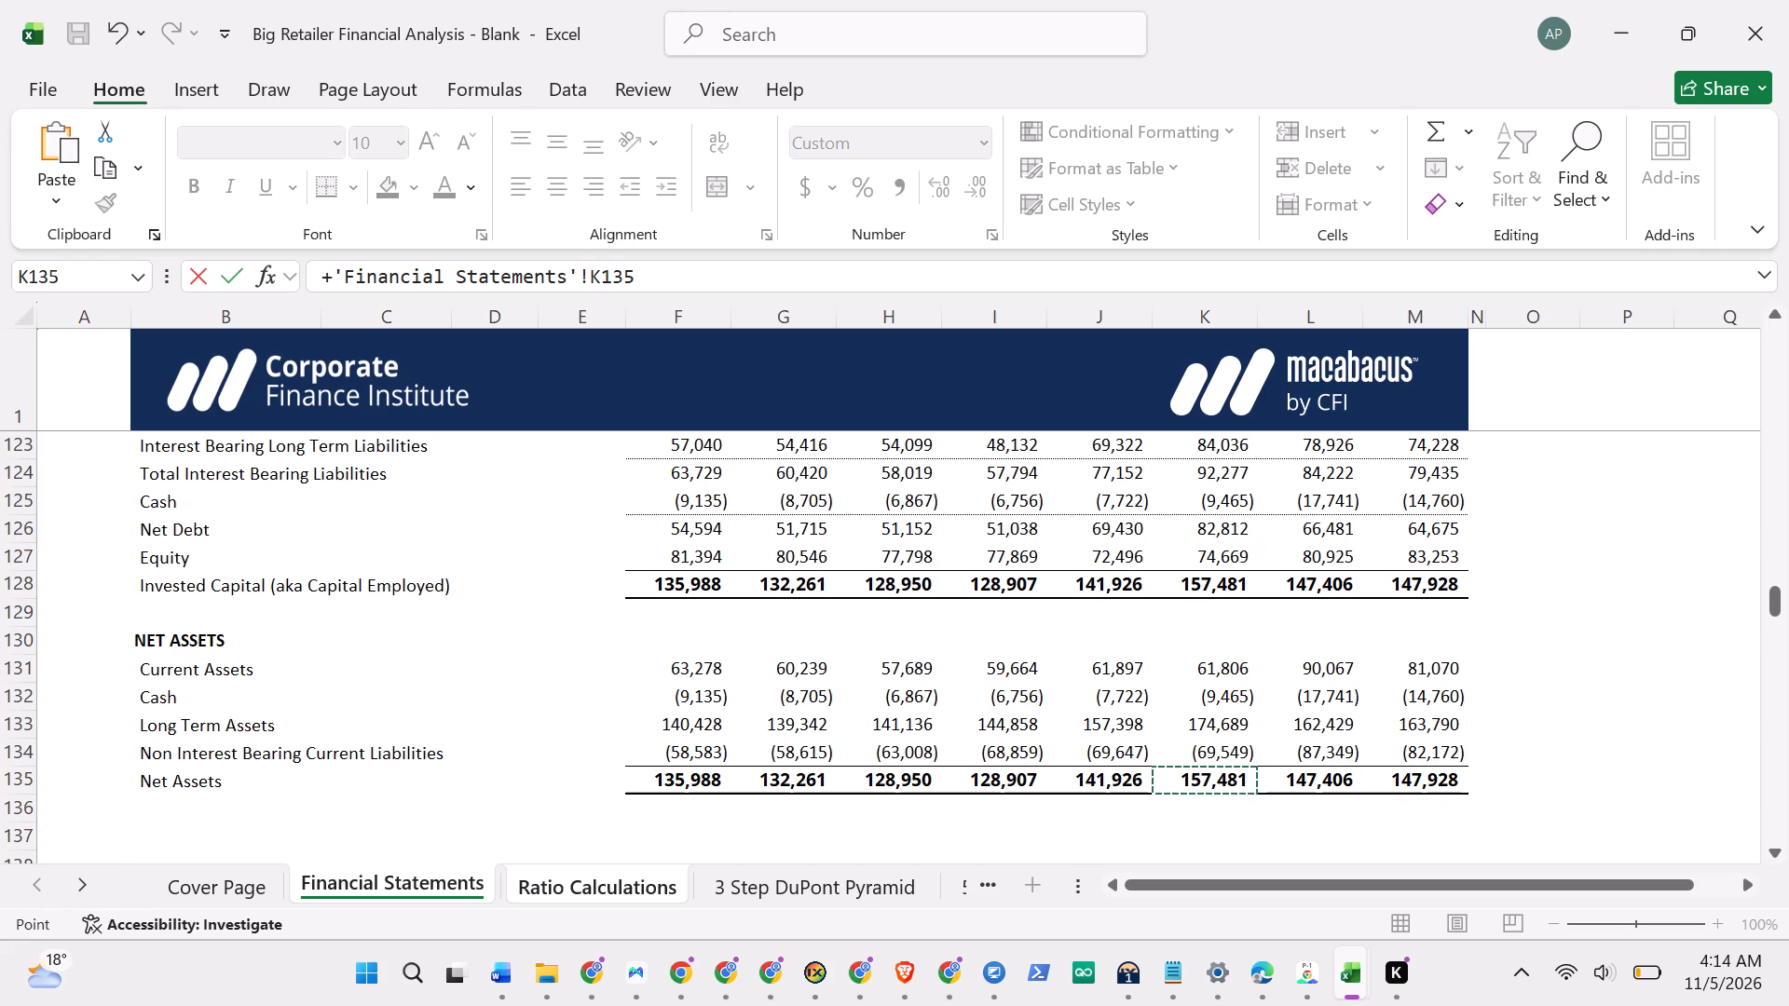
key("Left")
key("Left")
key("Left")
key("Left")
key("Left")
key("Left")
key("Left")
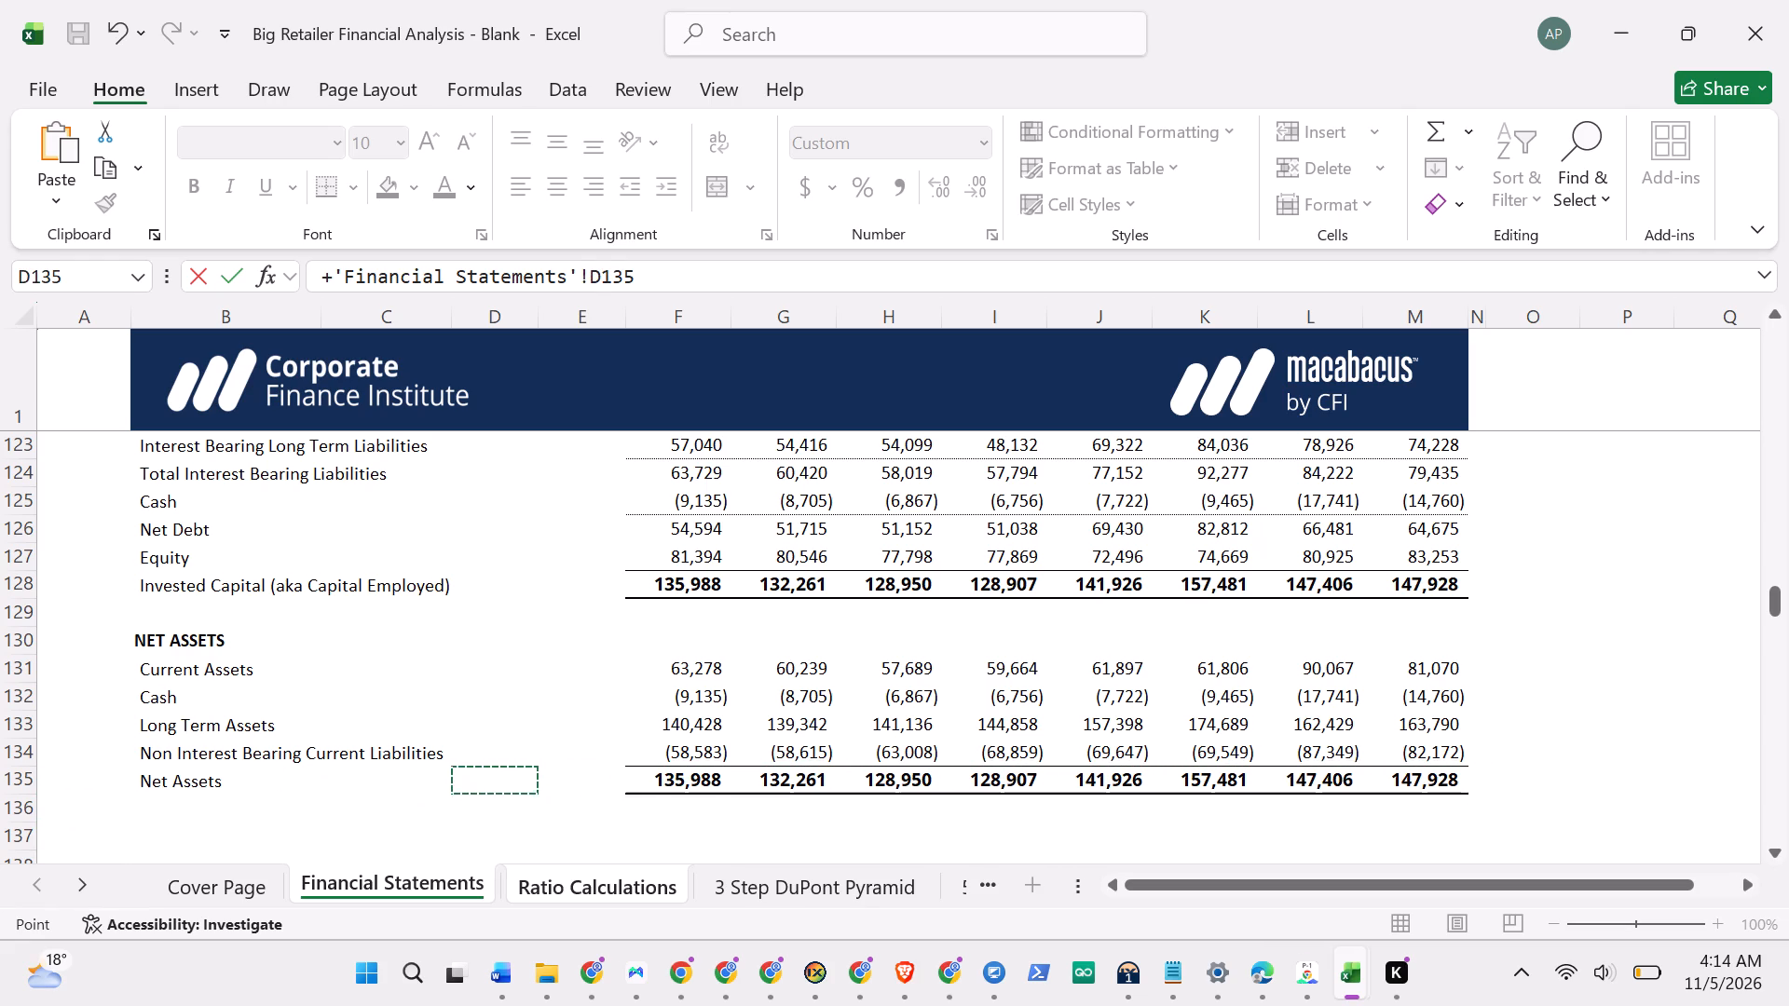
key("Right")
key("Right")
key("Right")
key("Left")
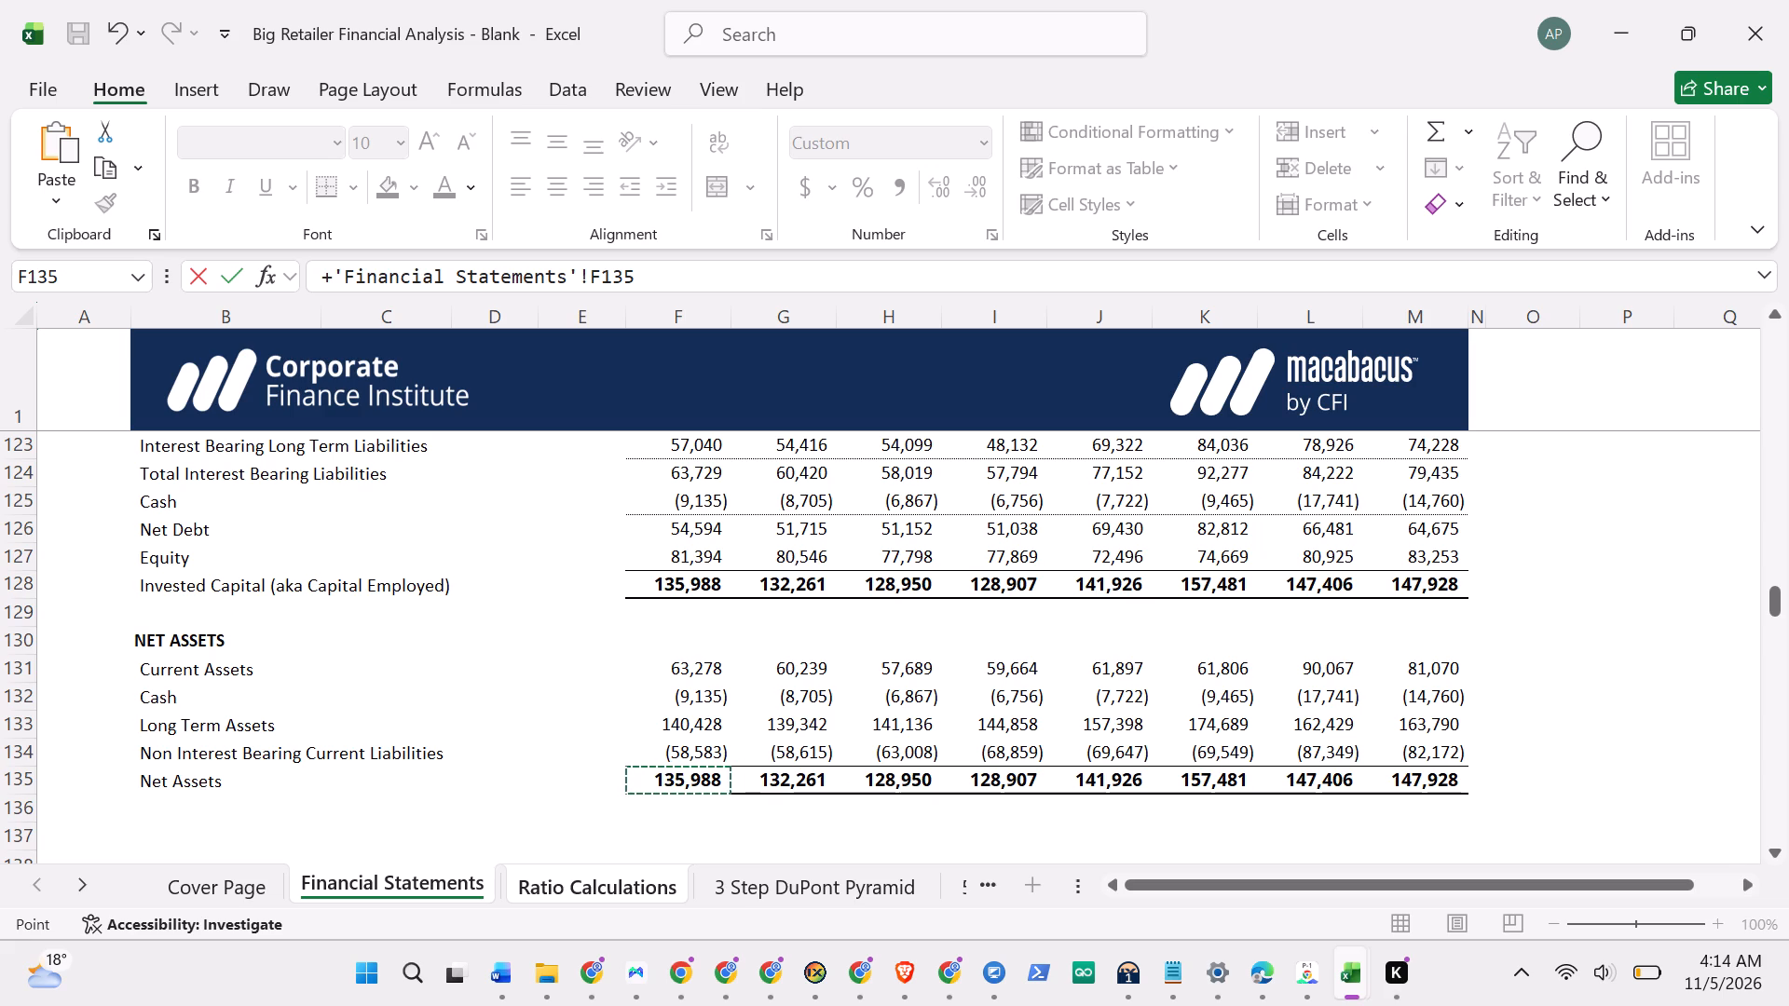
key("Return")
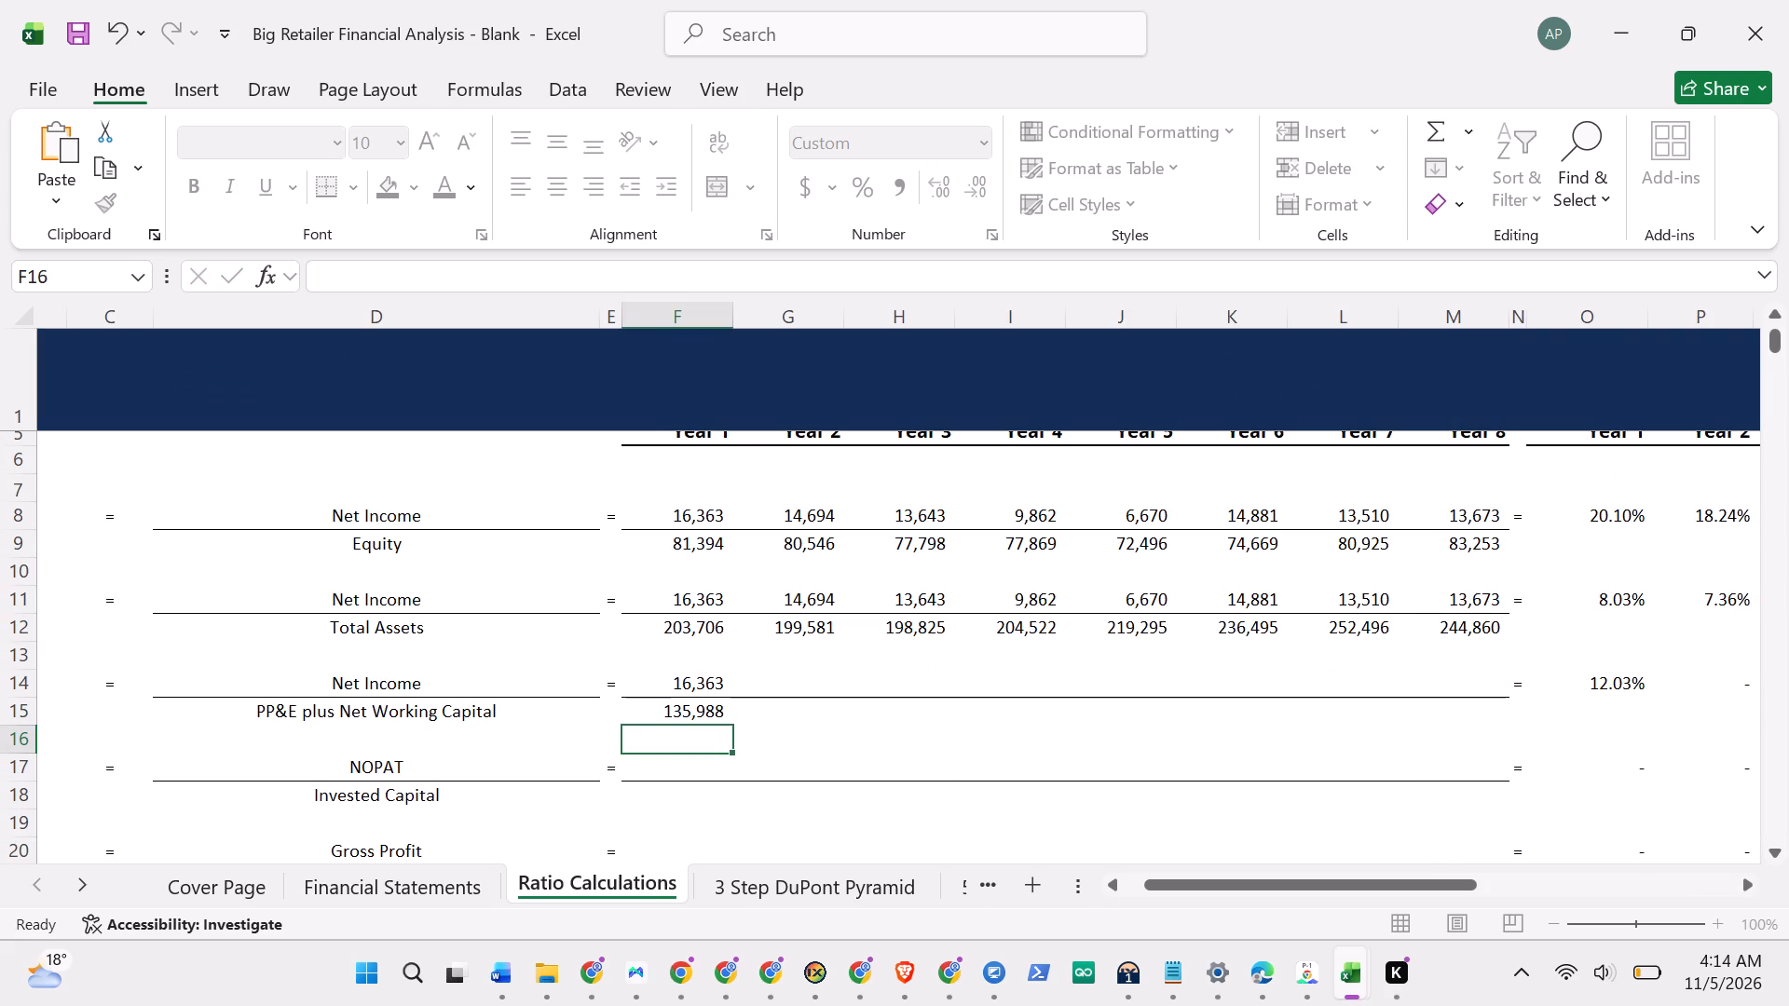
Fill the Year 1 Return on Net Assets formulas in F14:F15 across to Year 8 in column M.
left_click_drag(680, 686, 1201, 735)
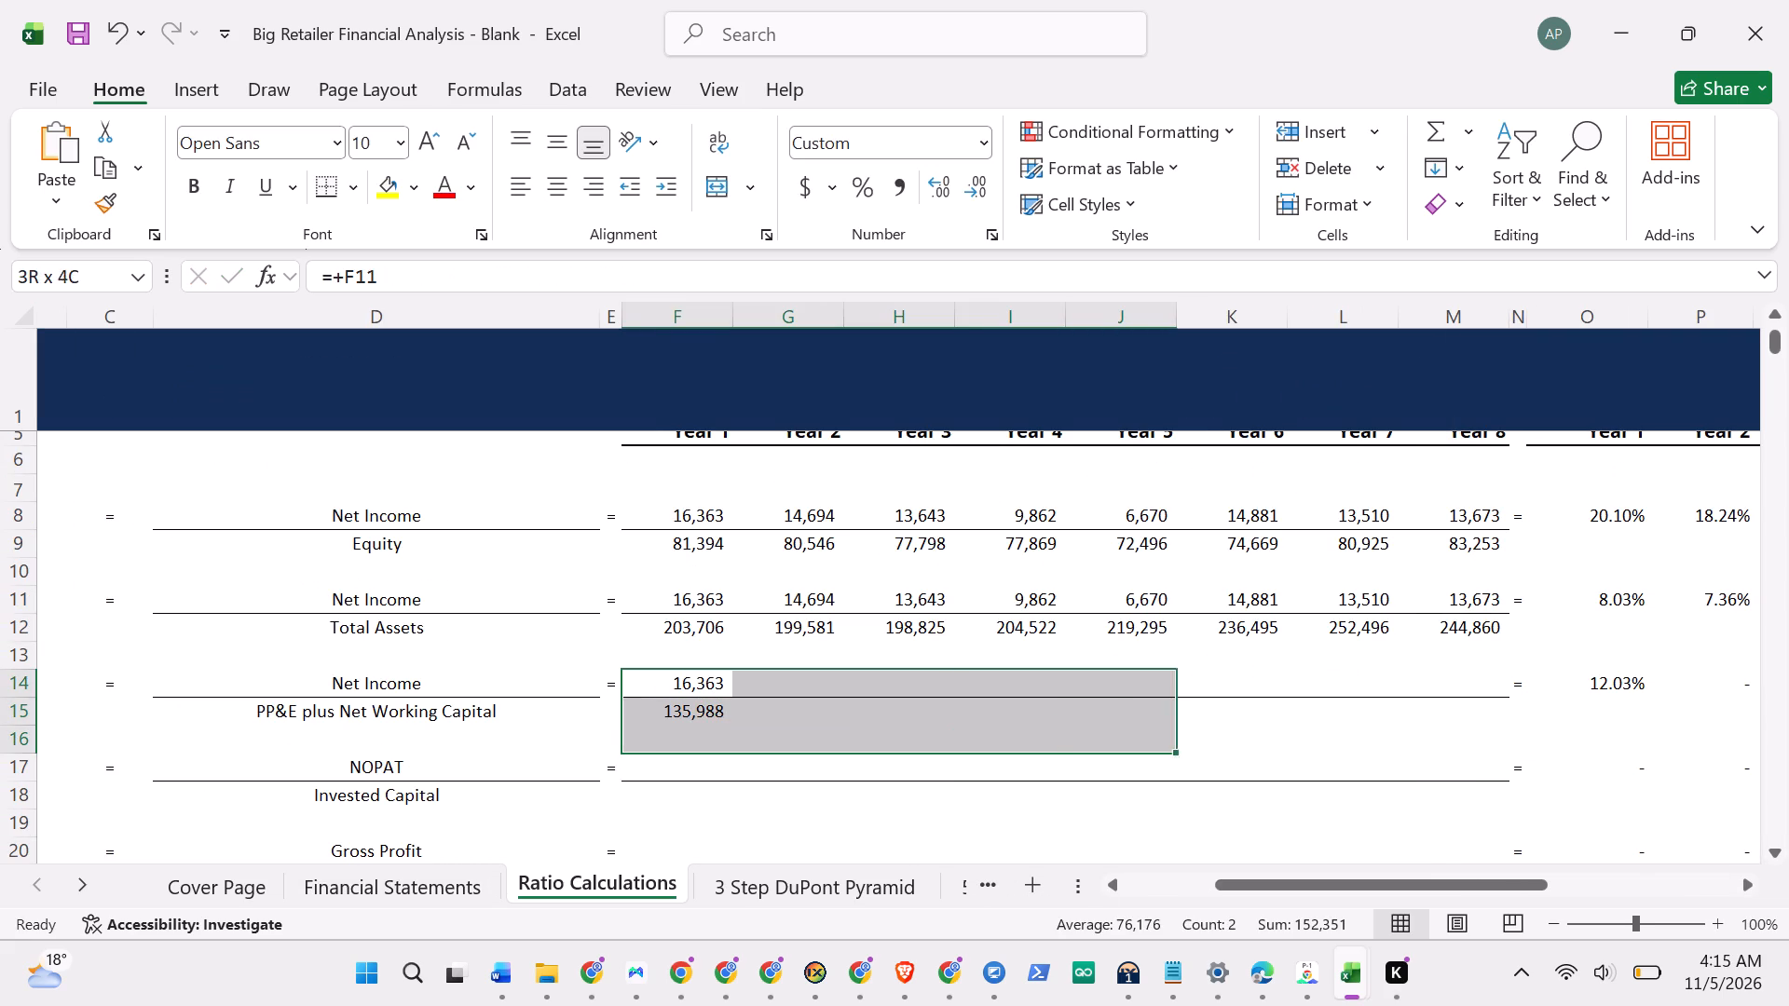
left_click_drag(1201, 735, 1482, 703)
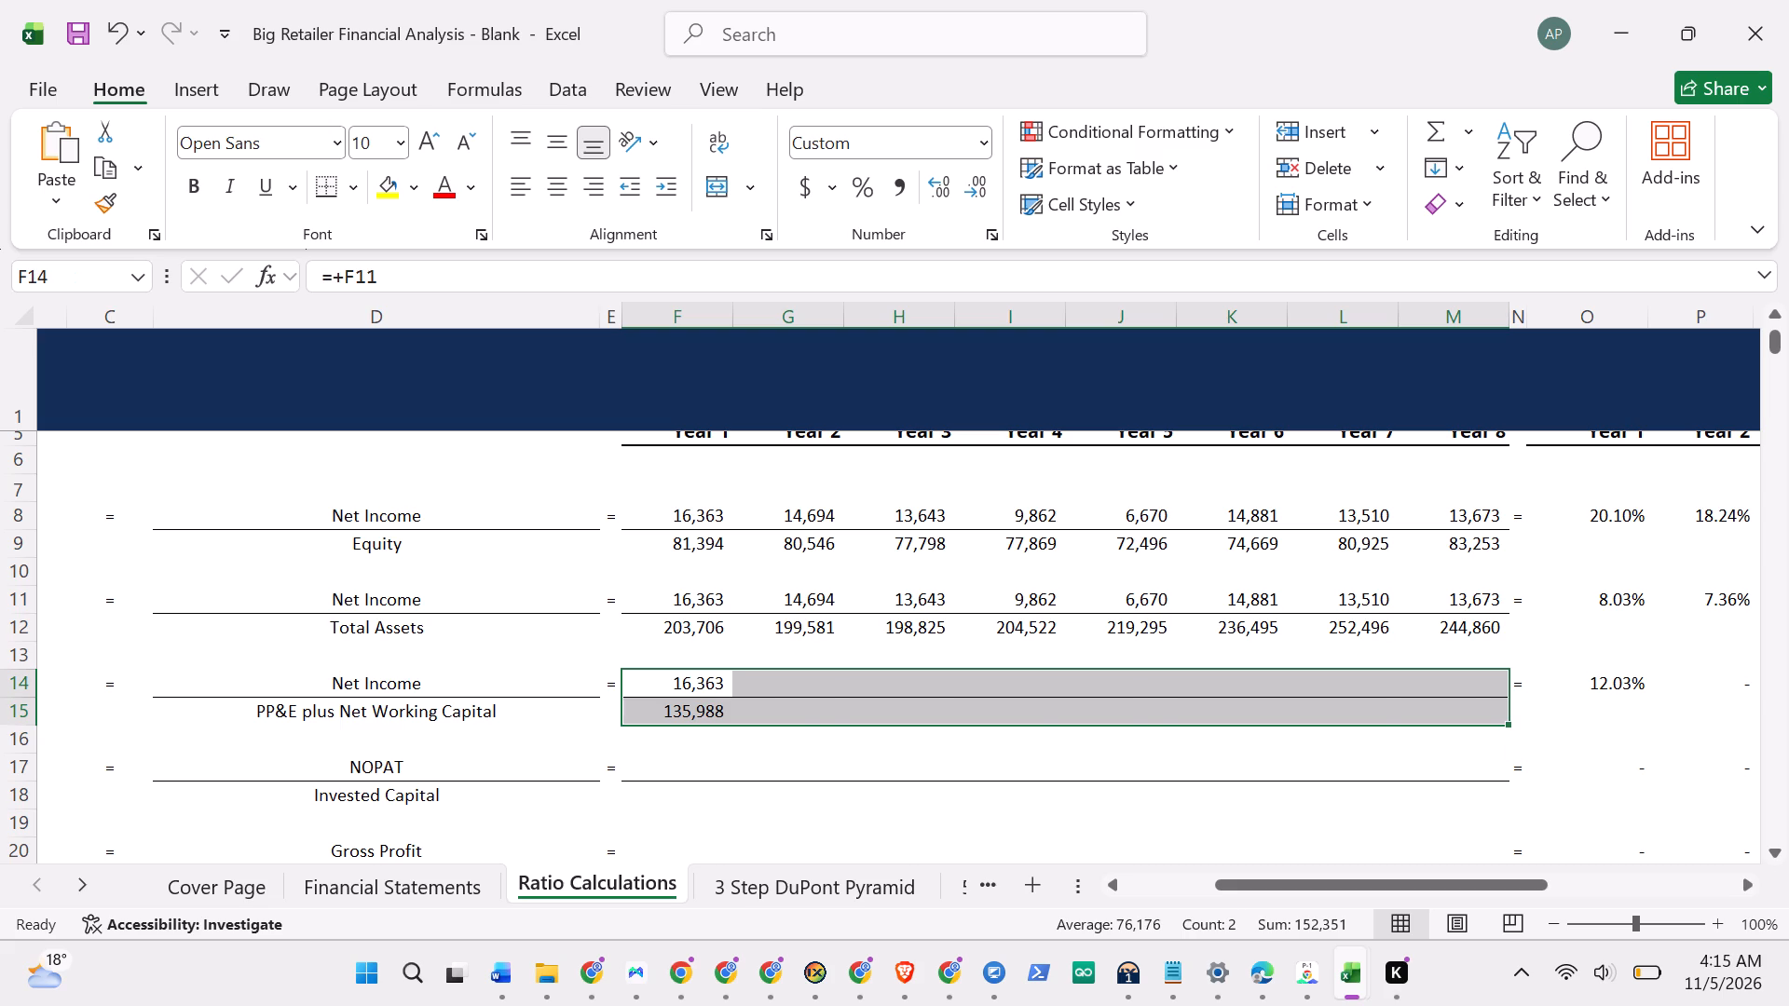
key("ctrl+r")
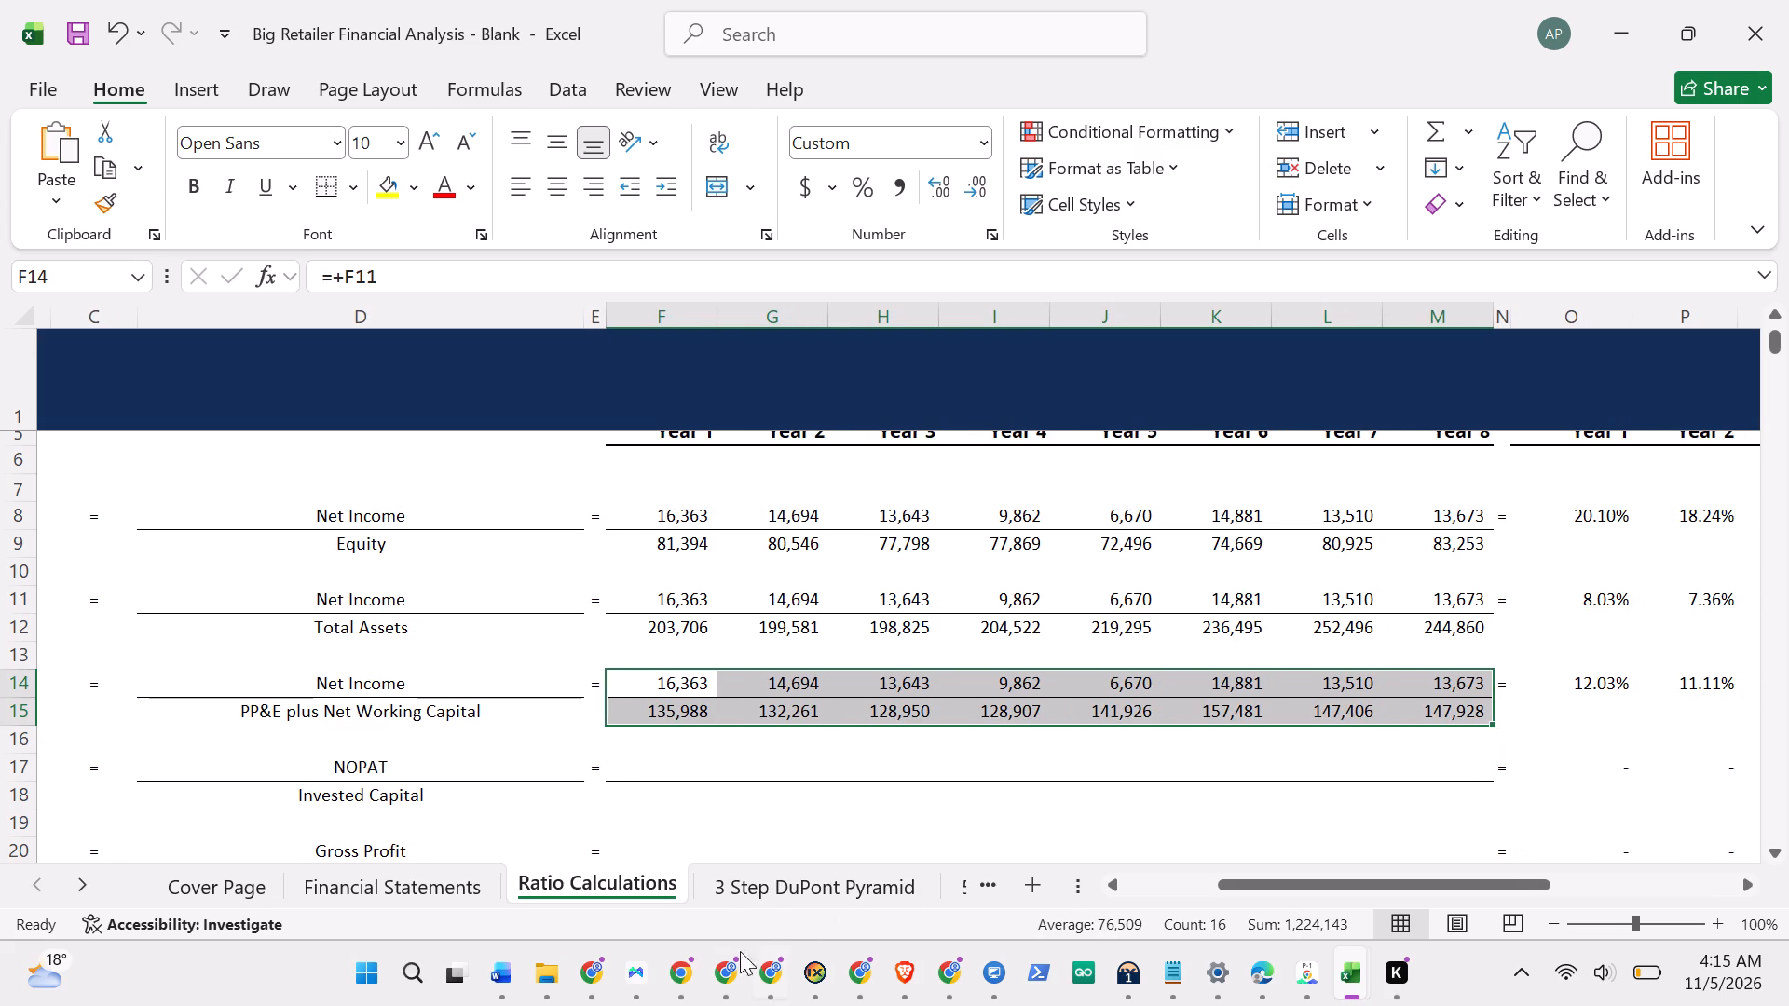
Switch to Chrome and compare the Return on Net Assets and Return on Invested Capital rows in the paused Return Ratios Walkthrough video.
left_click(685, 959)
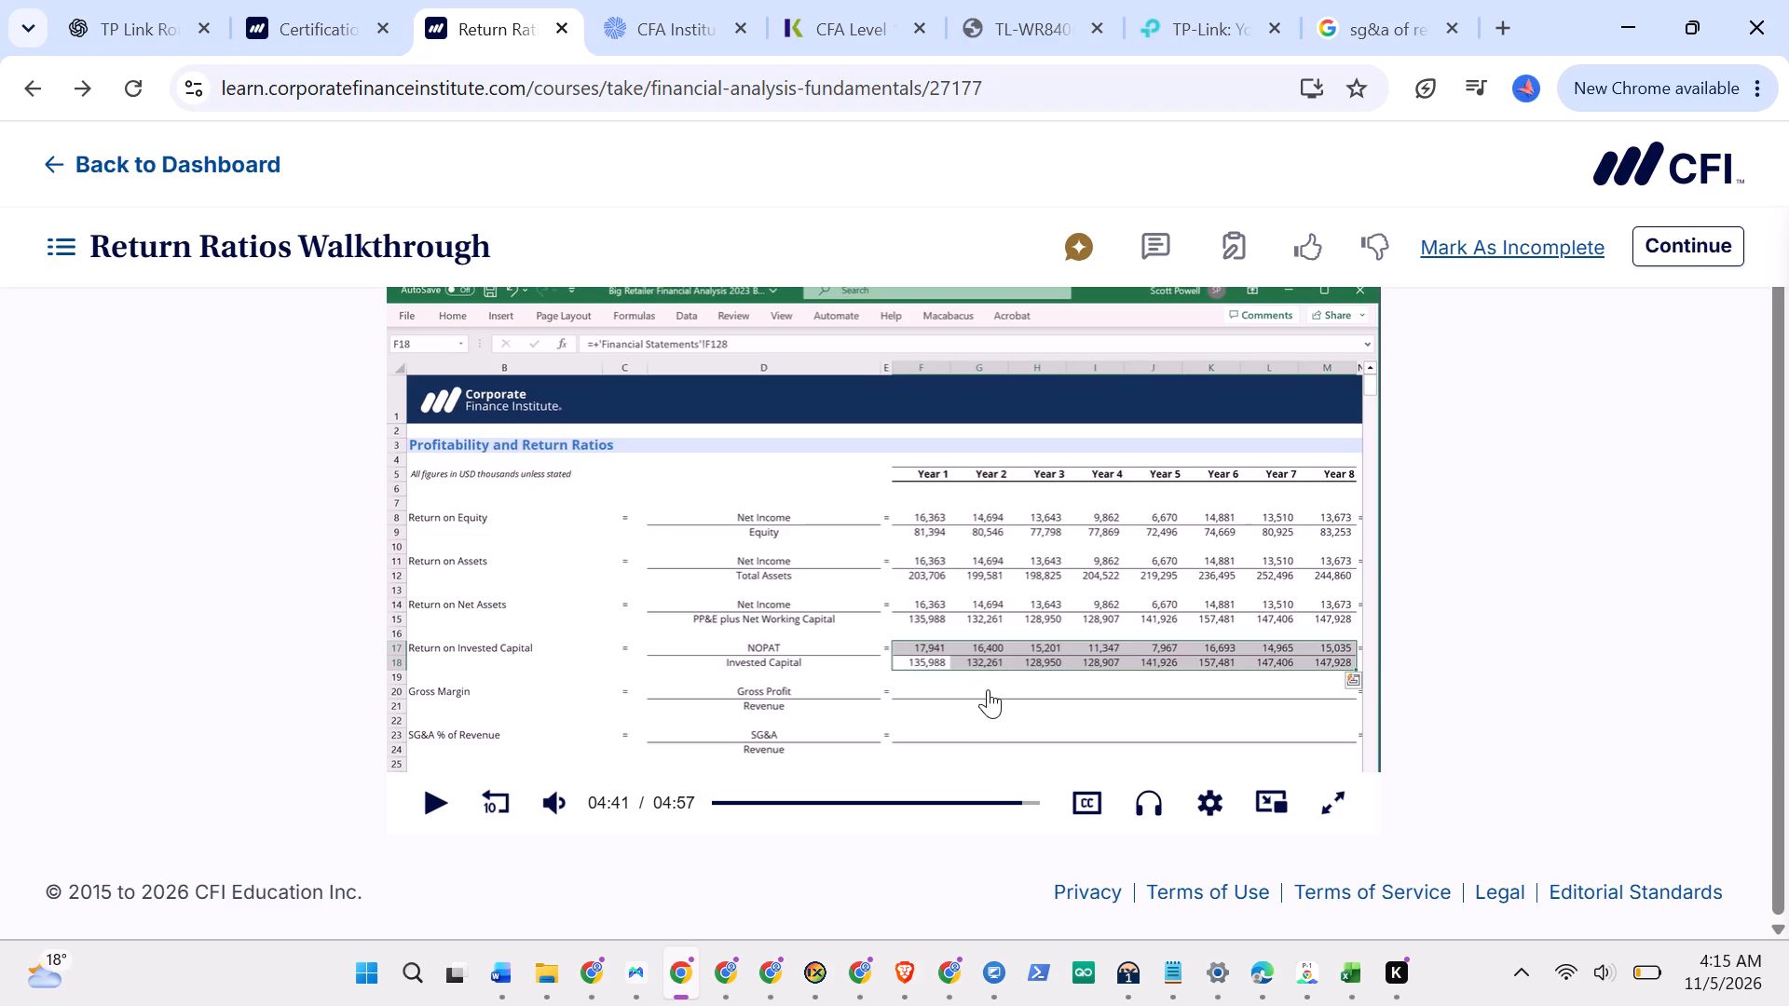
scroll(1502, 539, "up", 1)
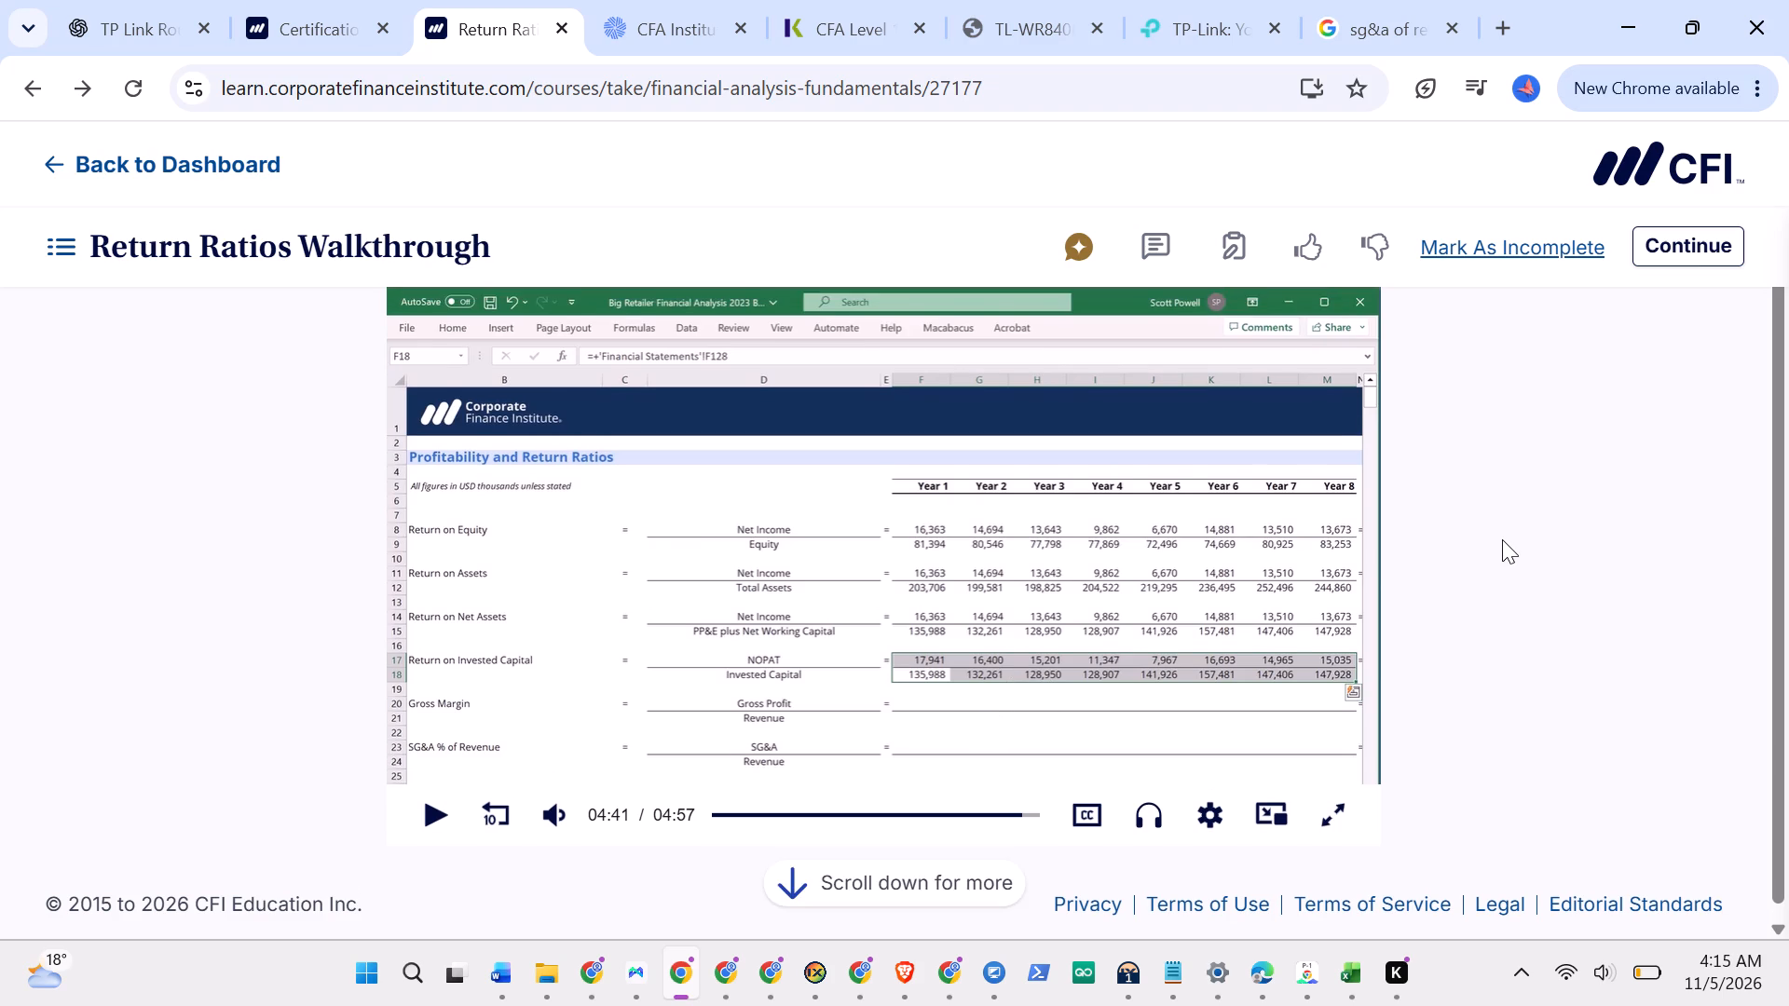
scroll(1502, 539, "down", 1)
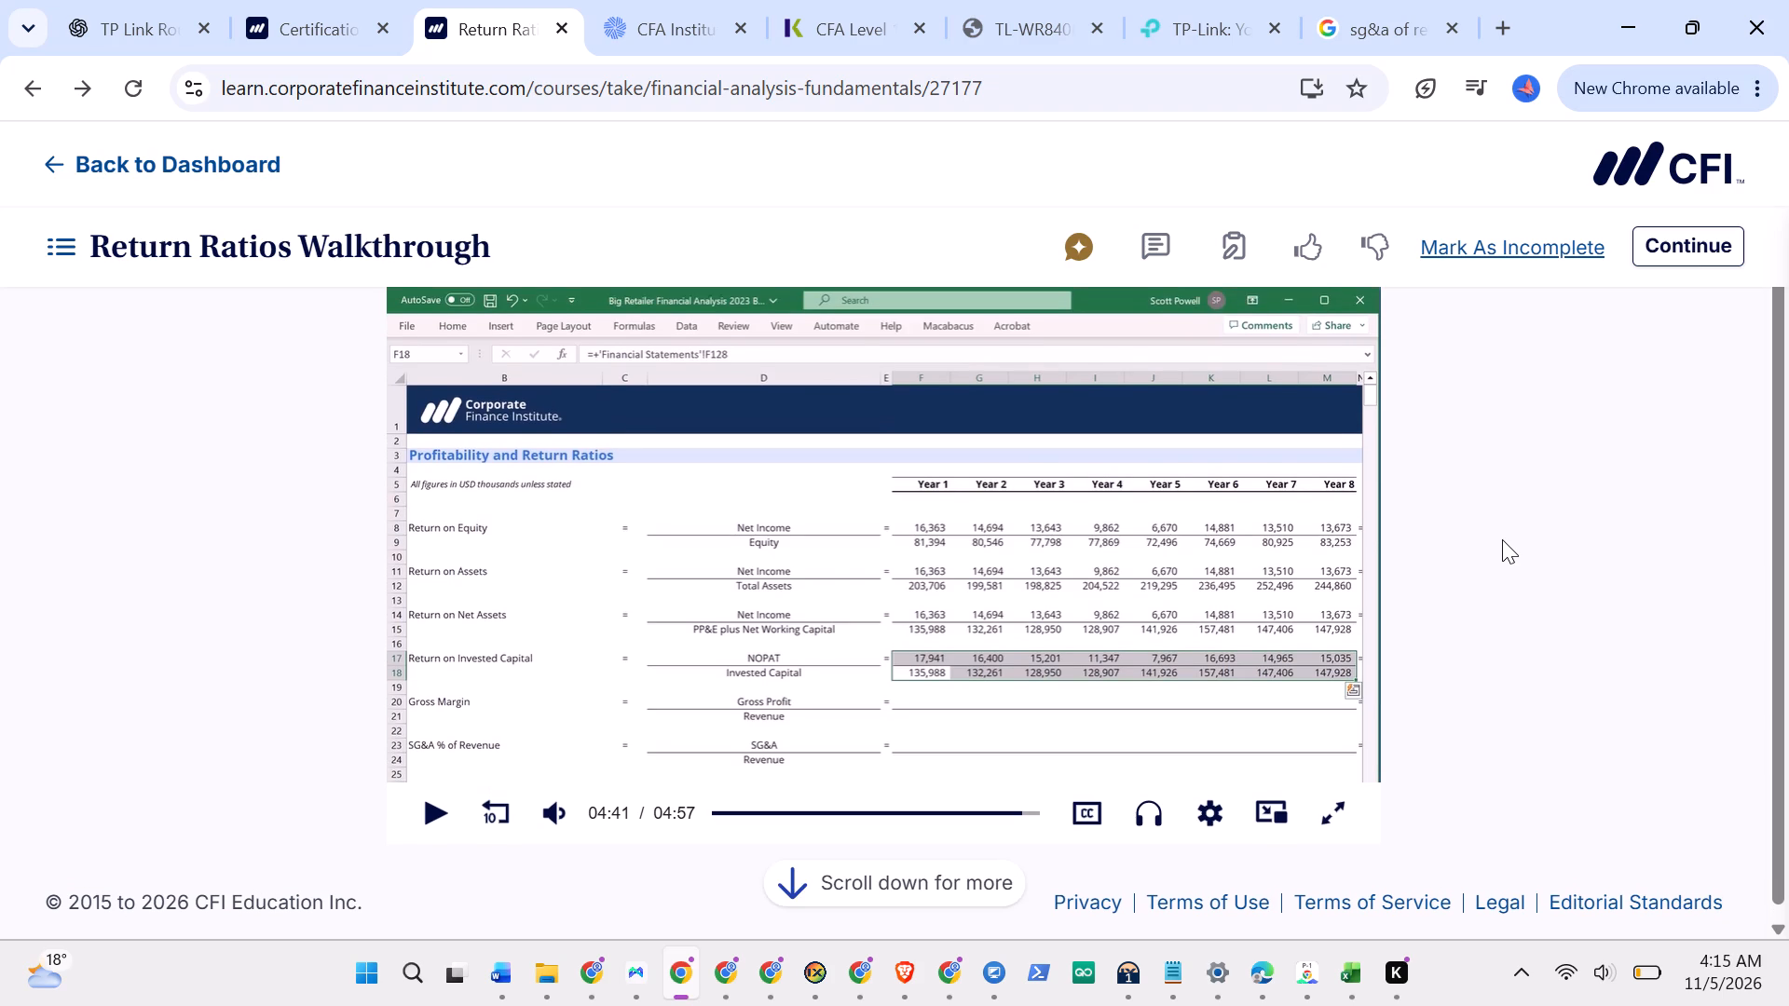
scroll(1502, 539, "down", 1)
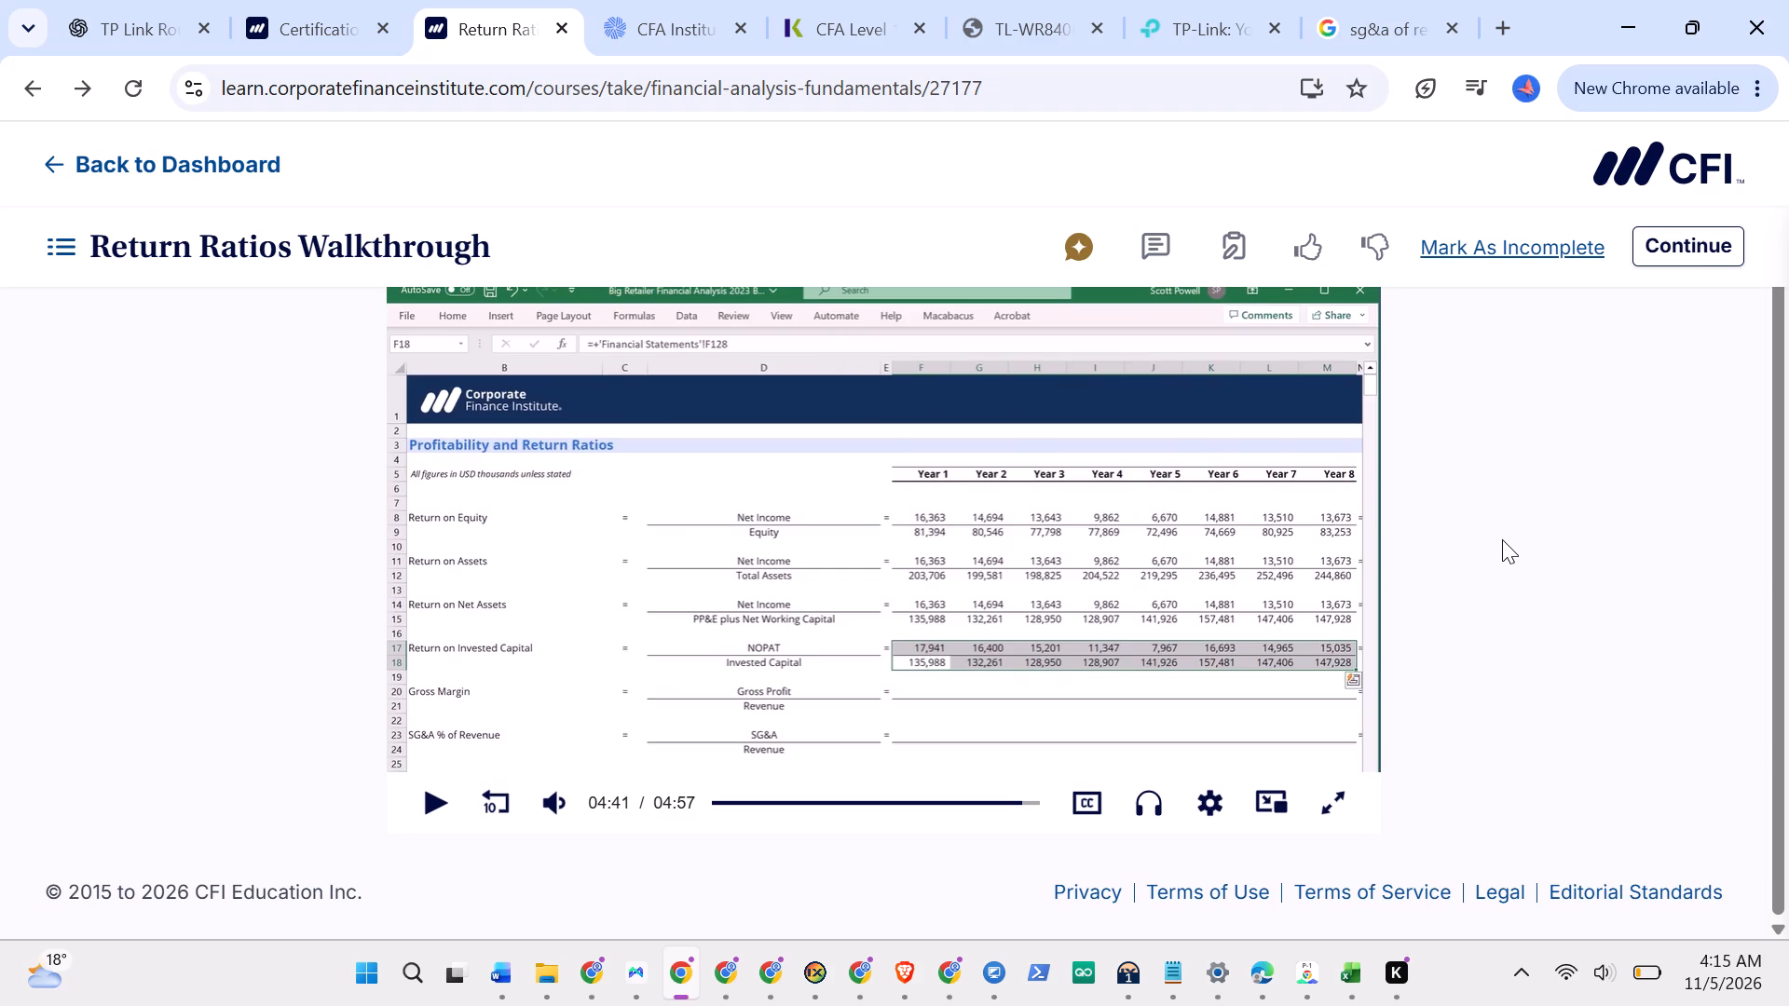
scroll(1502, 539, "down", 2)
Switch back to the Big Retailer Financial Analysis workbook in Excel.
left_click(1335, 972)
left_click(1484, 822)
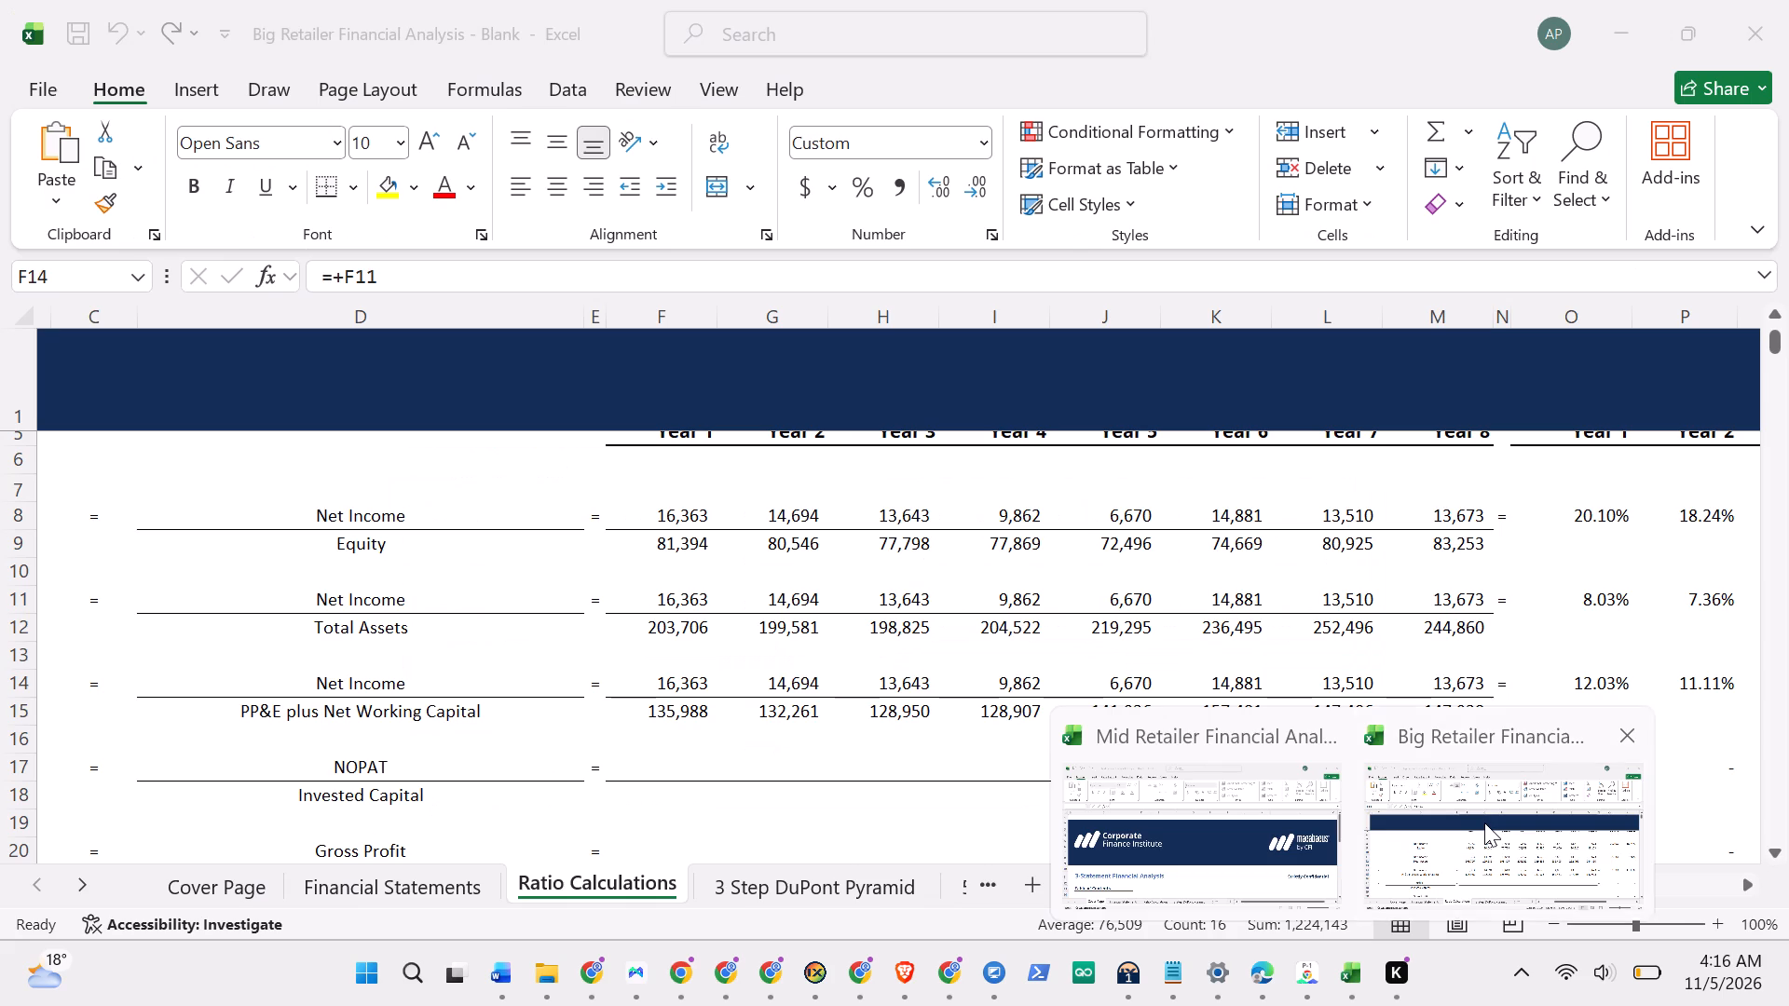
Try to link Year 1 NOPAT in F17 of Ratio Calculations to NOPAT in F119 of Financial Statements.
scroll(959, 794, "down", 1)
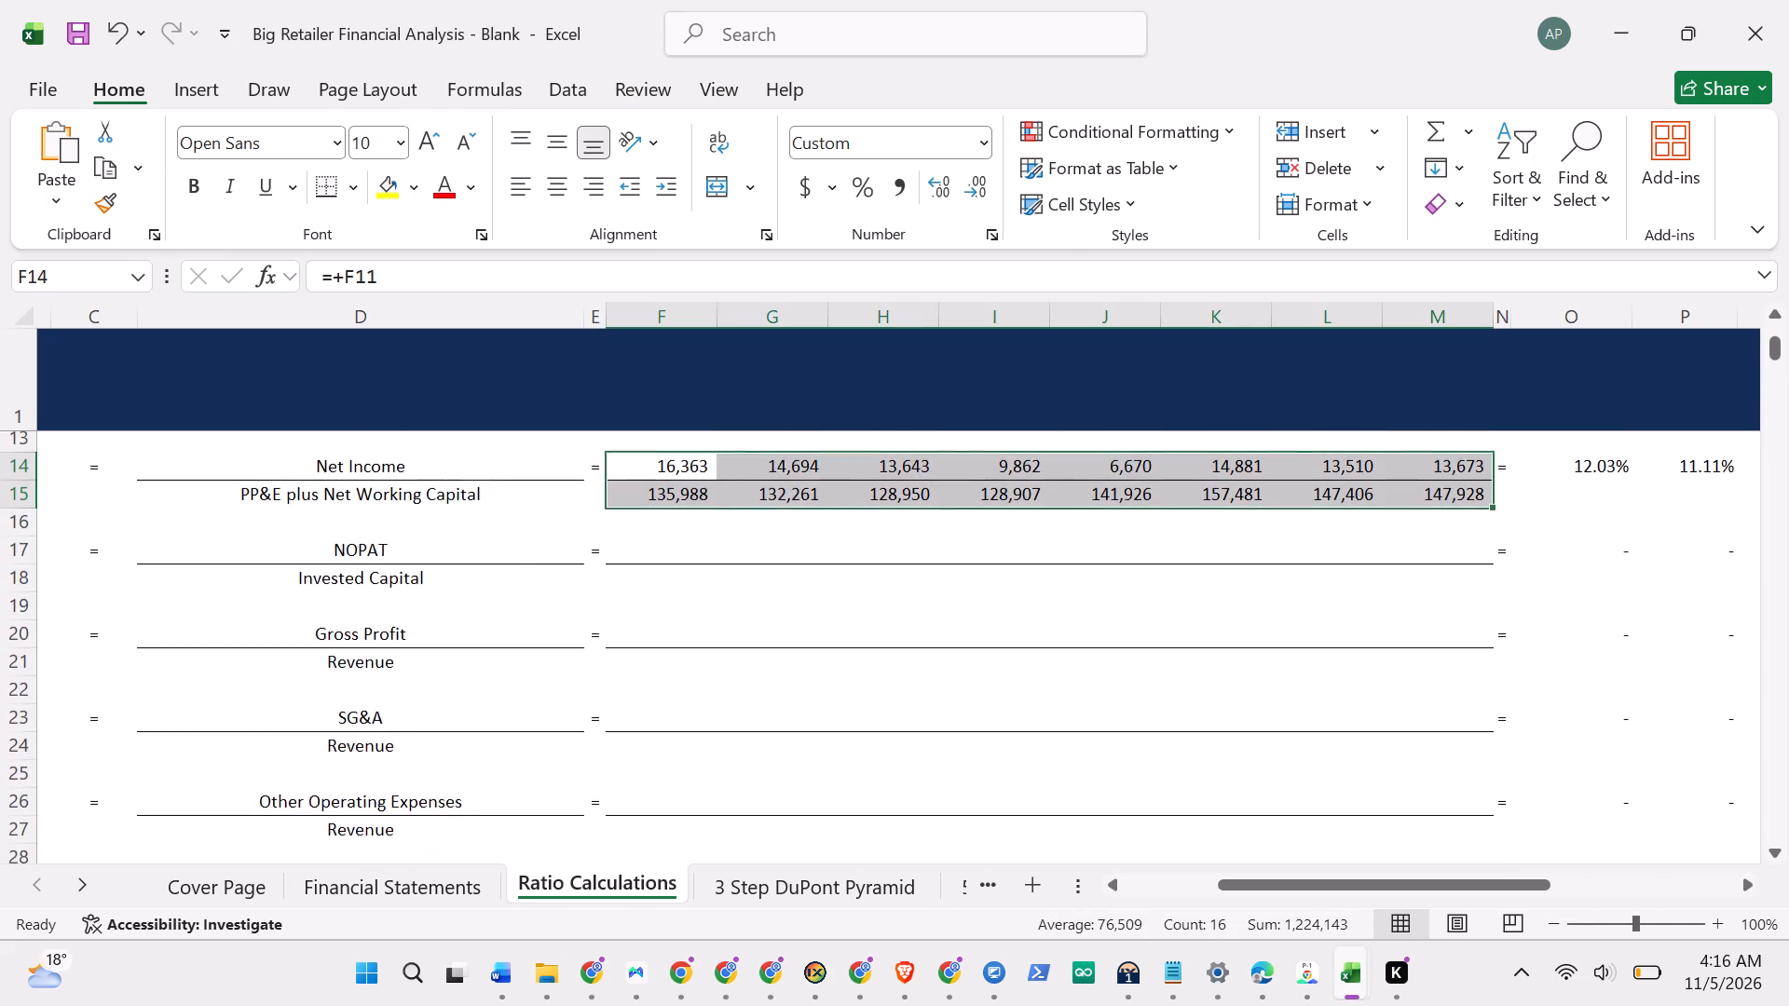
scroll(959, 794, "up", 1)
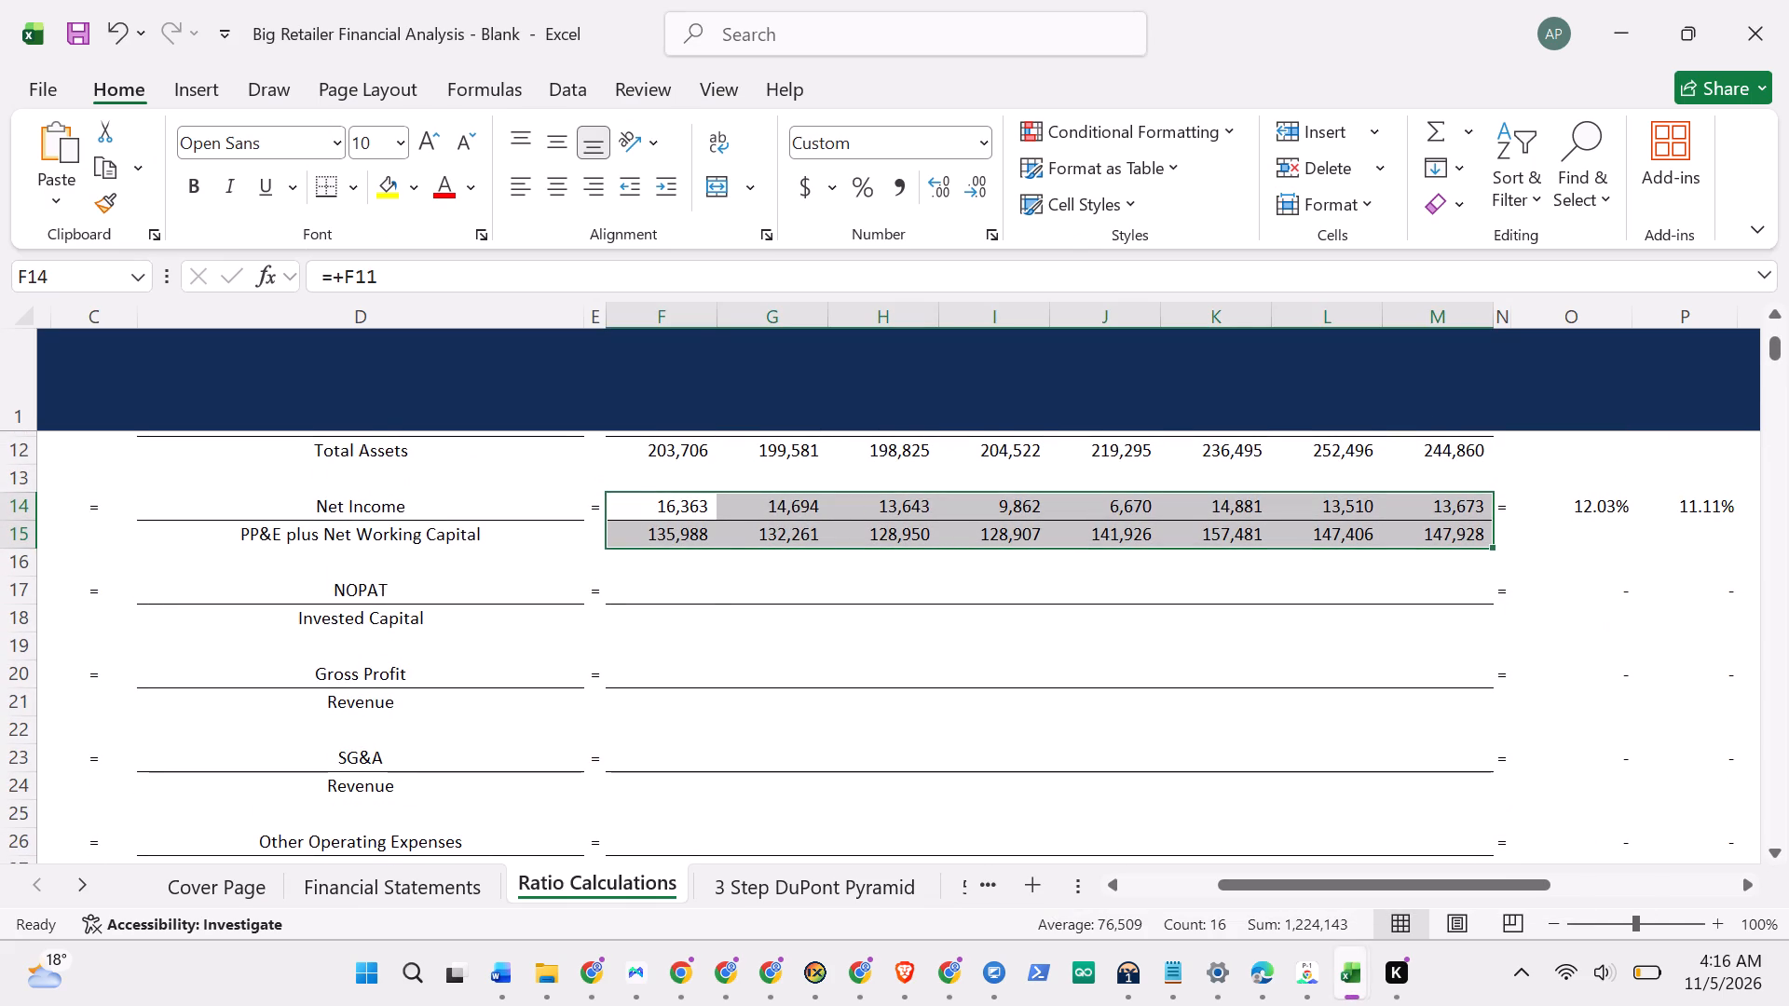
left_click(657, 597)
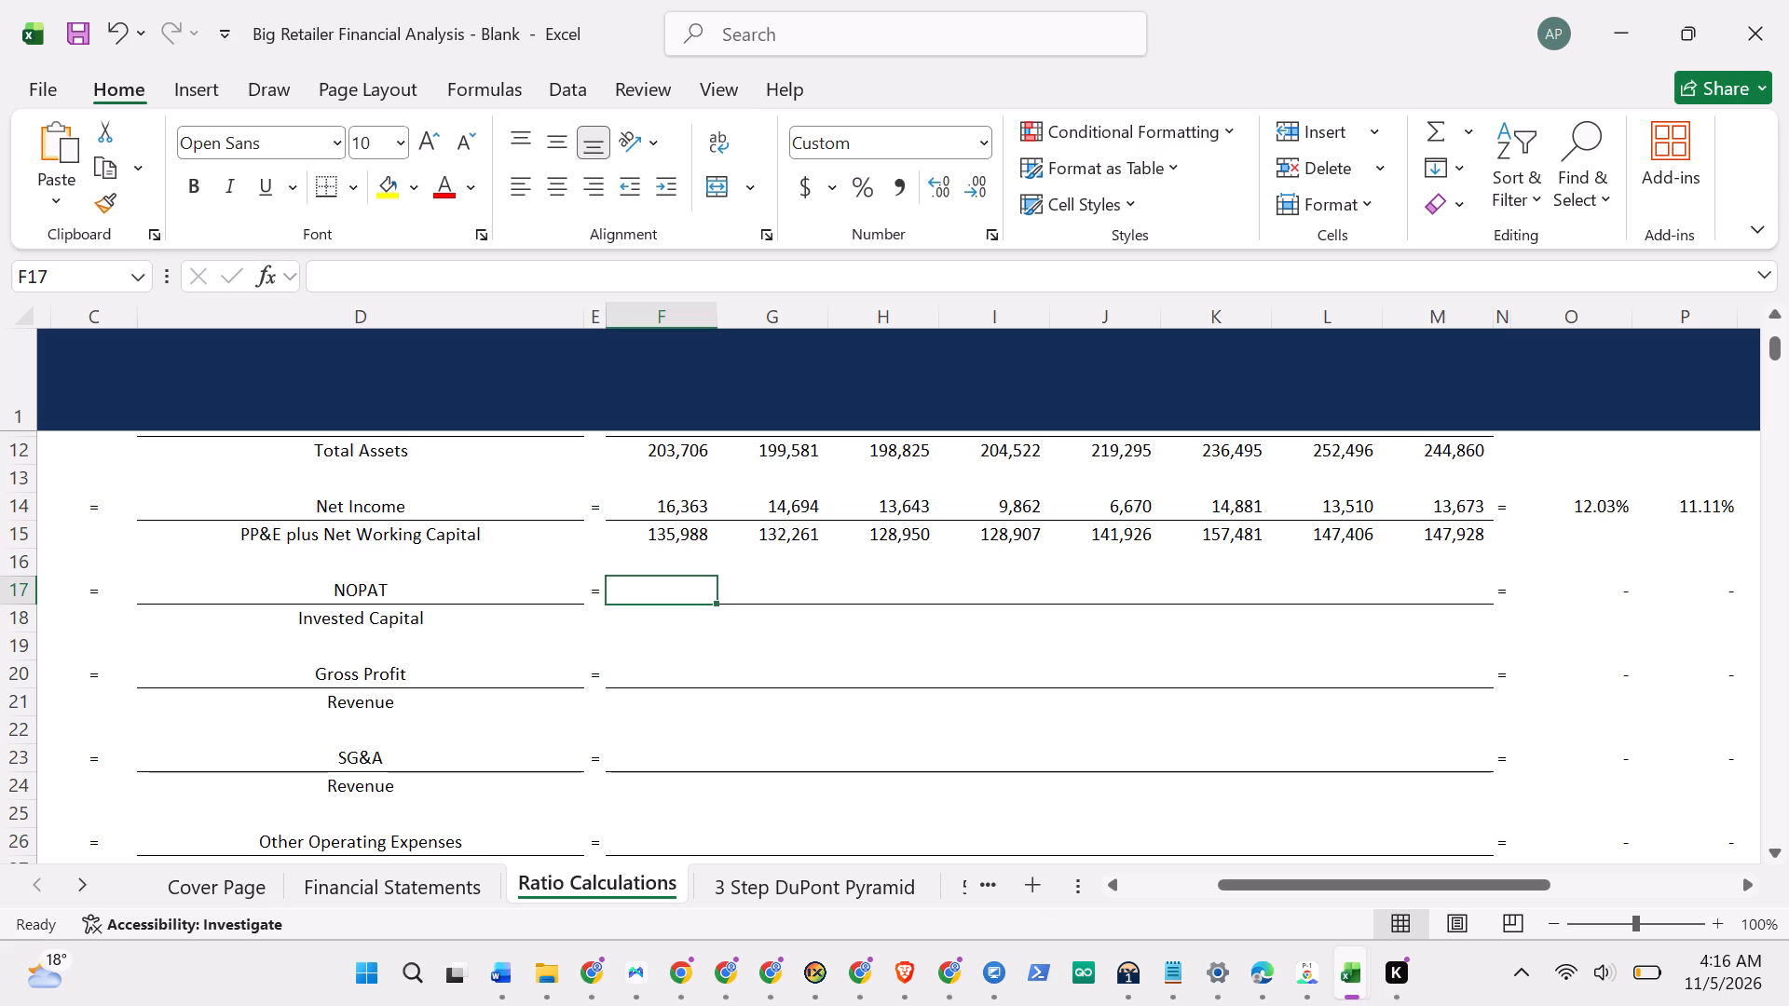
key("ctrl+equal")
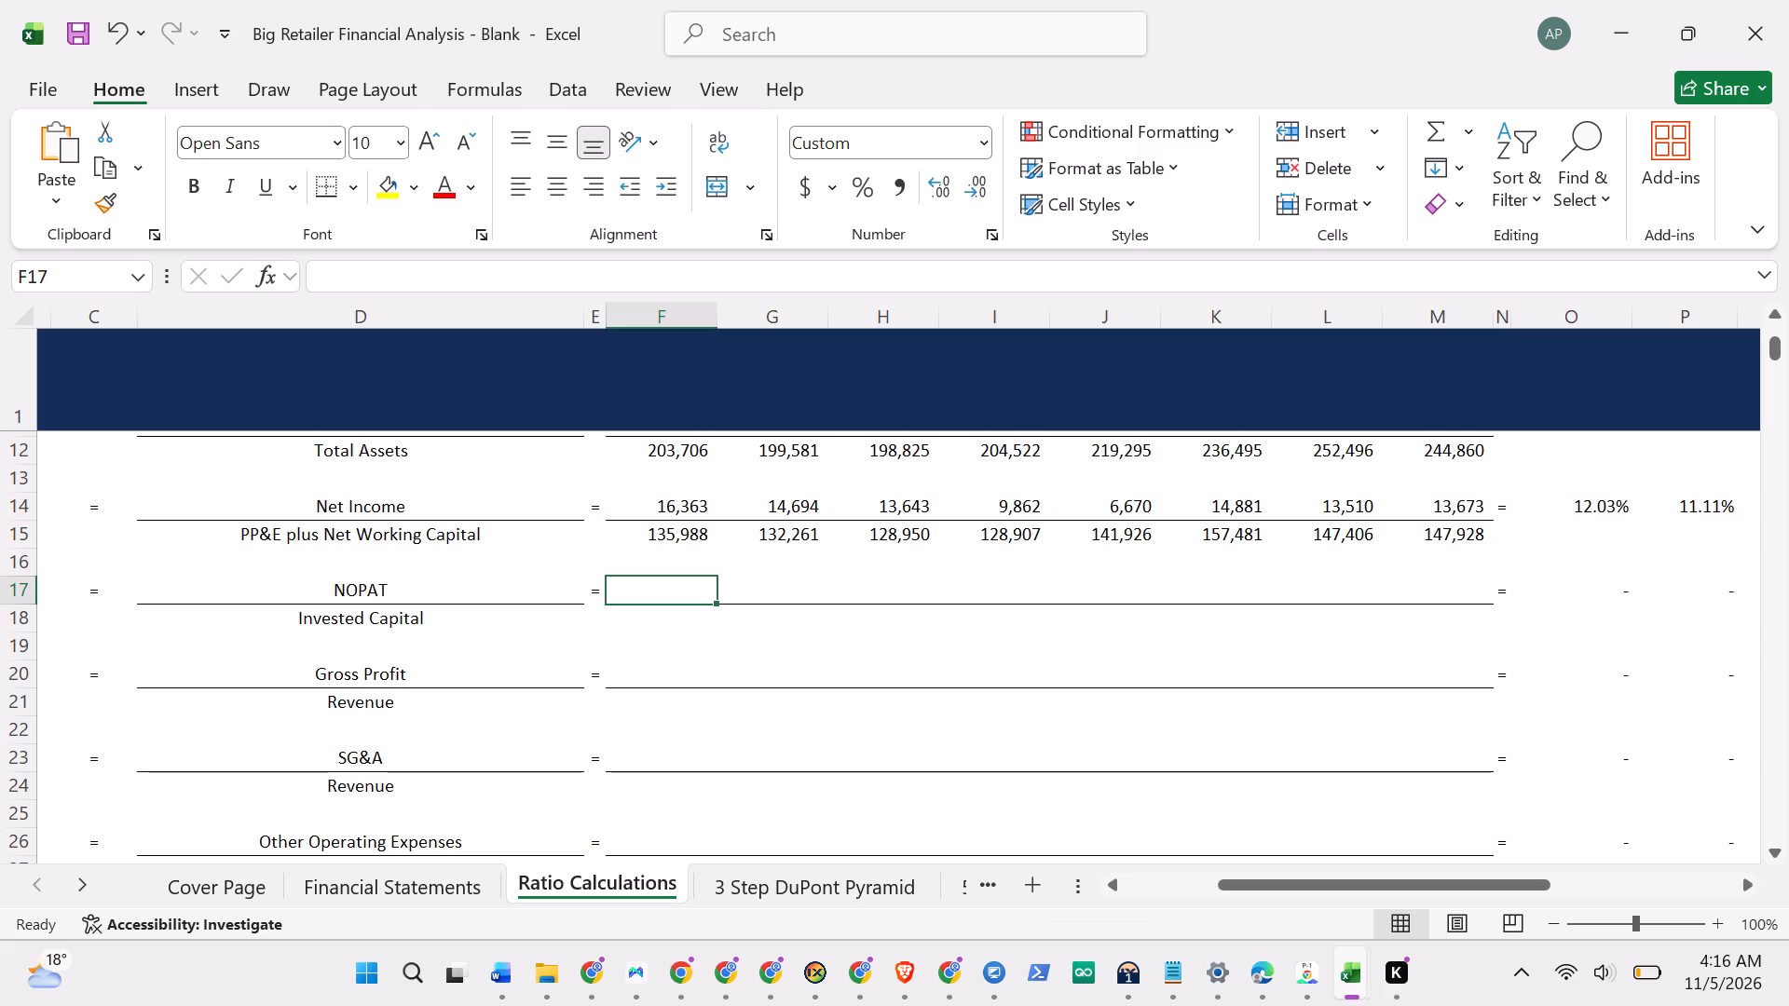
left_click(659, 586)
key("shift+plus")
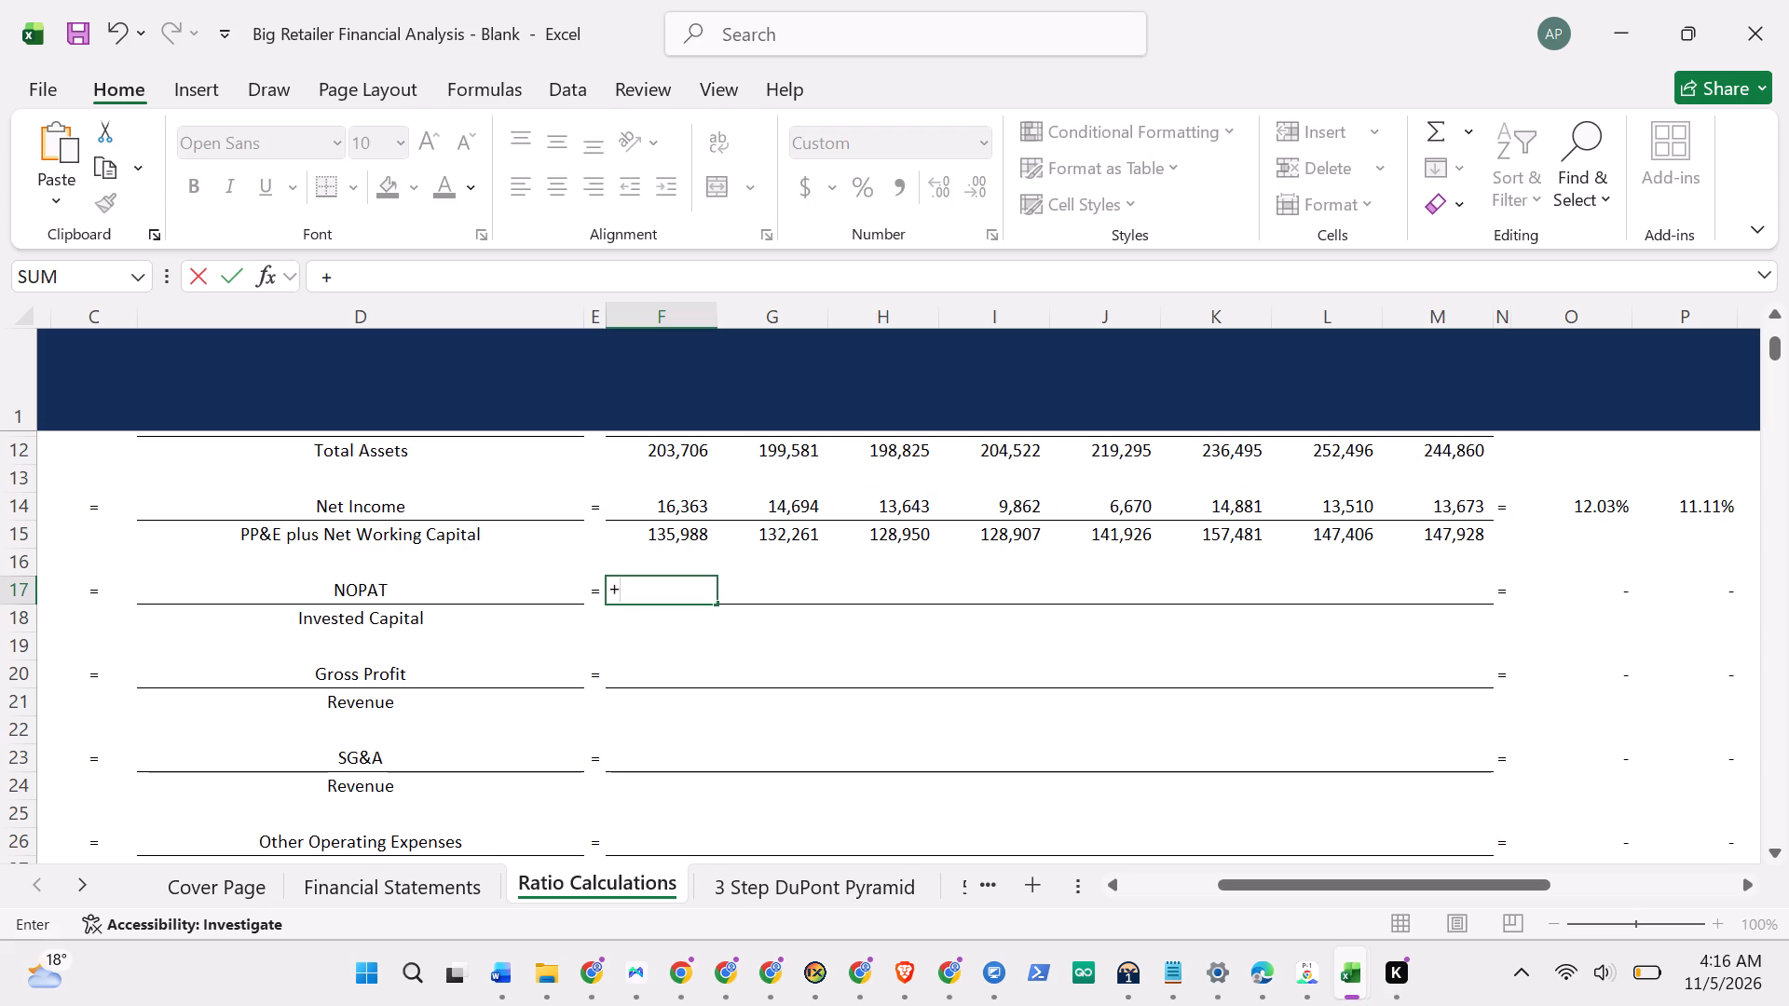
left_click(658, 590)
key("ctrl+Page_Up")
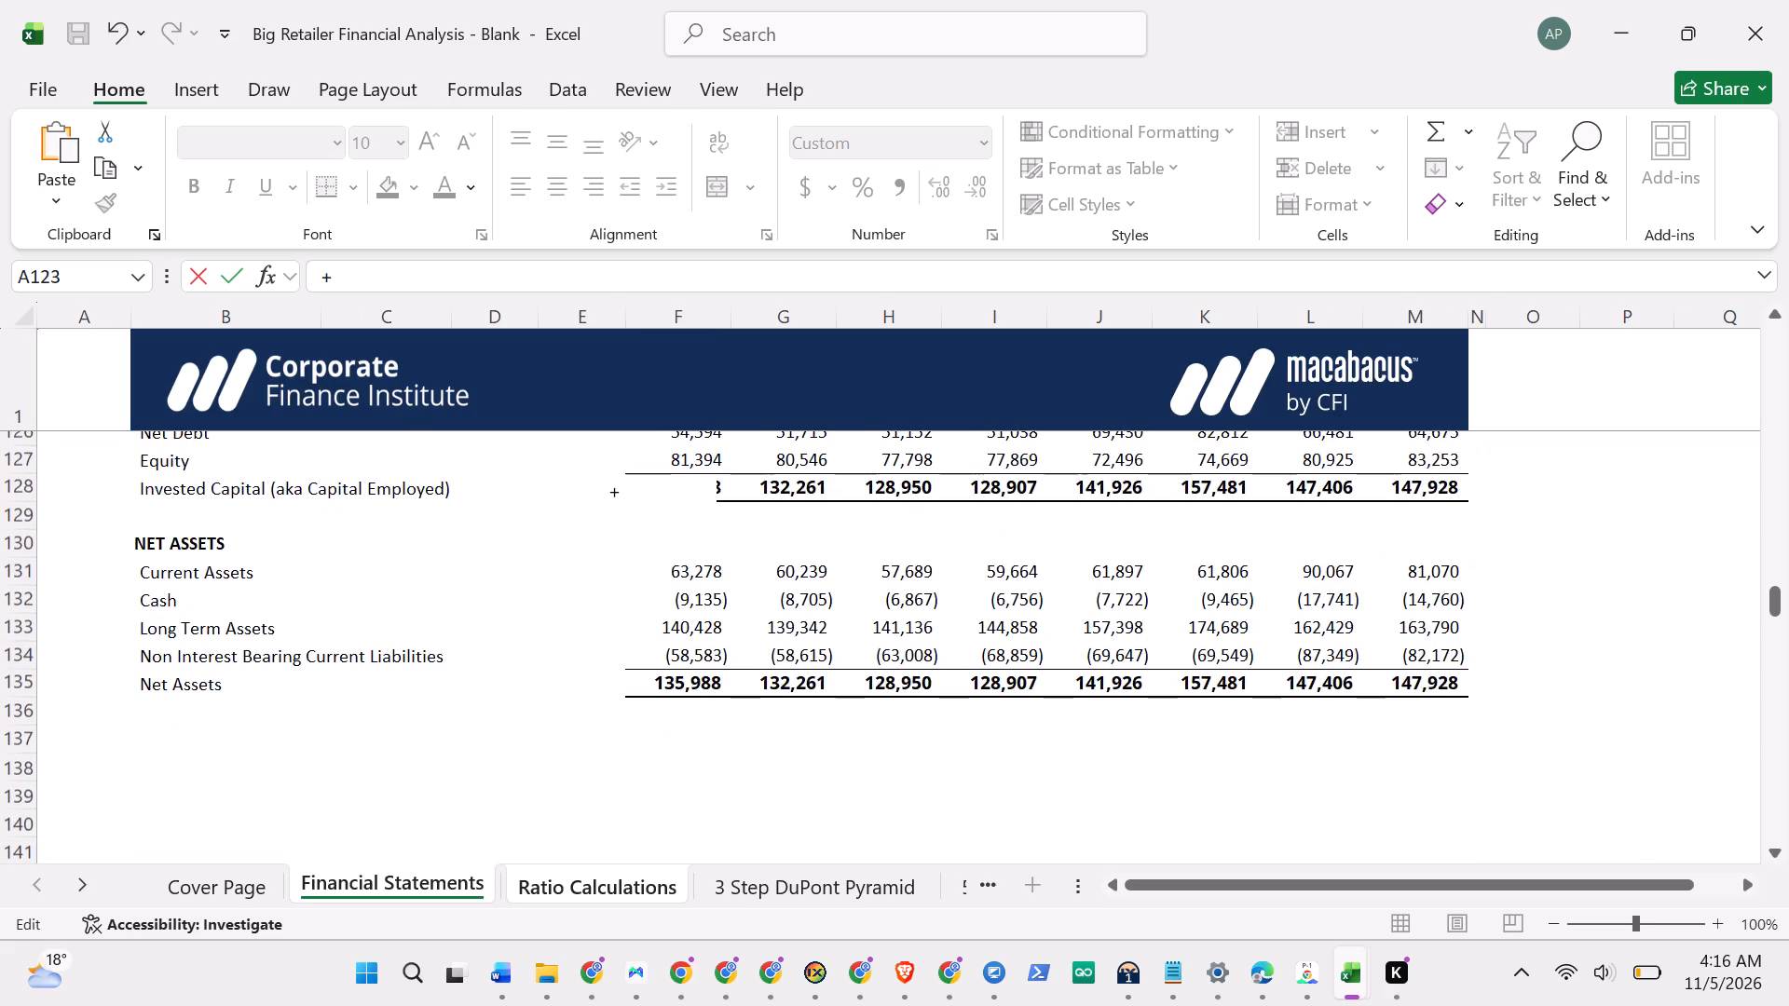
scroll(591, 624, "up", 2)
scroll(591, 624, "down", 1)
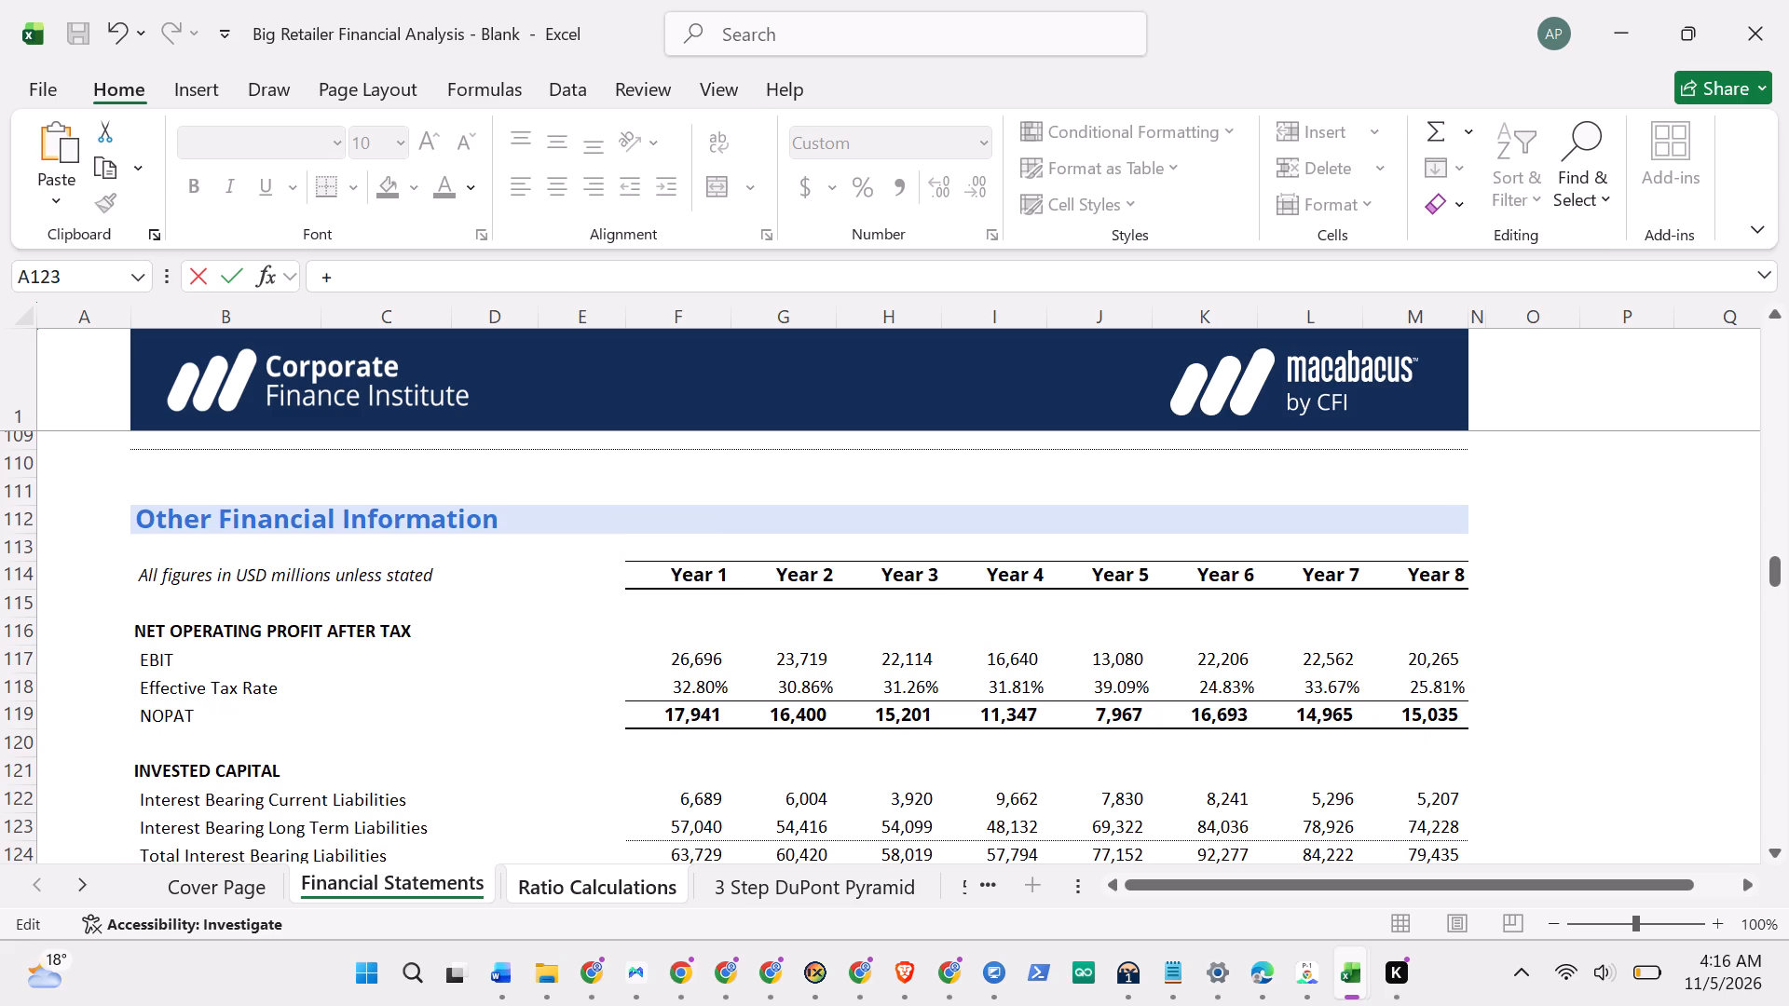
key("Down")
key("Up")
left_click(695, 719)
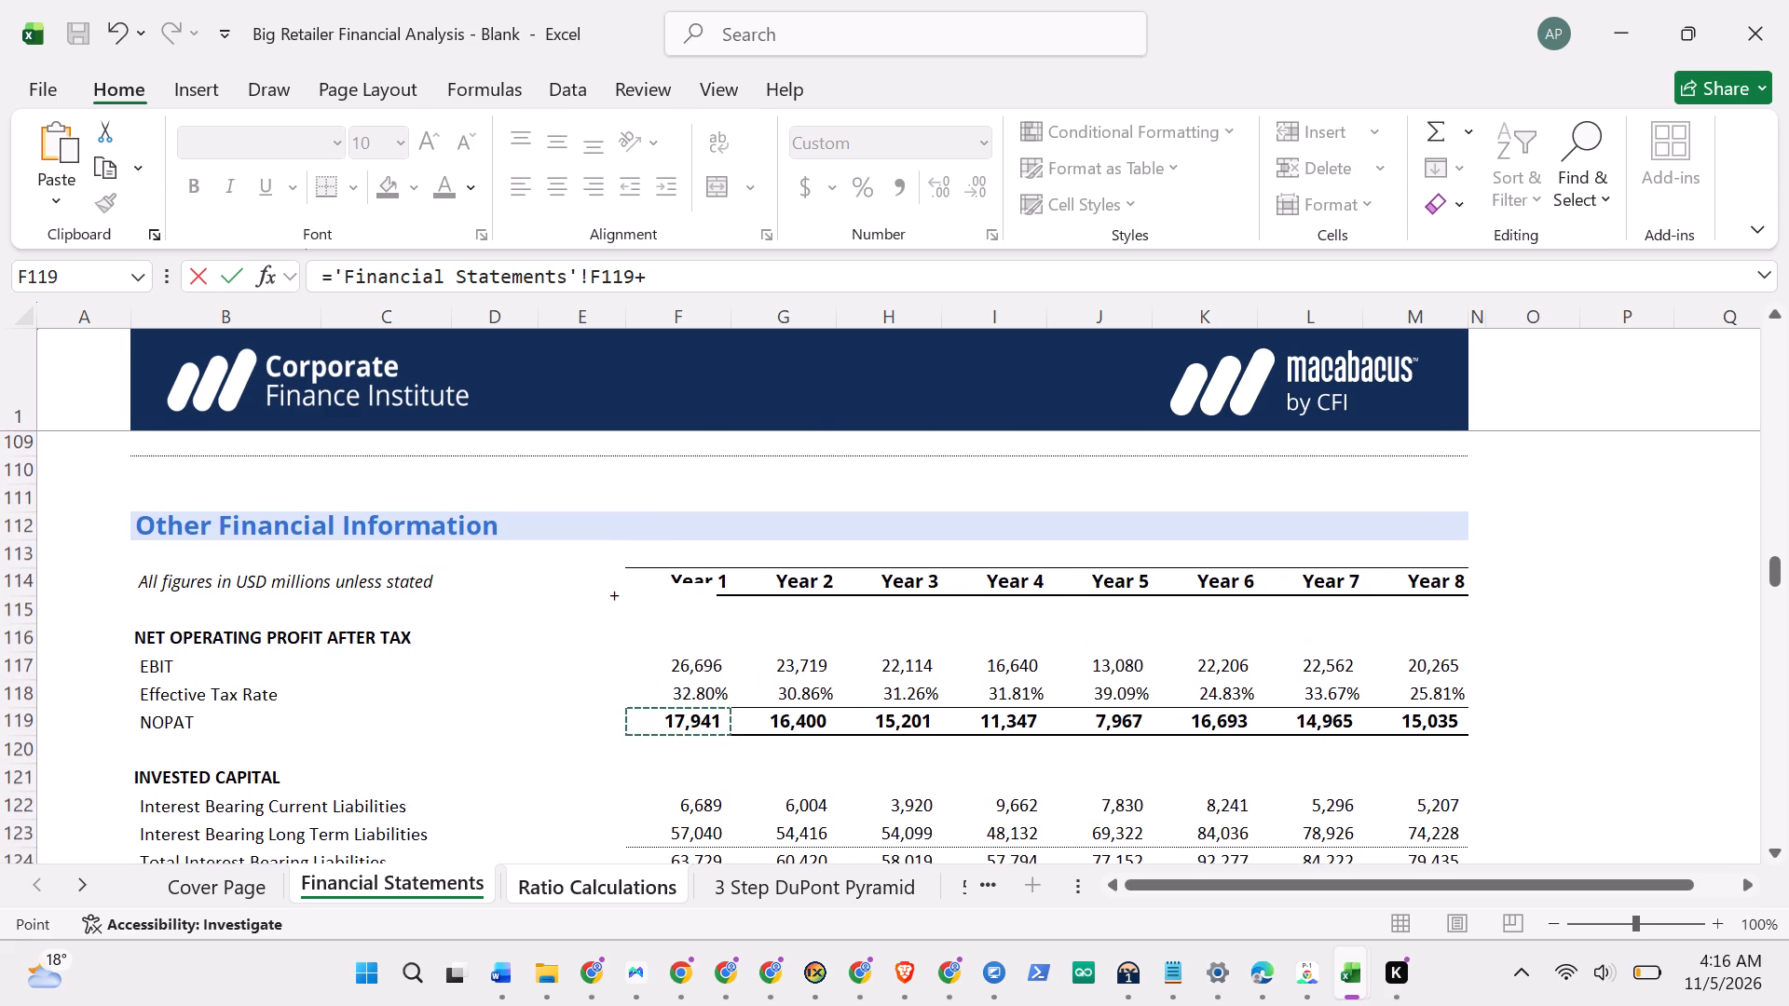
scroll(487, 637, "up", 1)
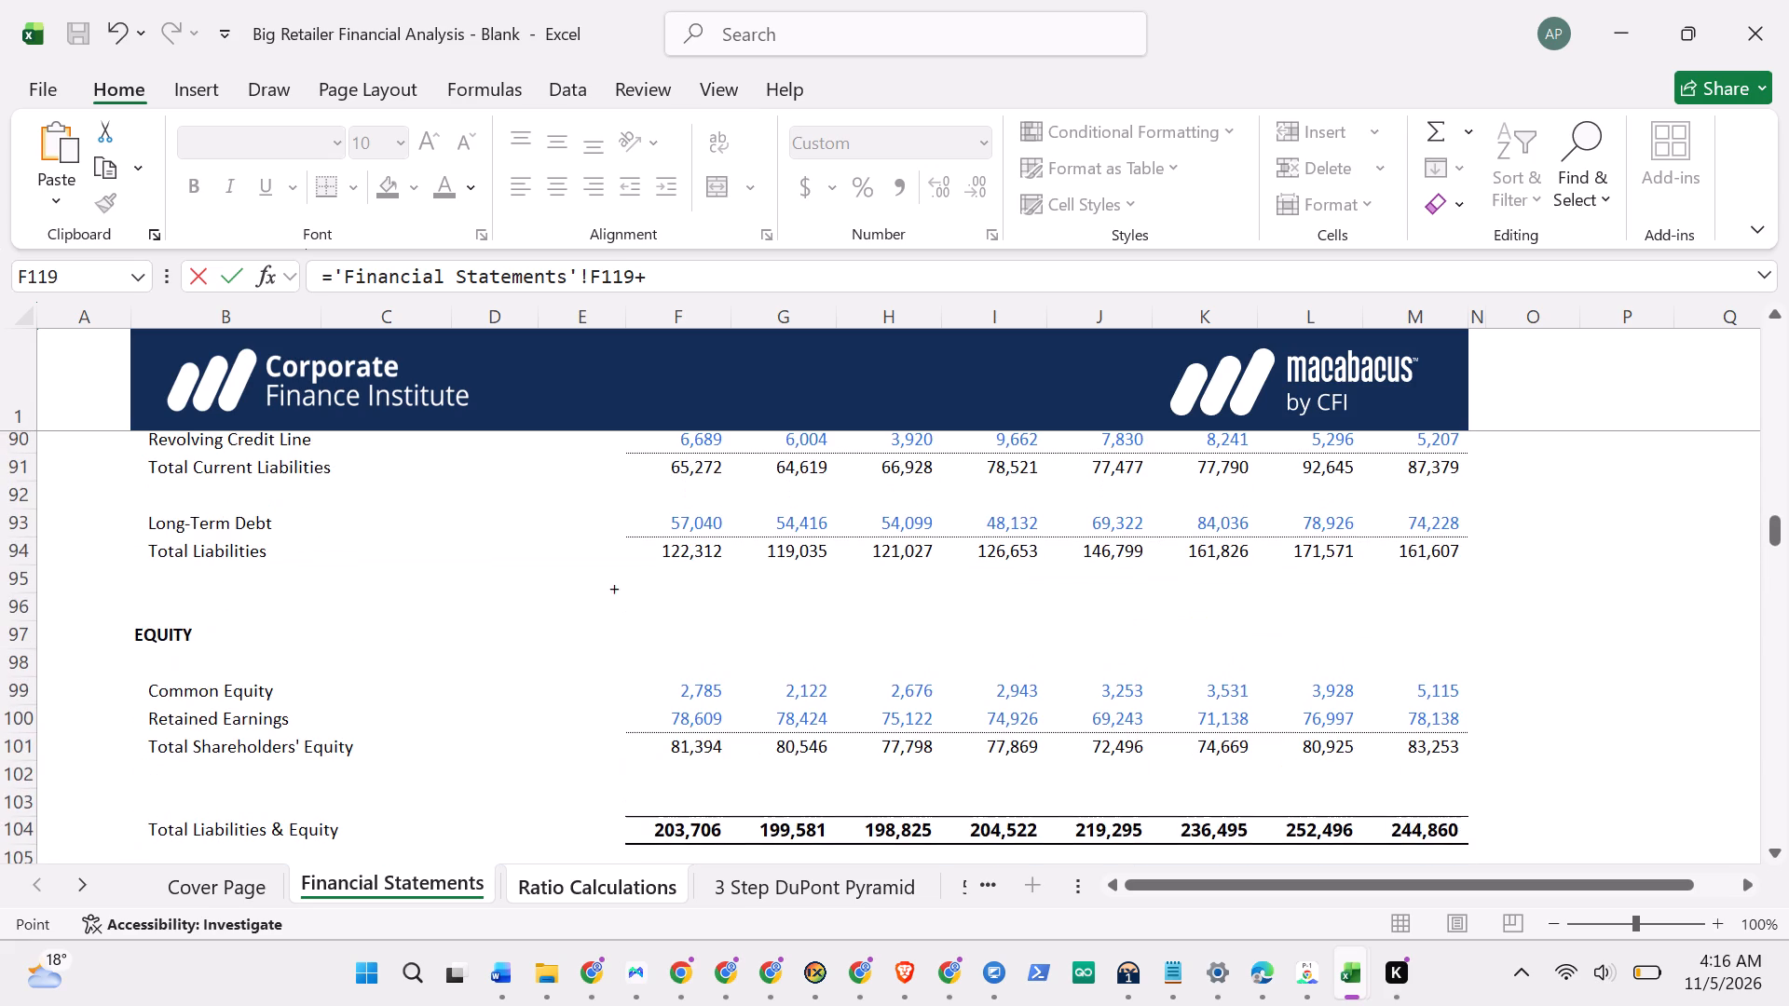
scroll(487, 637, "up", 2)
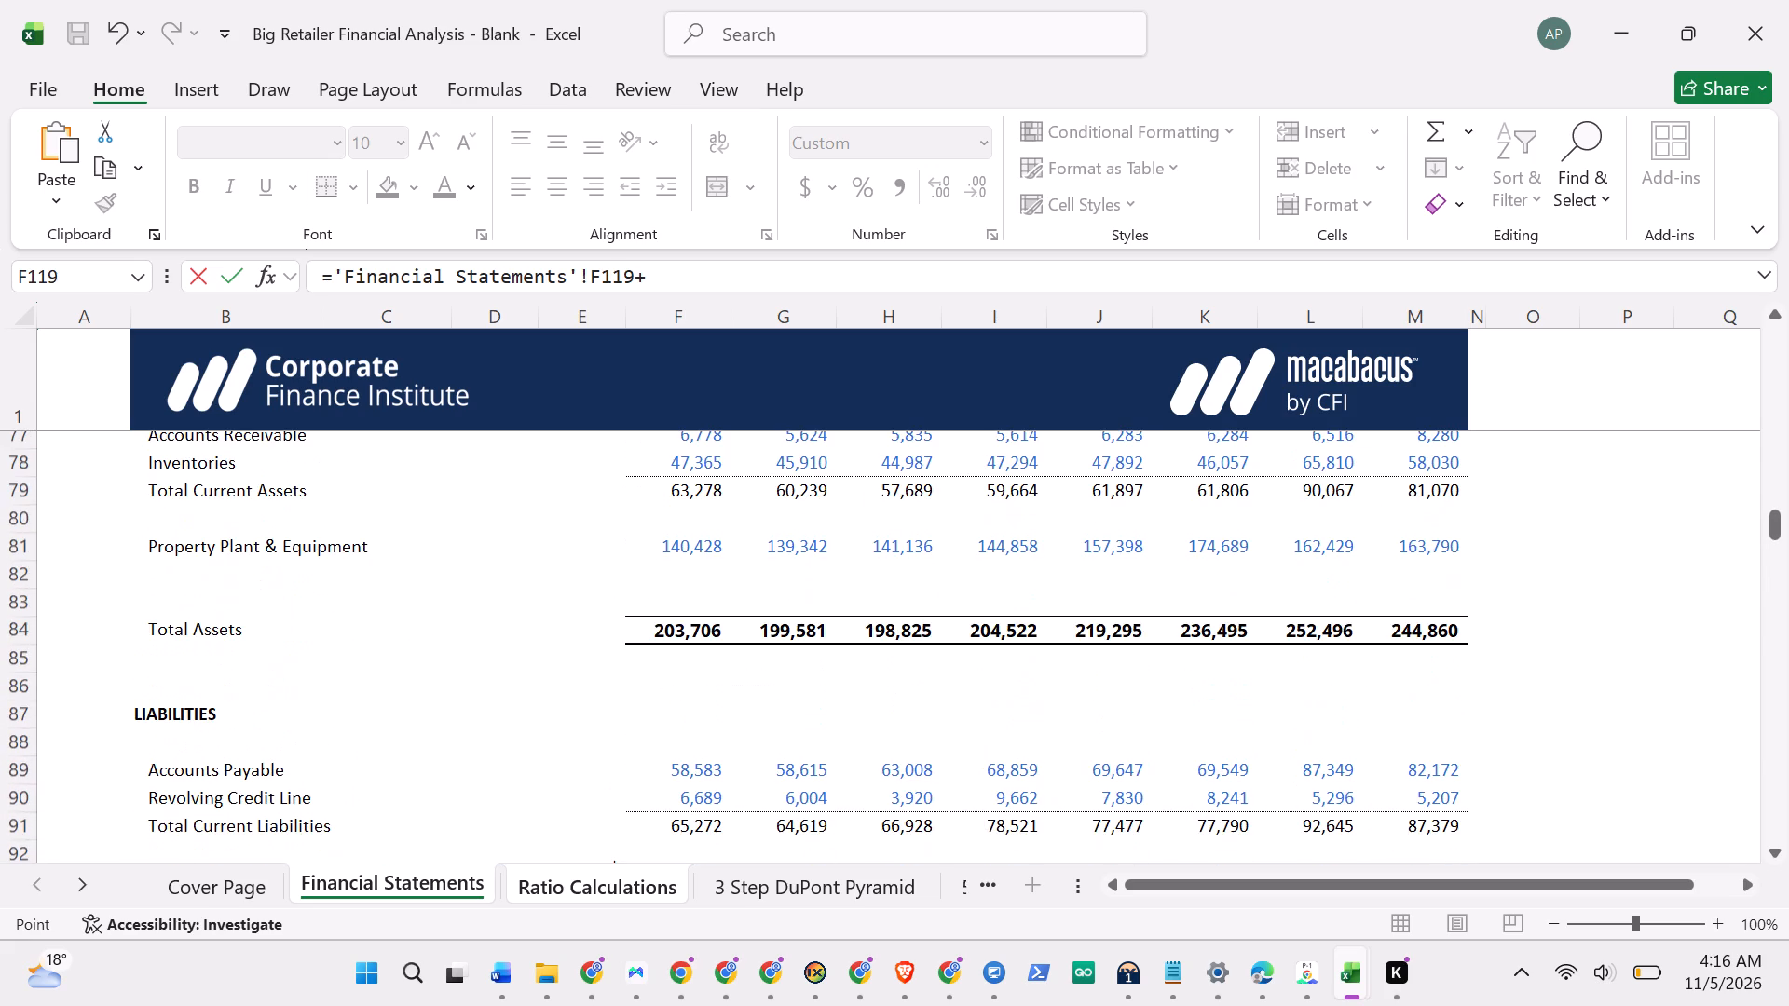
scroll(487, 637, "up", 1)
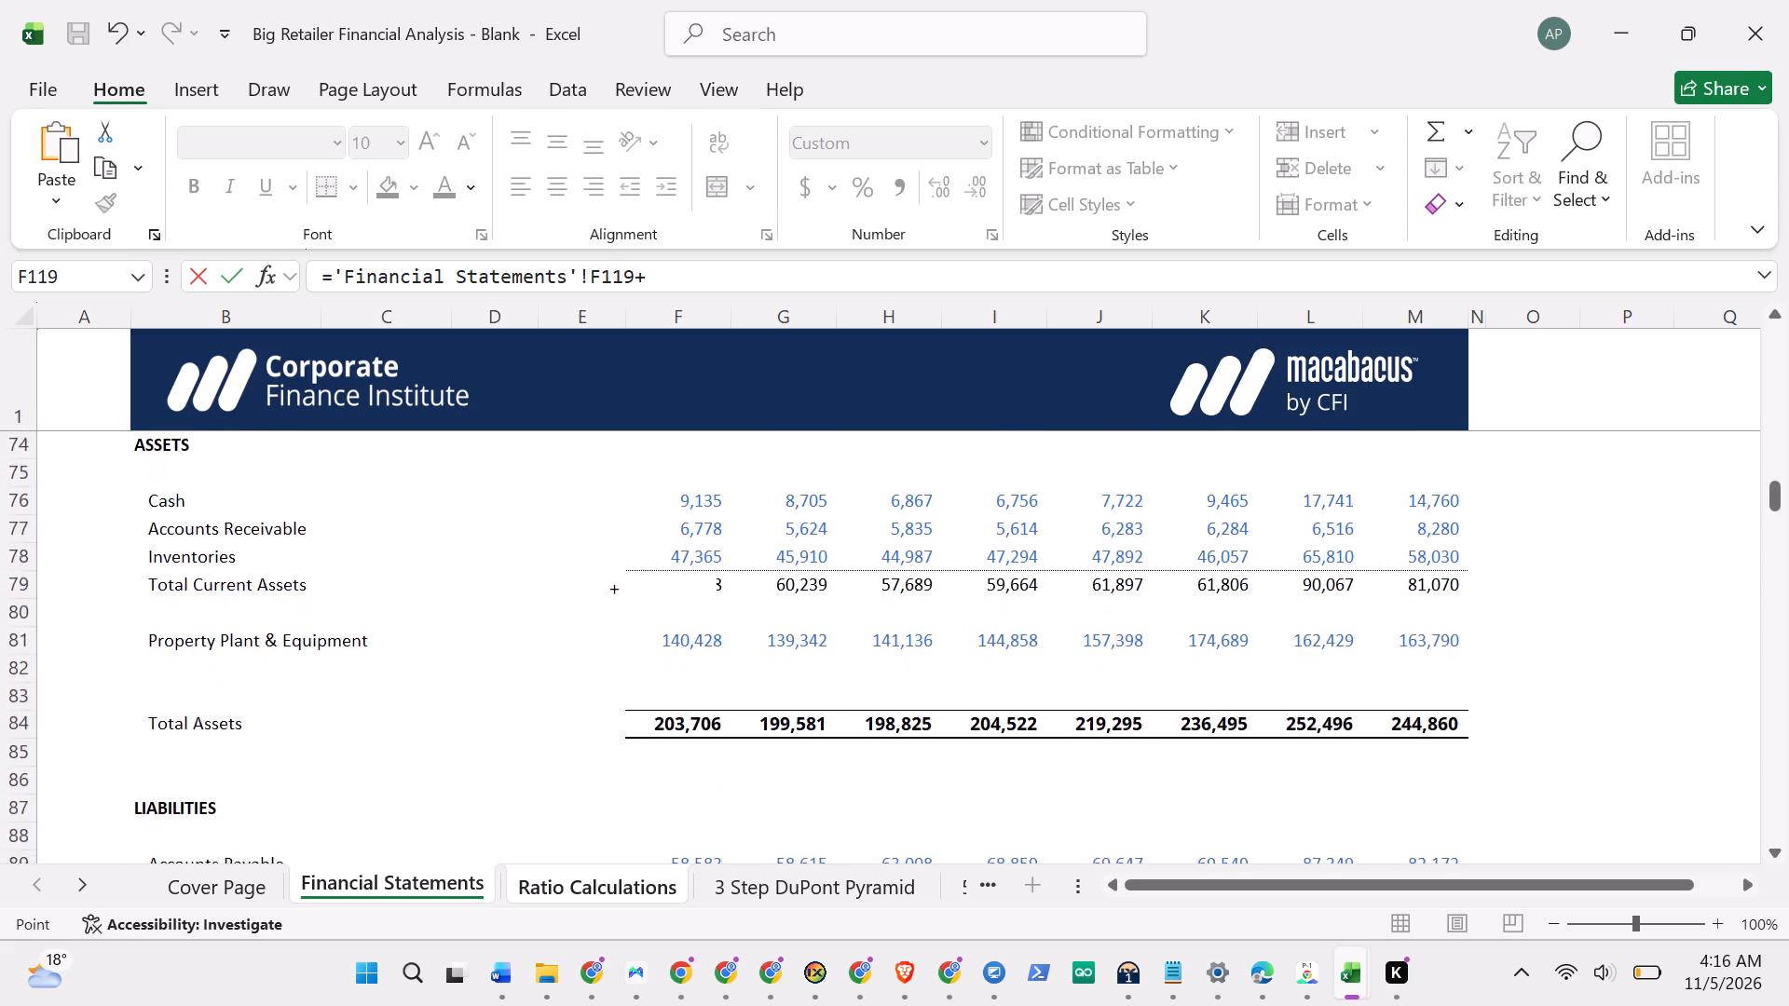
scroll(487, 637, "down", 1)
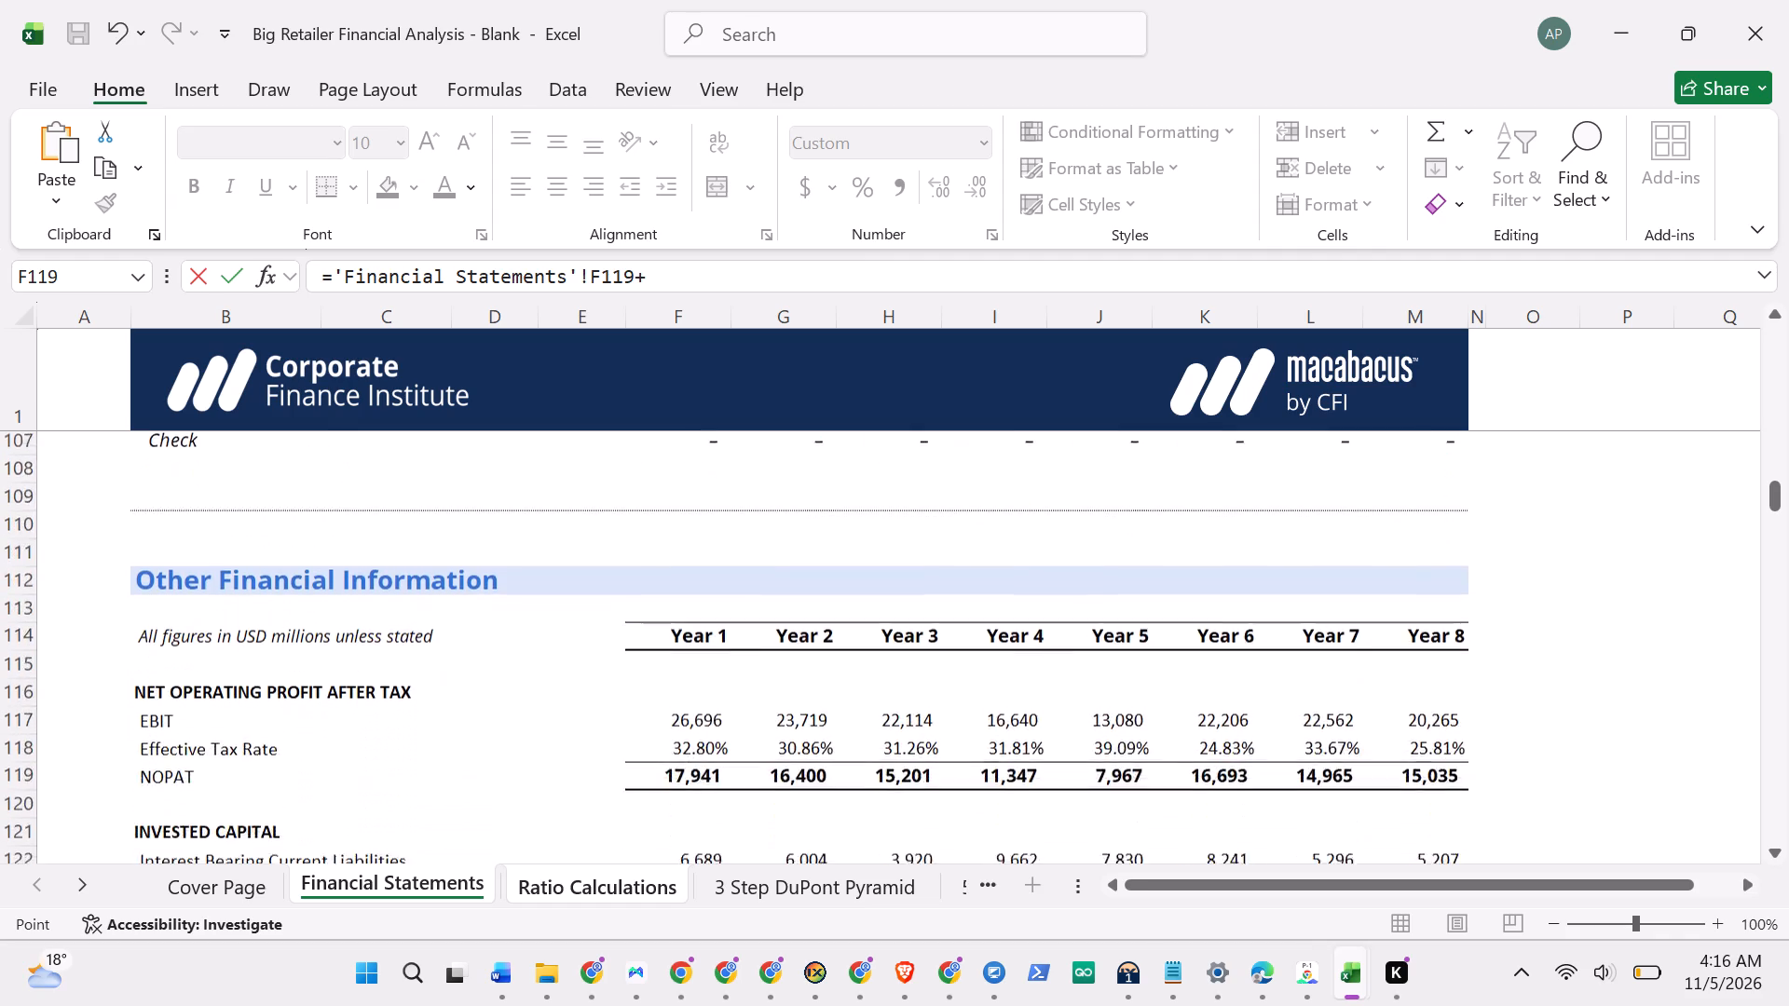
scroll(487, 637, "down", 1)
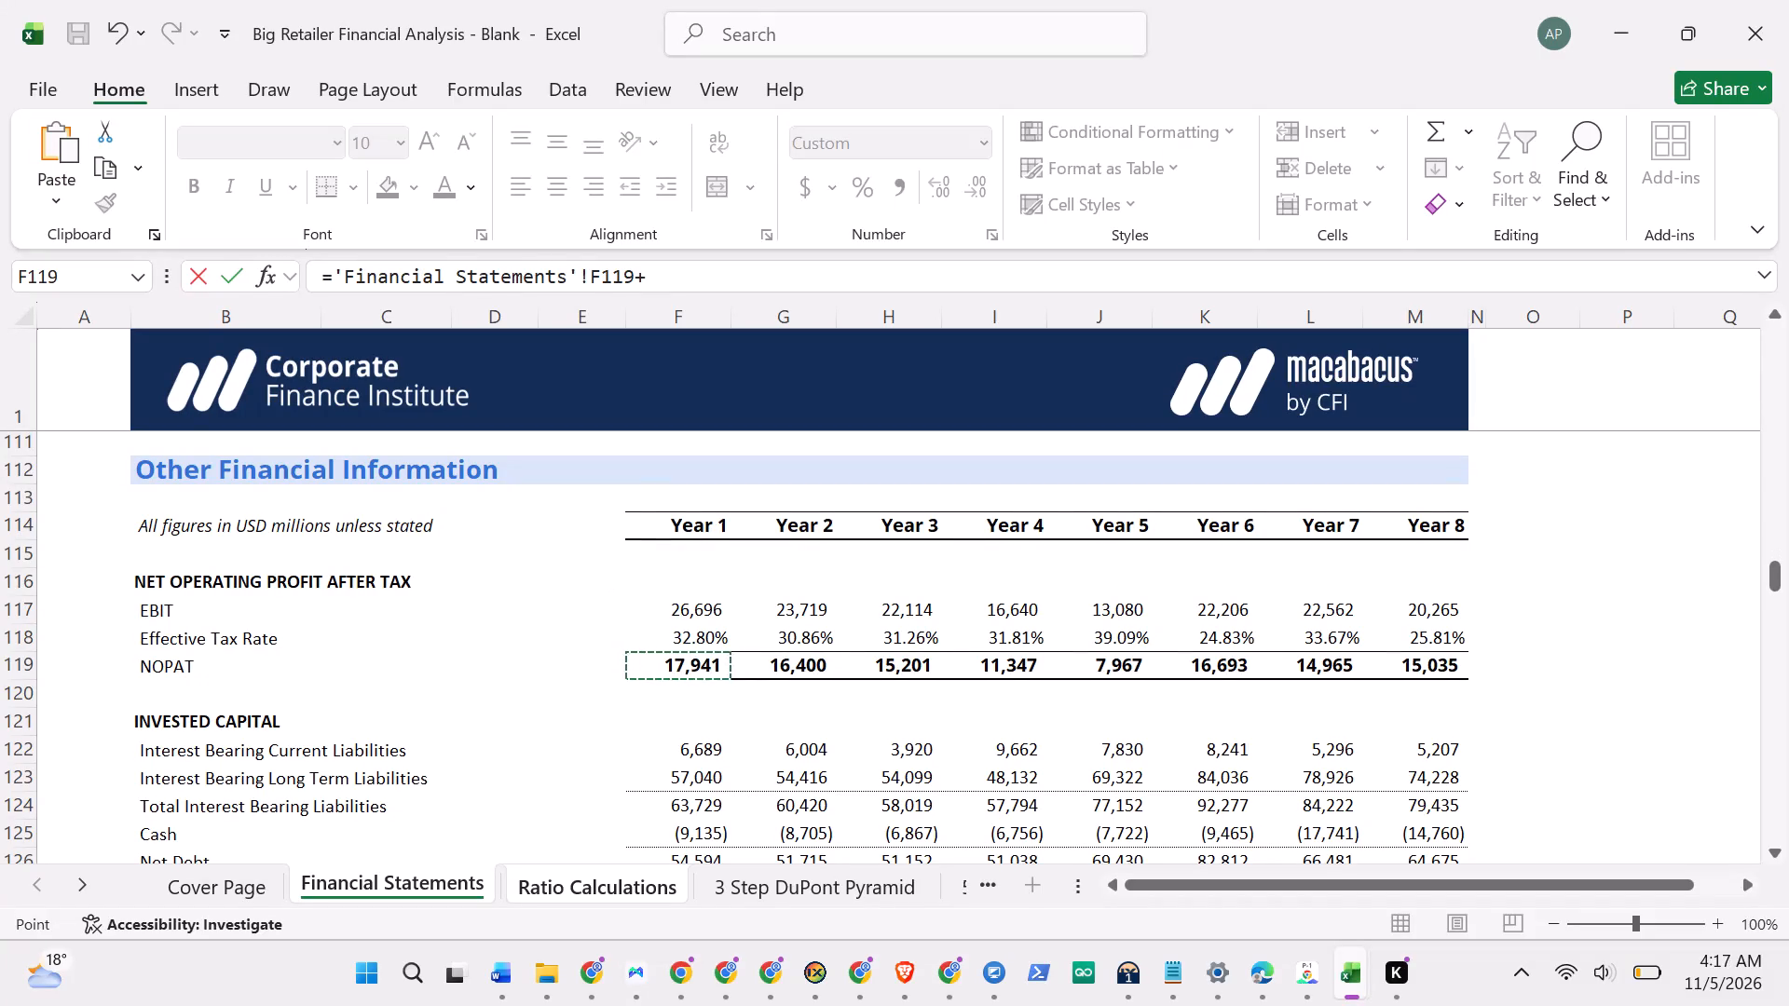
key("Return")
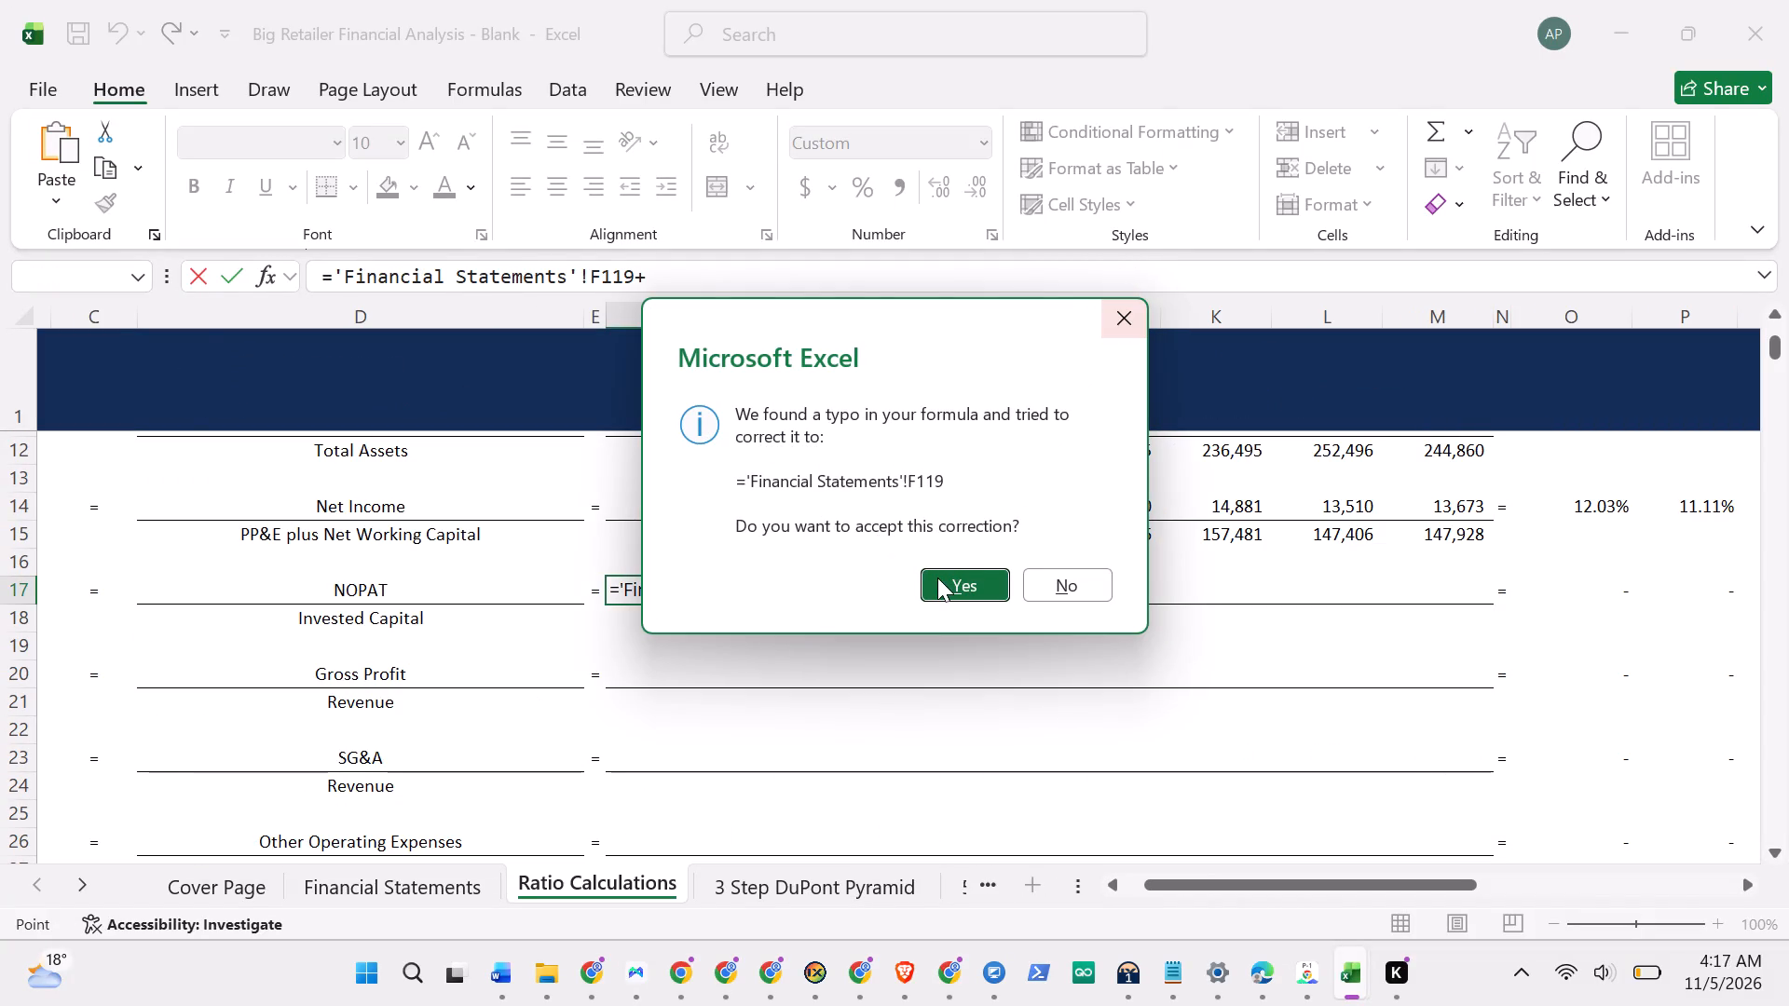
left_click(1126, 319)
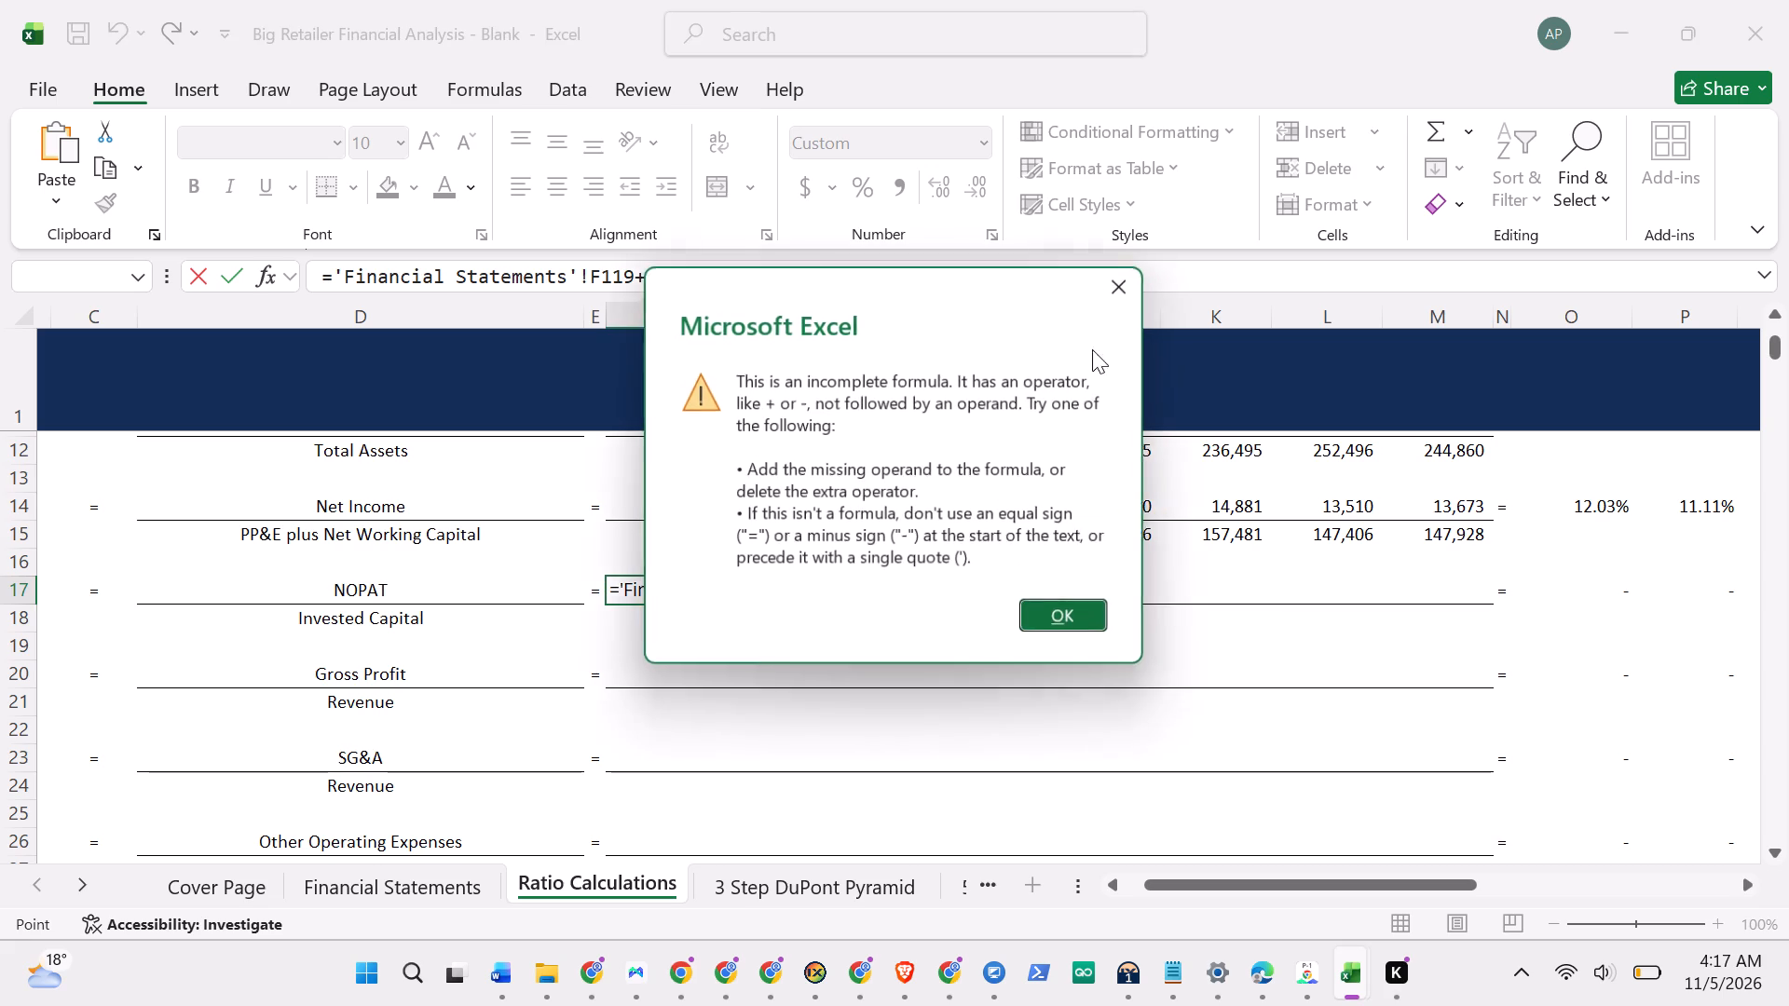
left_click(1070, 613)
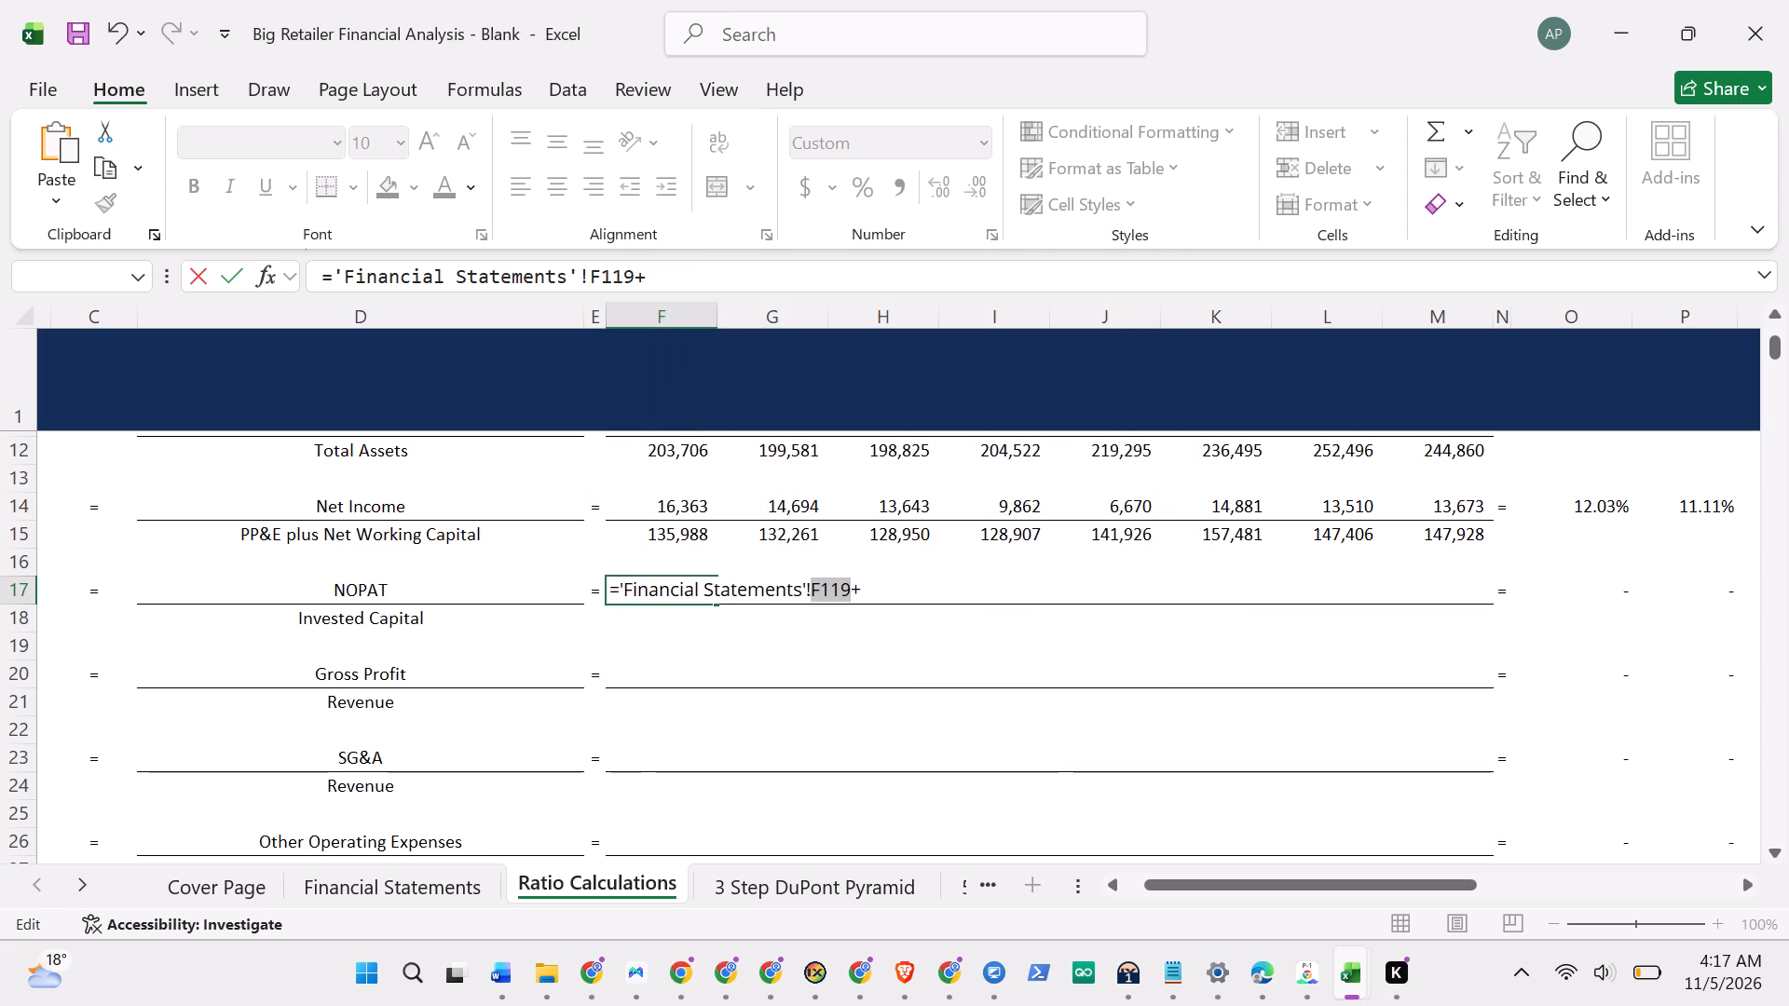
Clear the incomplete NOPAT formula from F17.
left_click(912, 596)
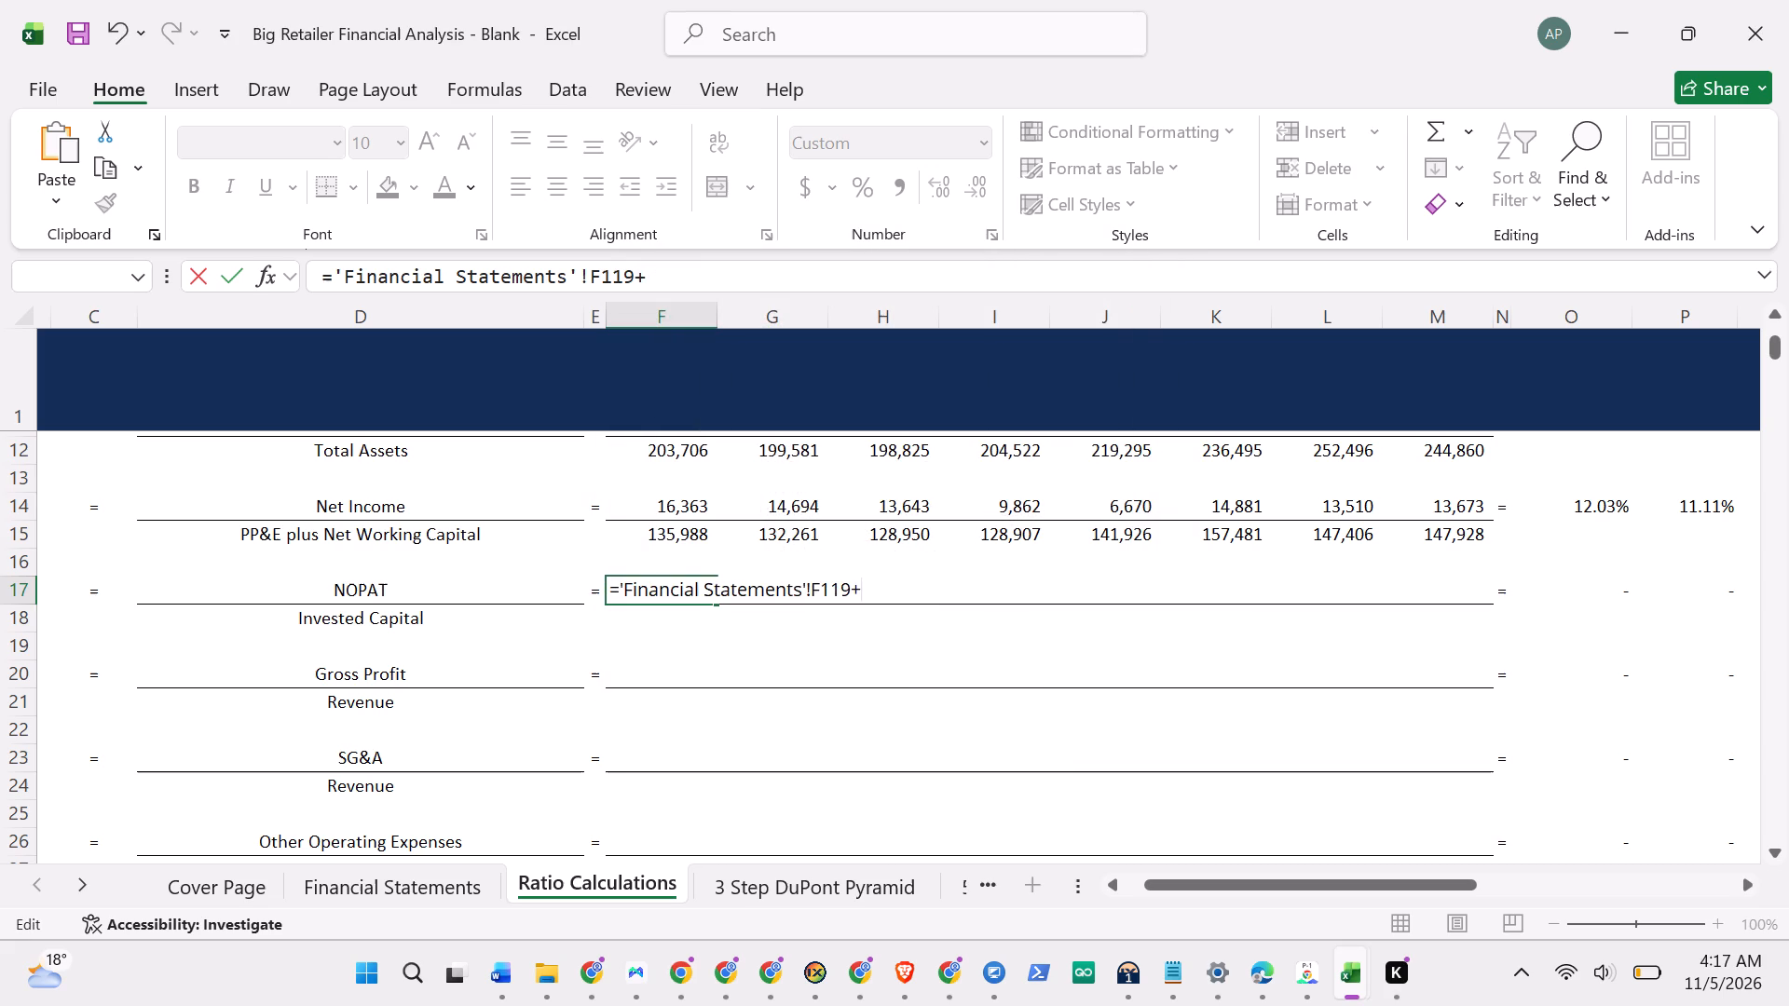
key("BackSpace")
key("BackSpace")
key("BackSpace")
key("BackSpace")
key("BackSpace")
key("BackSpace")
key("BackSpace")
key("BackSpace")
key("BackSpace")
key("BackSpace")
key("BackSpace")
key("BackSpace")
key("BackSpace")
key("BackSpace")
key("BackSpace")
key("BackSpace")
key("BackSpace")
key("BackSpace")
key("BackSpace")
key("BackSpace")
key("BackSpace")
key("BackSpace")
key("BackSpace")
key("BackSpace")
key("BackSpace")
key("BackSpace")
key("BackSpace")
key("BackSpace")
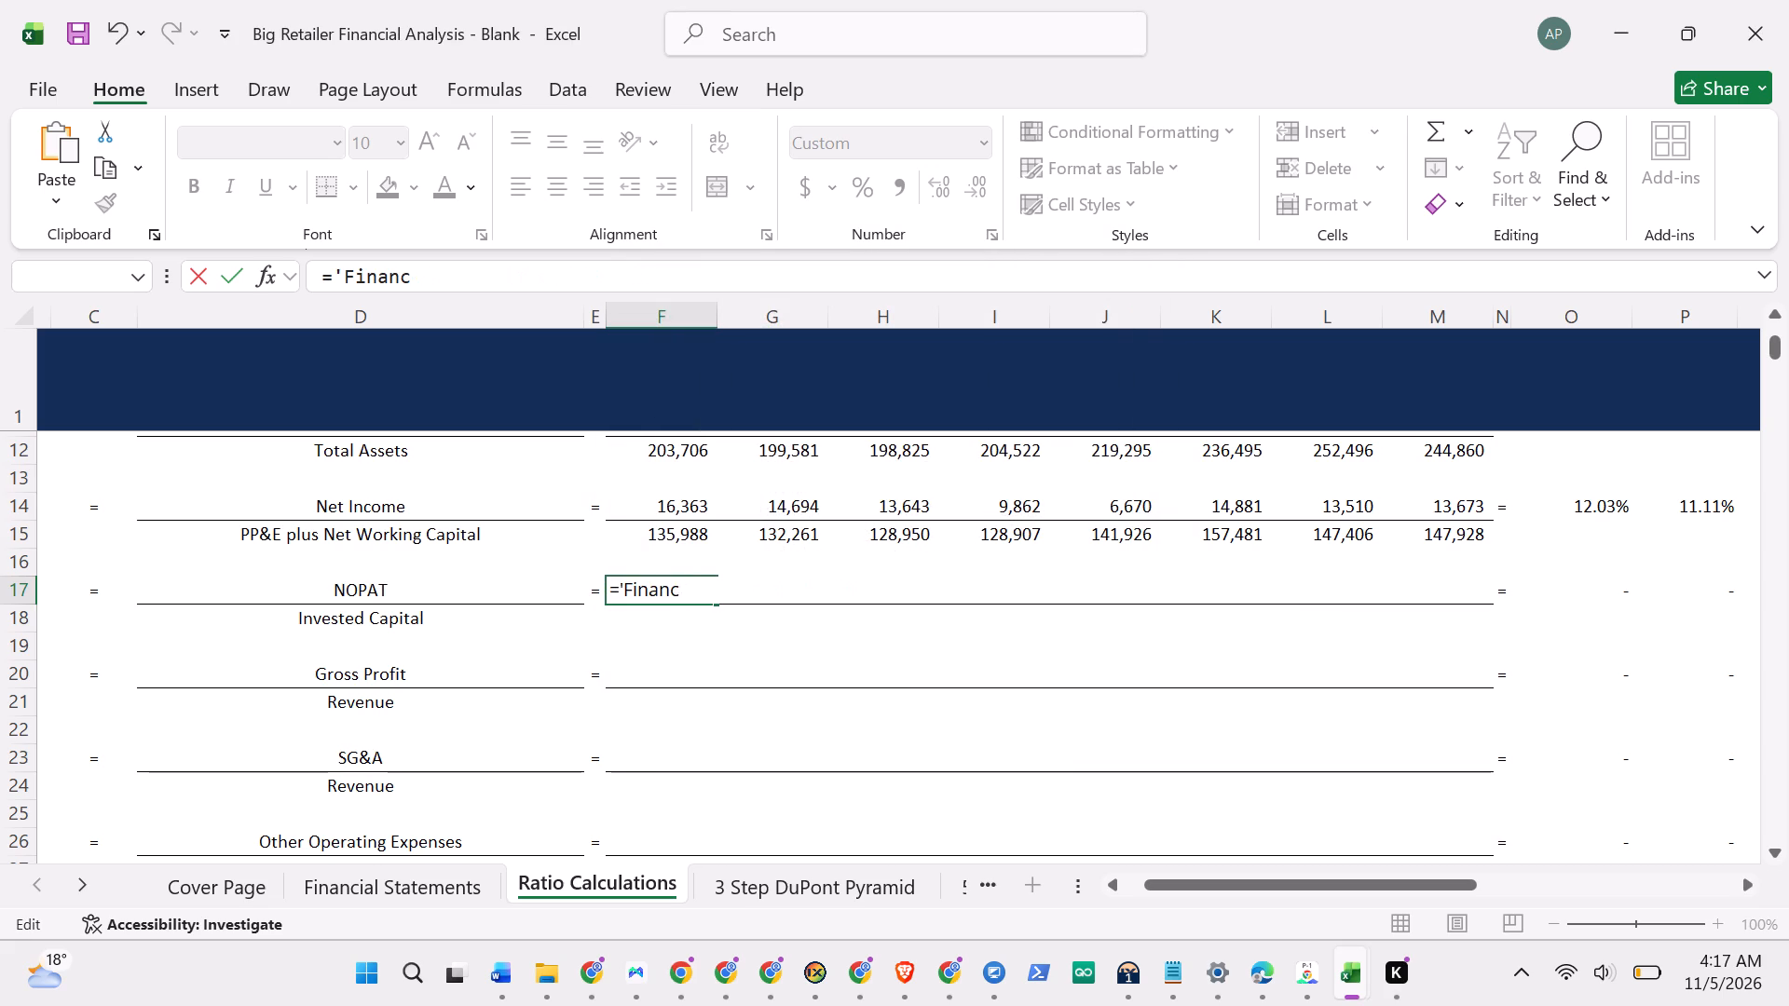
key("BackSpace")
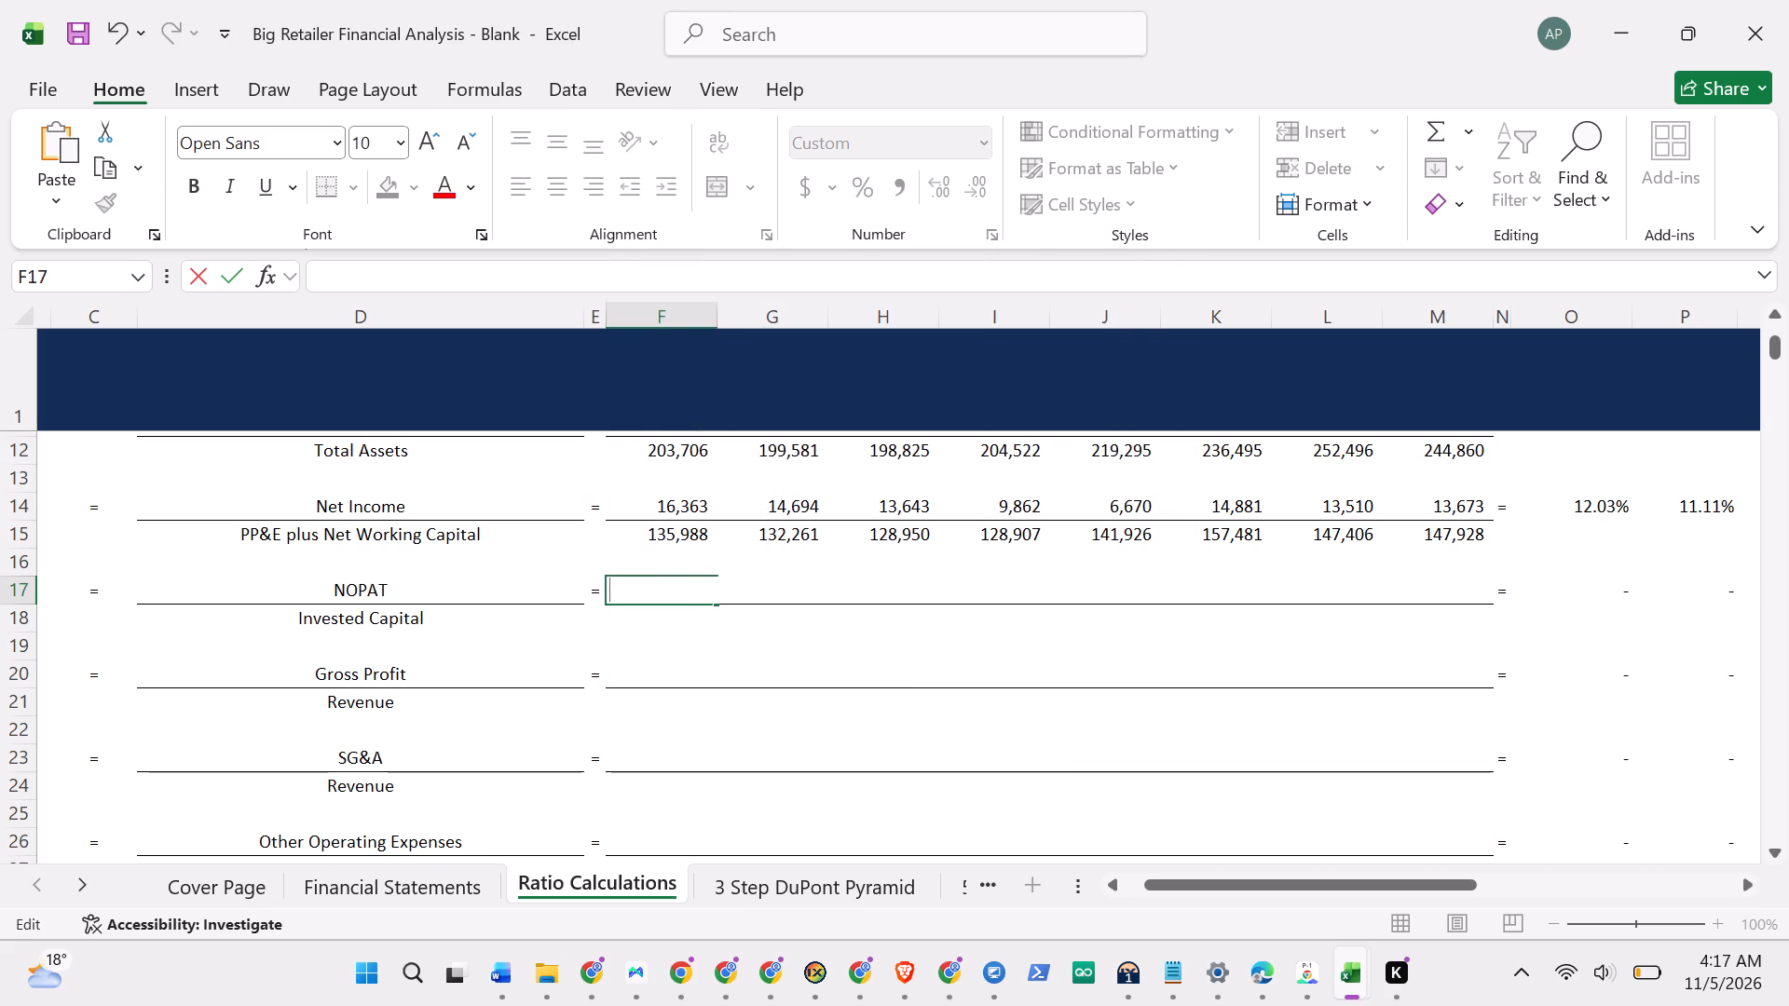
Link Year 1 NOPAT in F17 of Ratio Calculations to NOPAT in F119 of Financial Statements.
key("shift+plus")
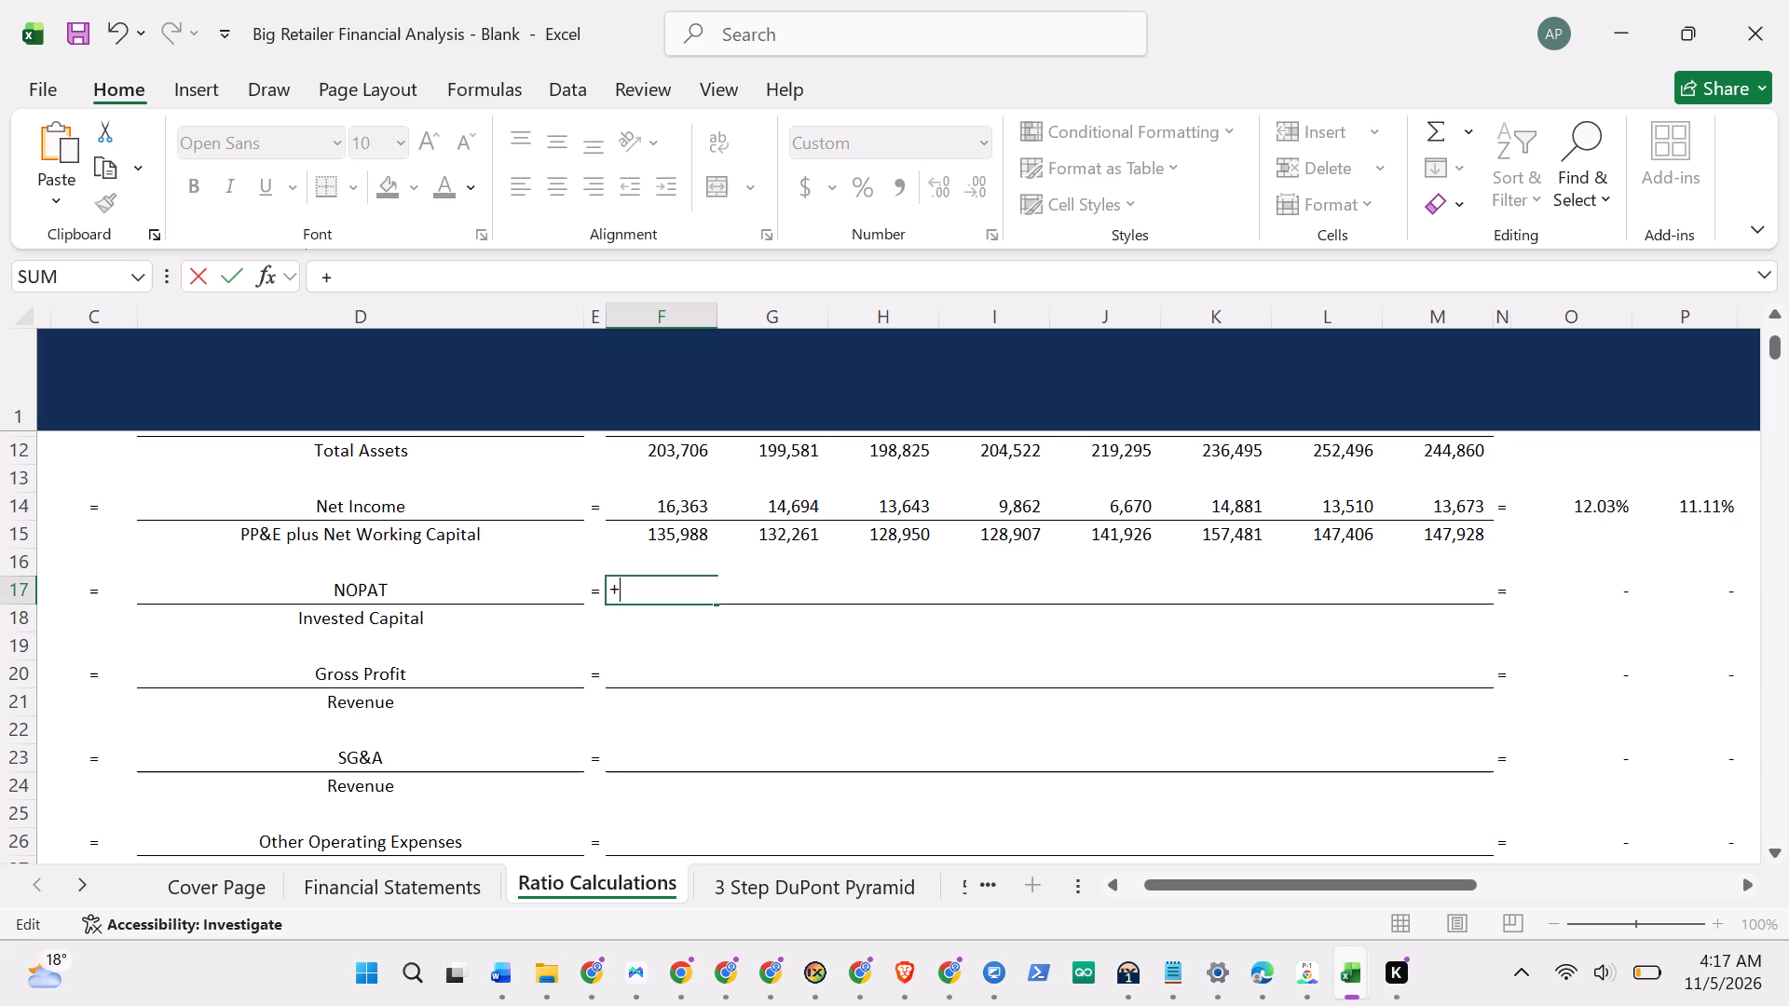
key("ctrl+Page_Up")
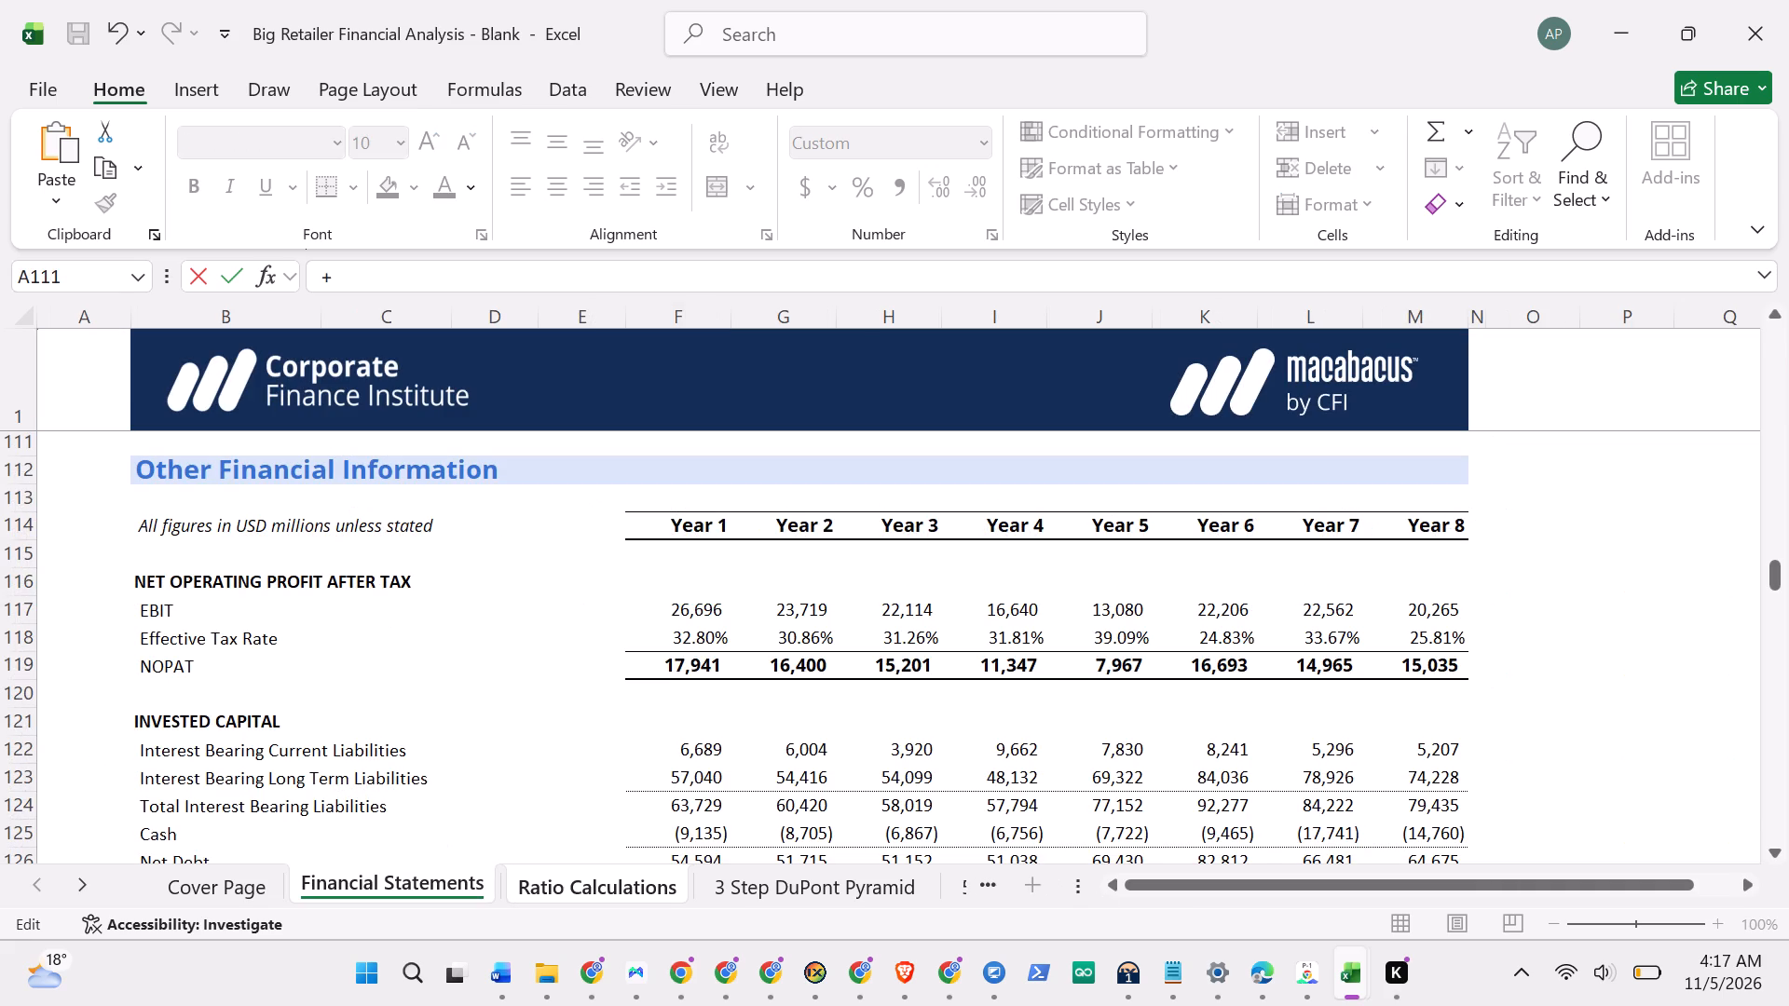
left_click(684, 671)
key("Return")
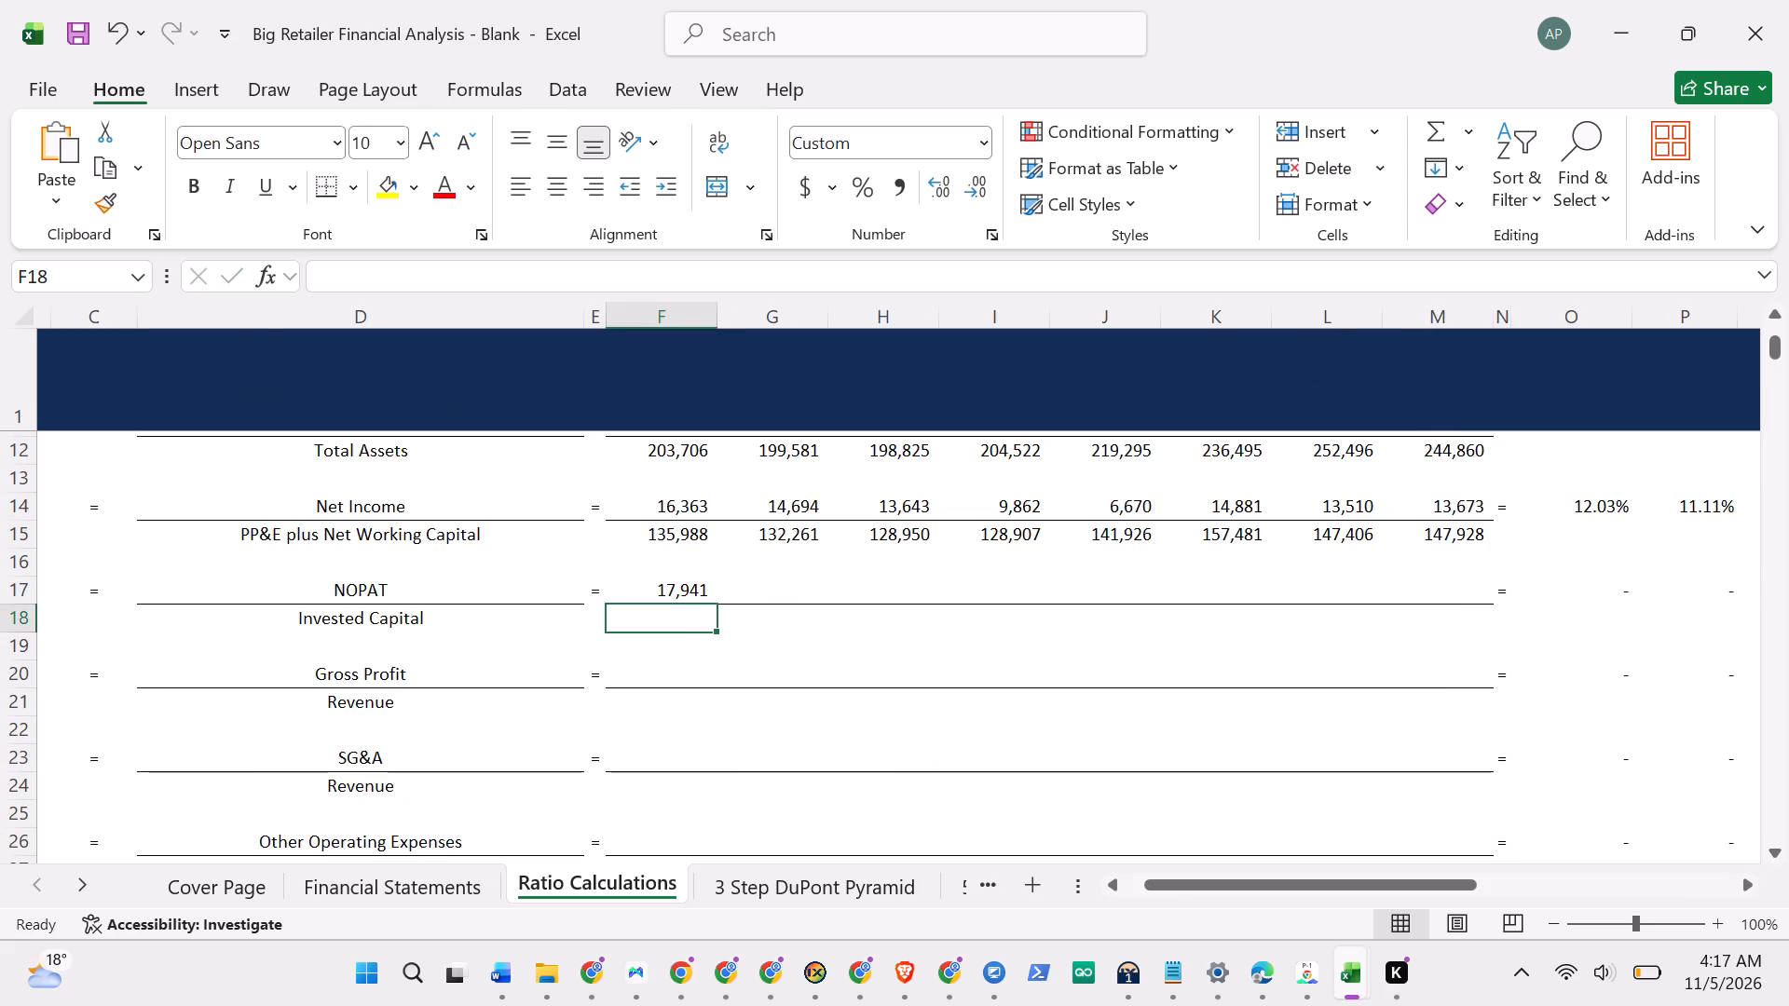
Link Year 1 Invested Capital in F18 of Ratio Calculations to Invested Capital in F128 of Financial Statements.
key("shift+plus")
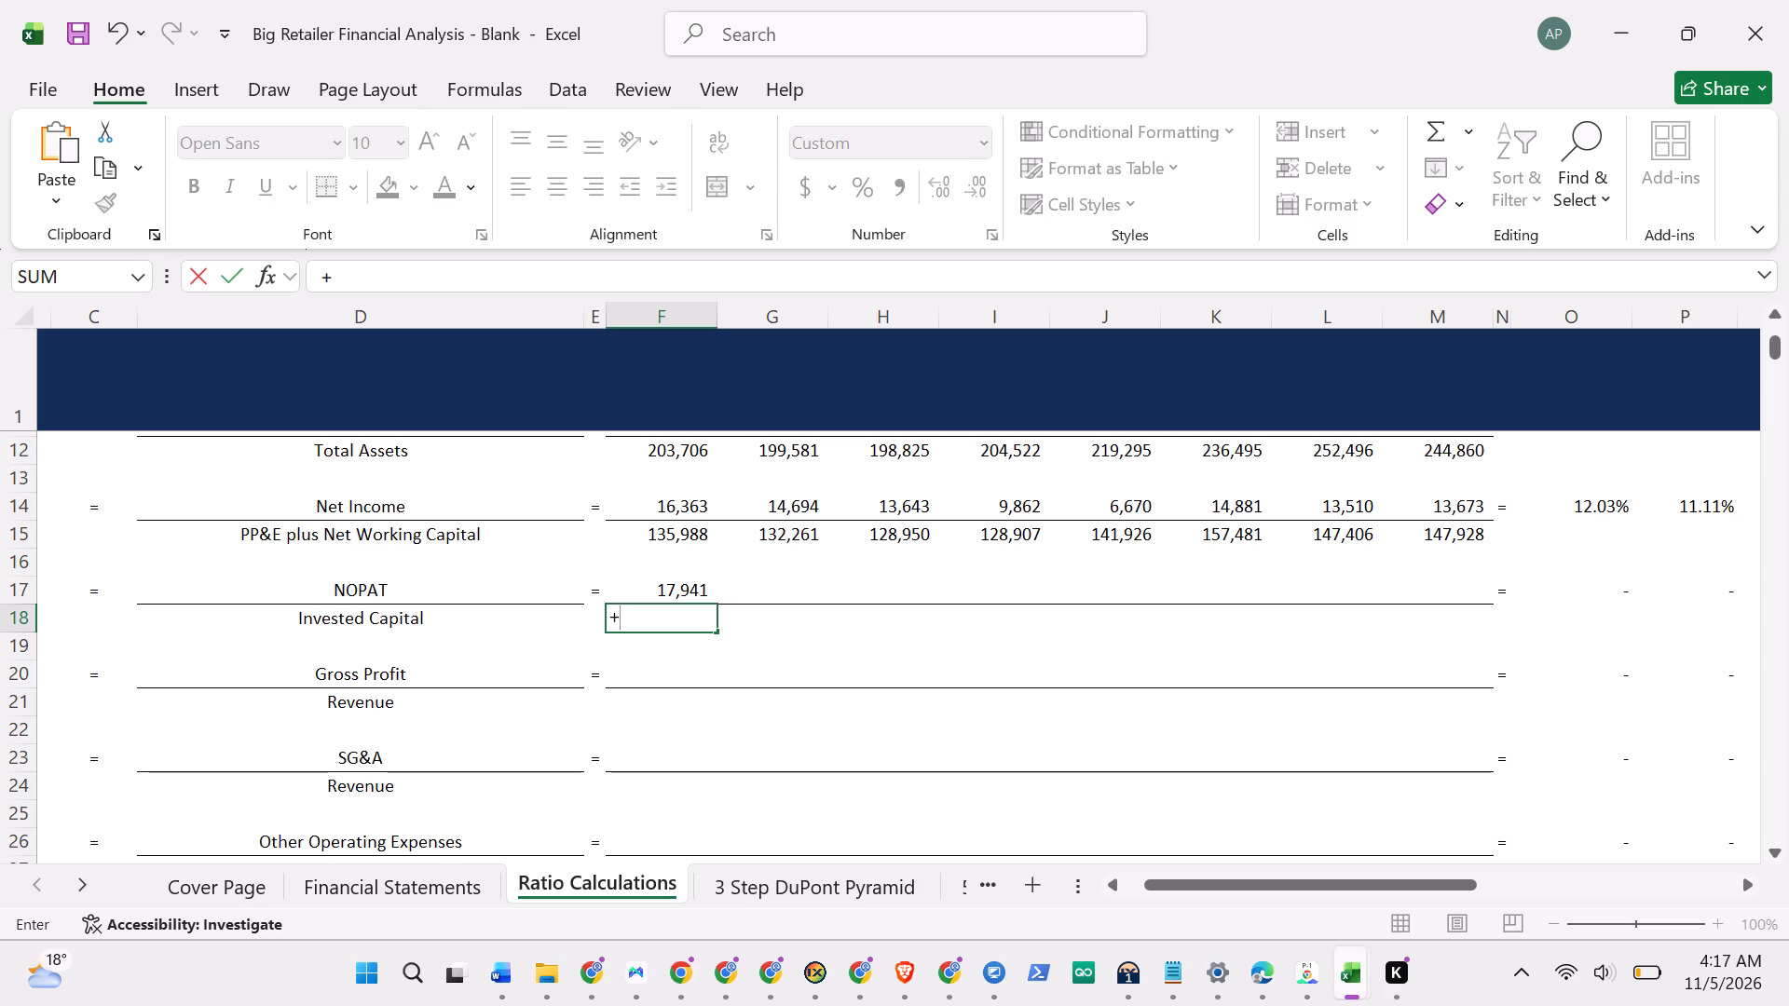
key("ctrl+Page_Up")
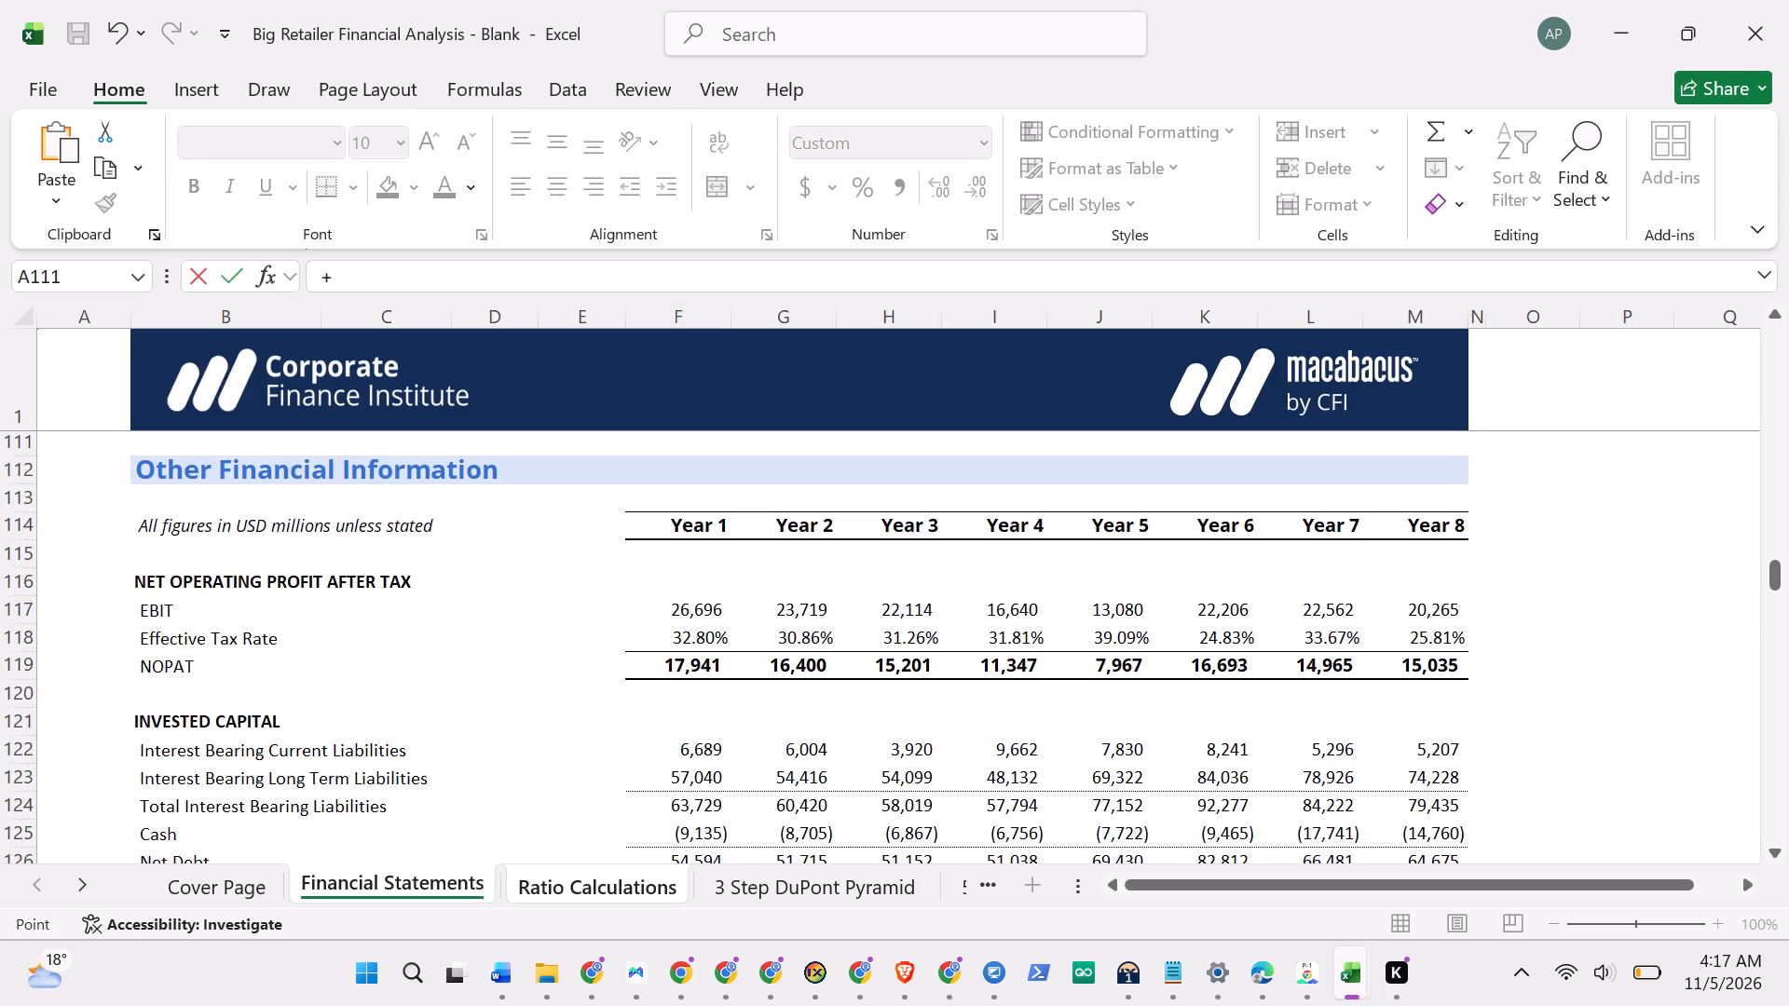
scroll(625, 653, "down", 1)
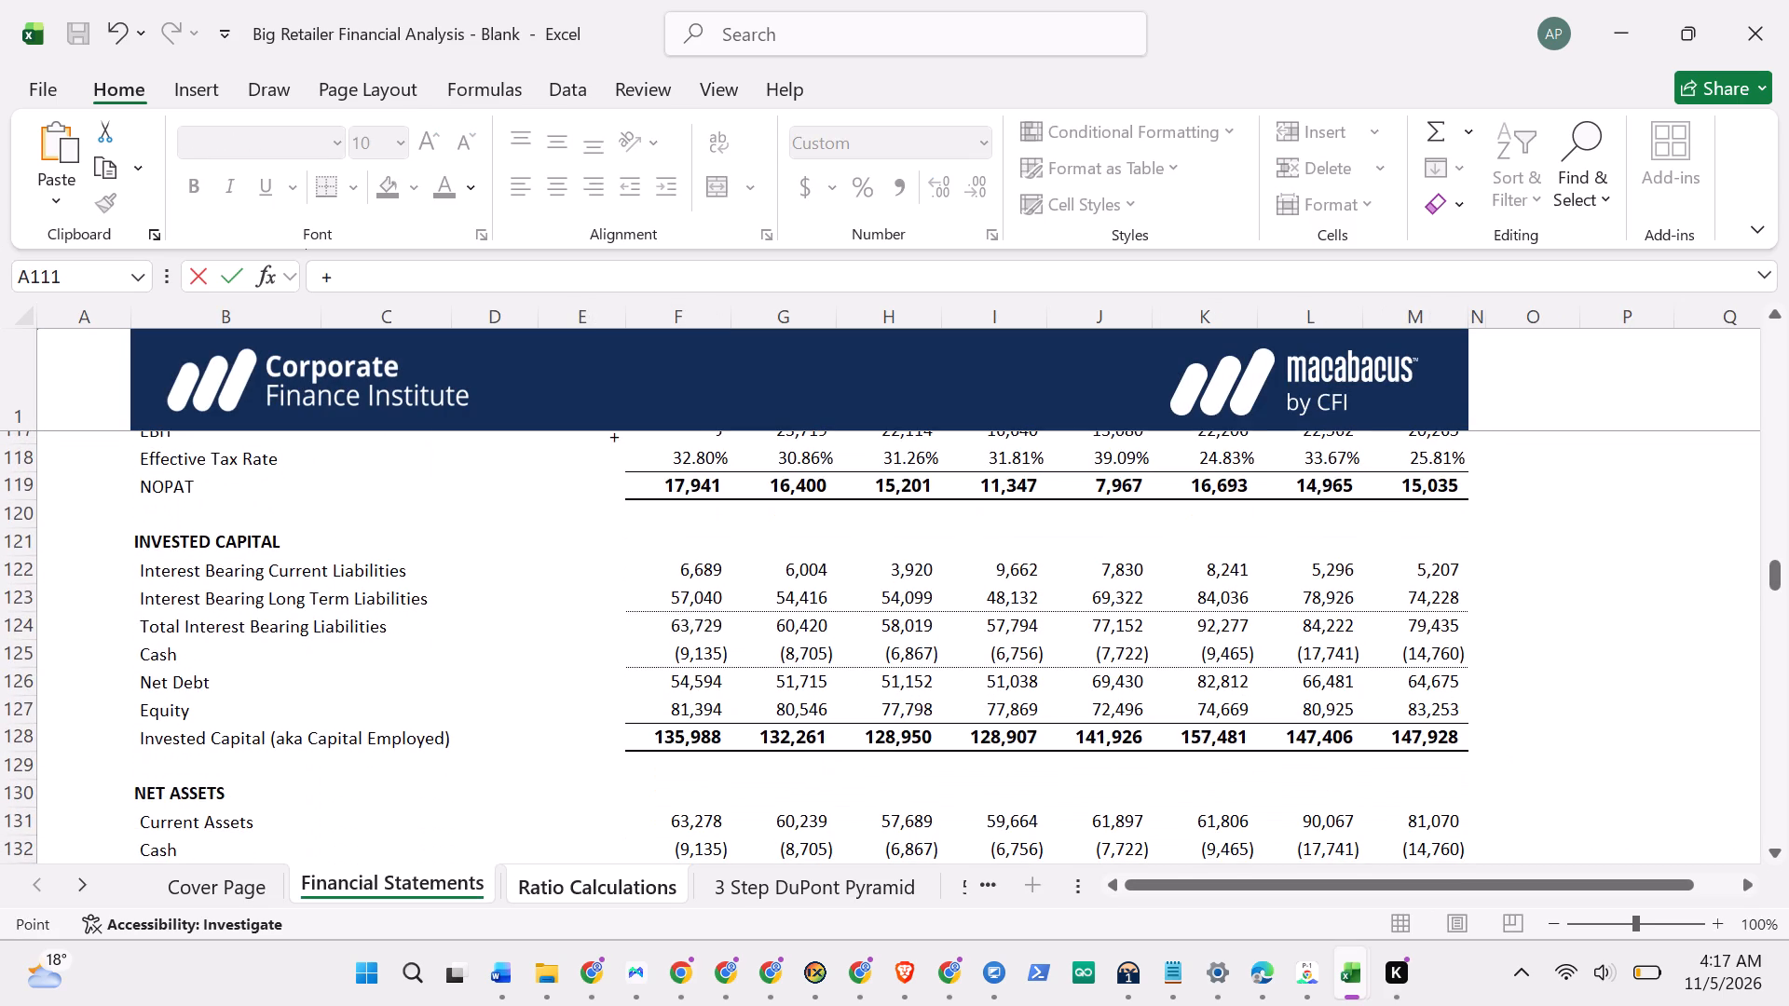
key("Down")
key("Down")
key("Down")
key("Down")
key("Down")
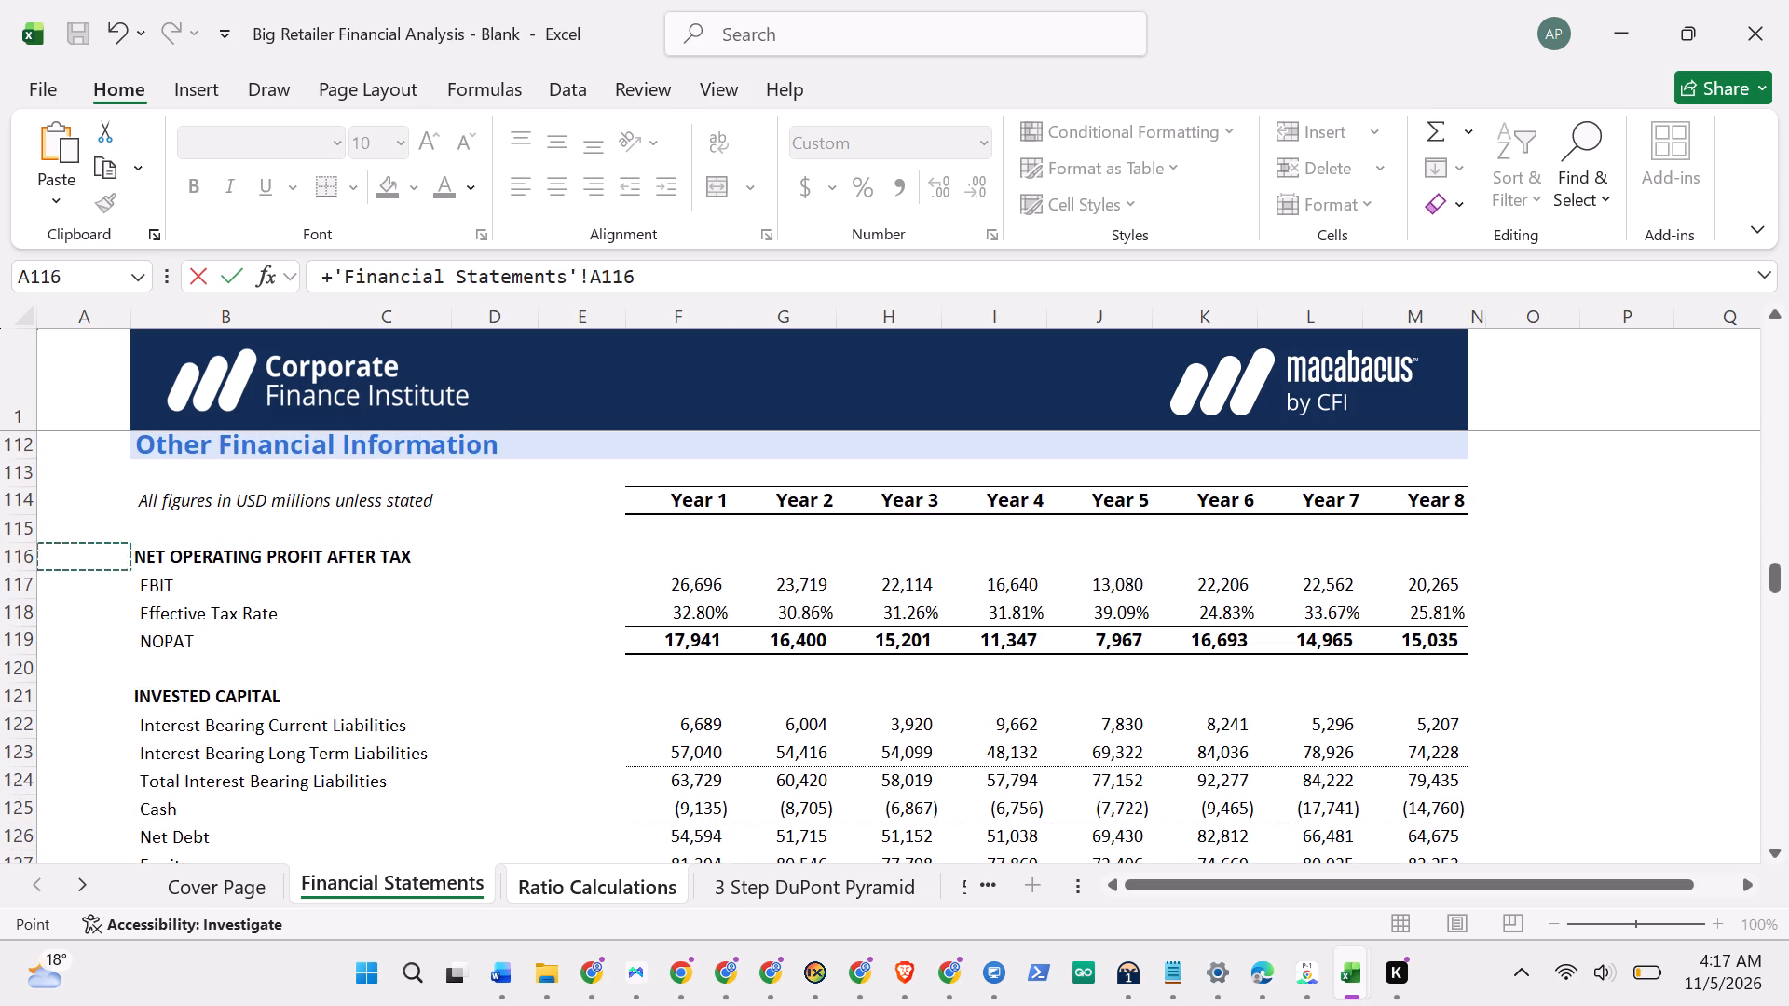
key("Down")
key("Down")
key("Down")
key("Down")
key("Down")
key("Down")
key("Down")
key("Down")
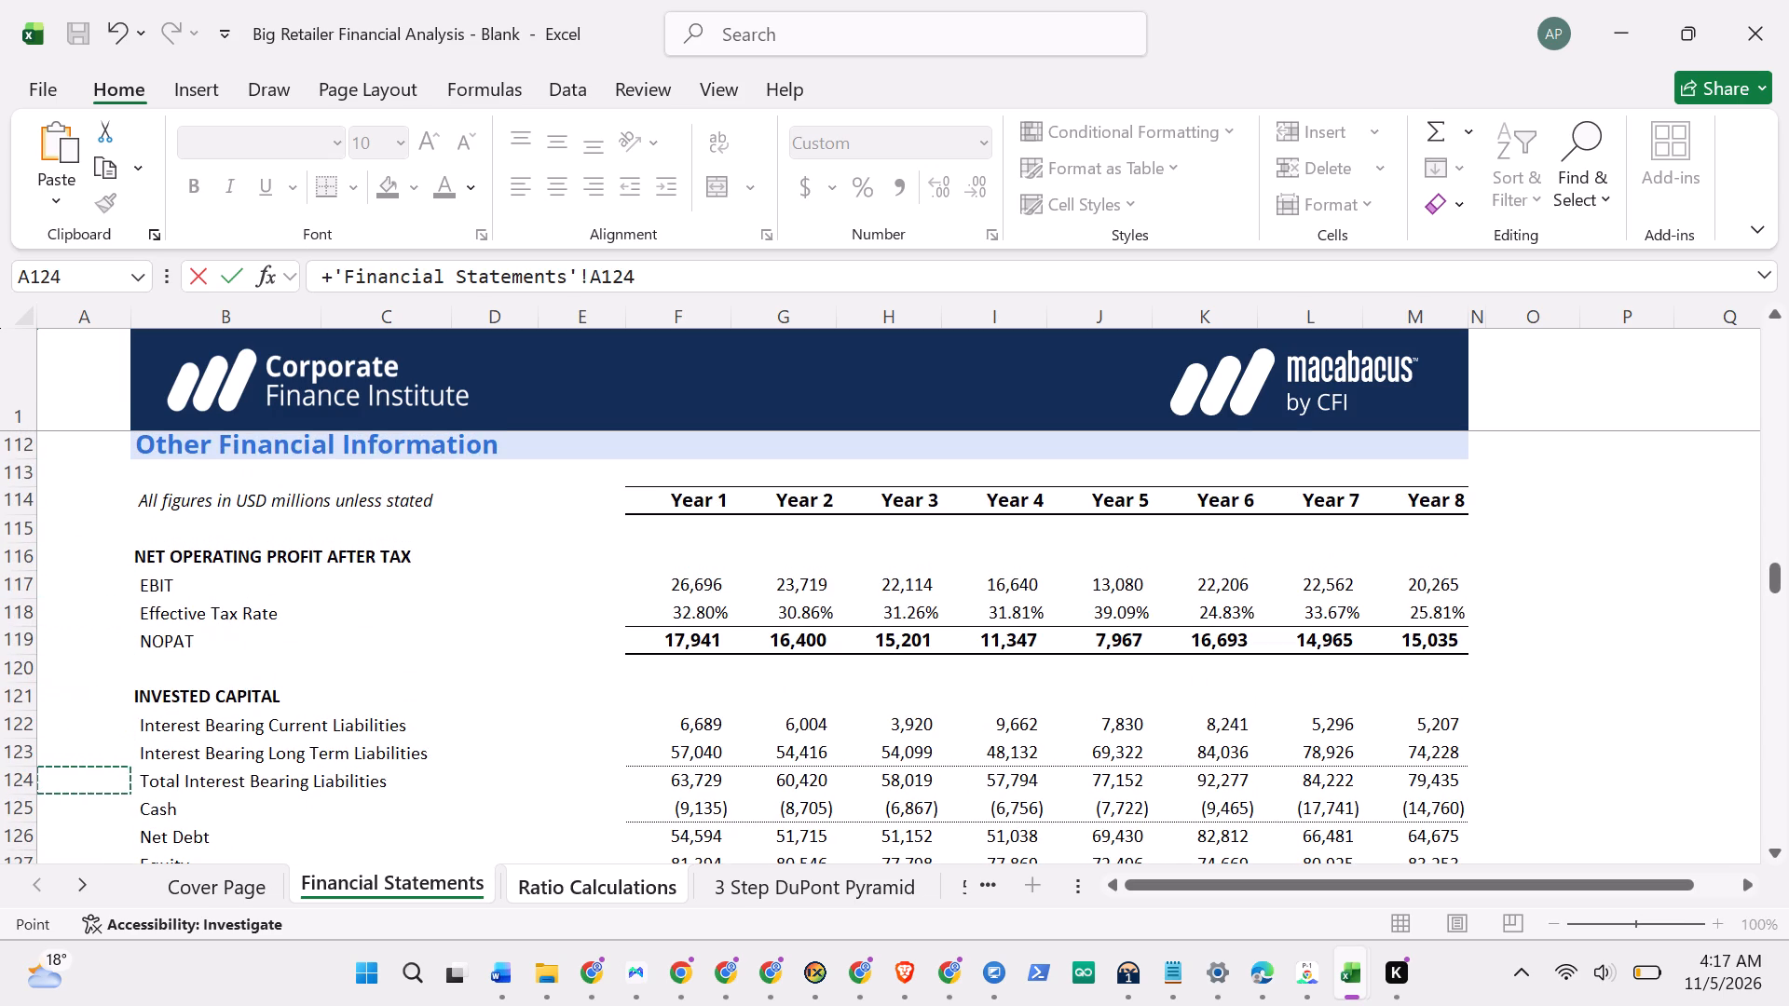
key("Down")
key("Down")
key("Down")
key("Down")
key("Down")
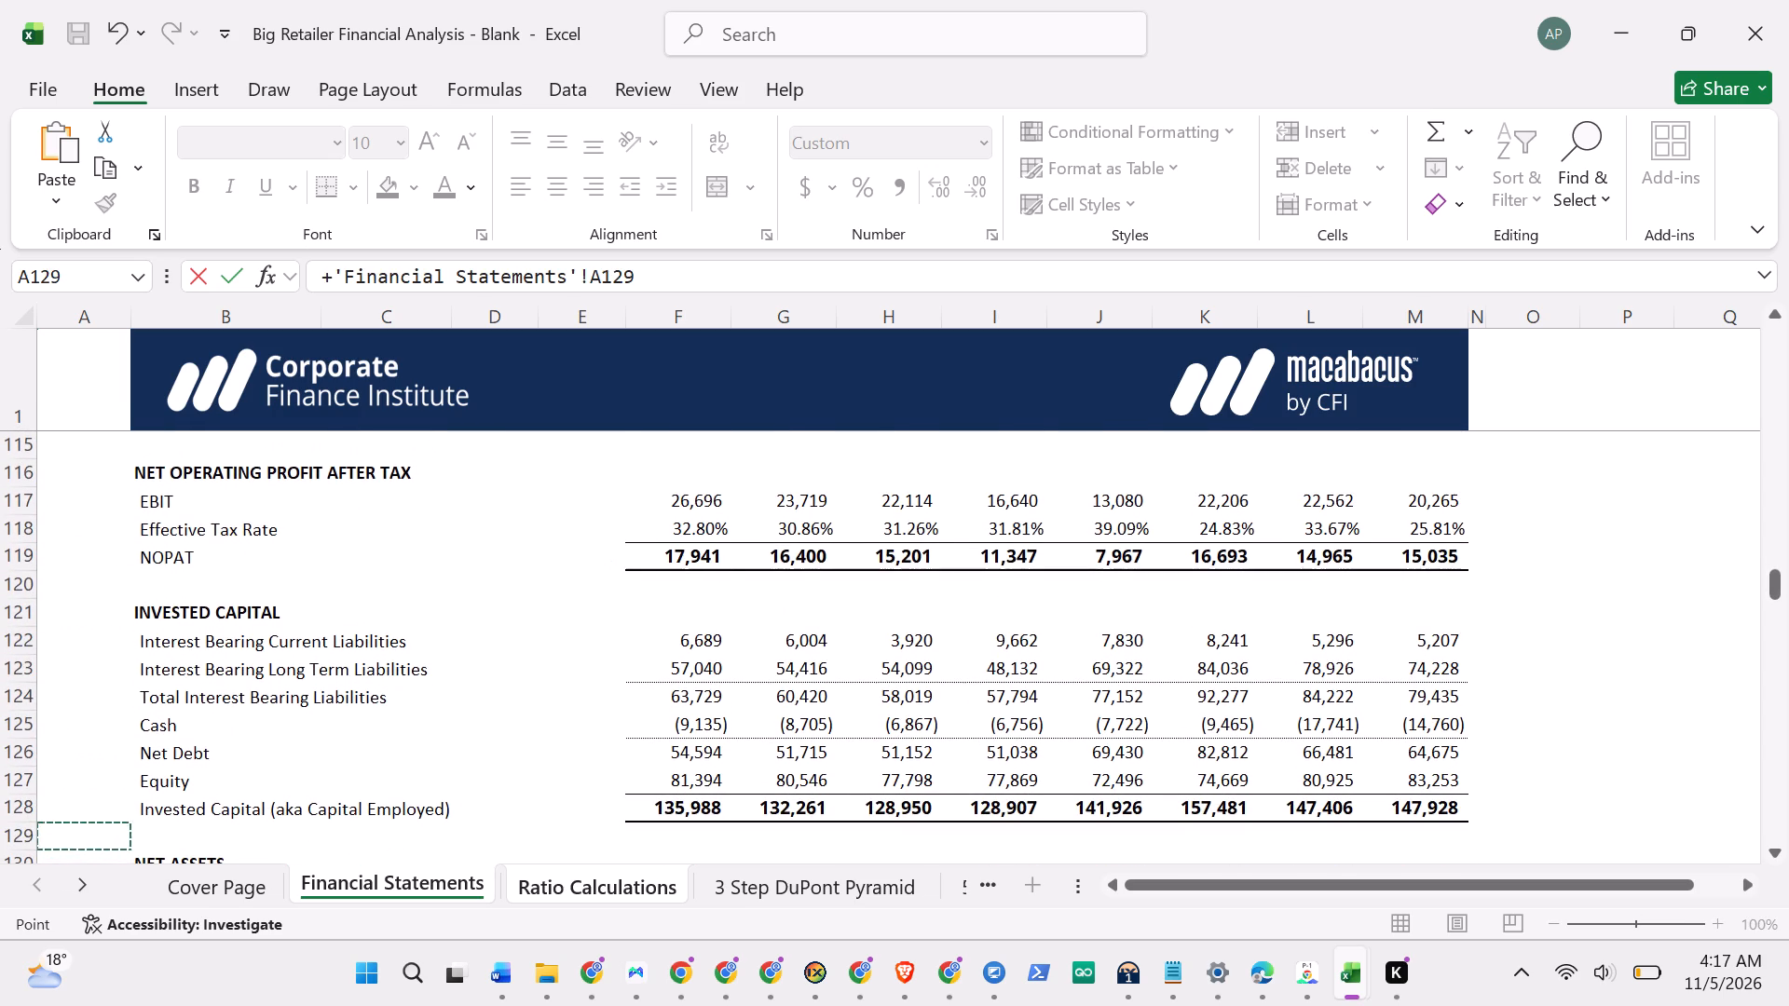
key("Down")
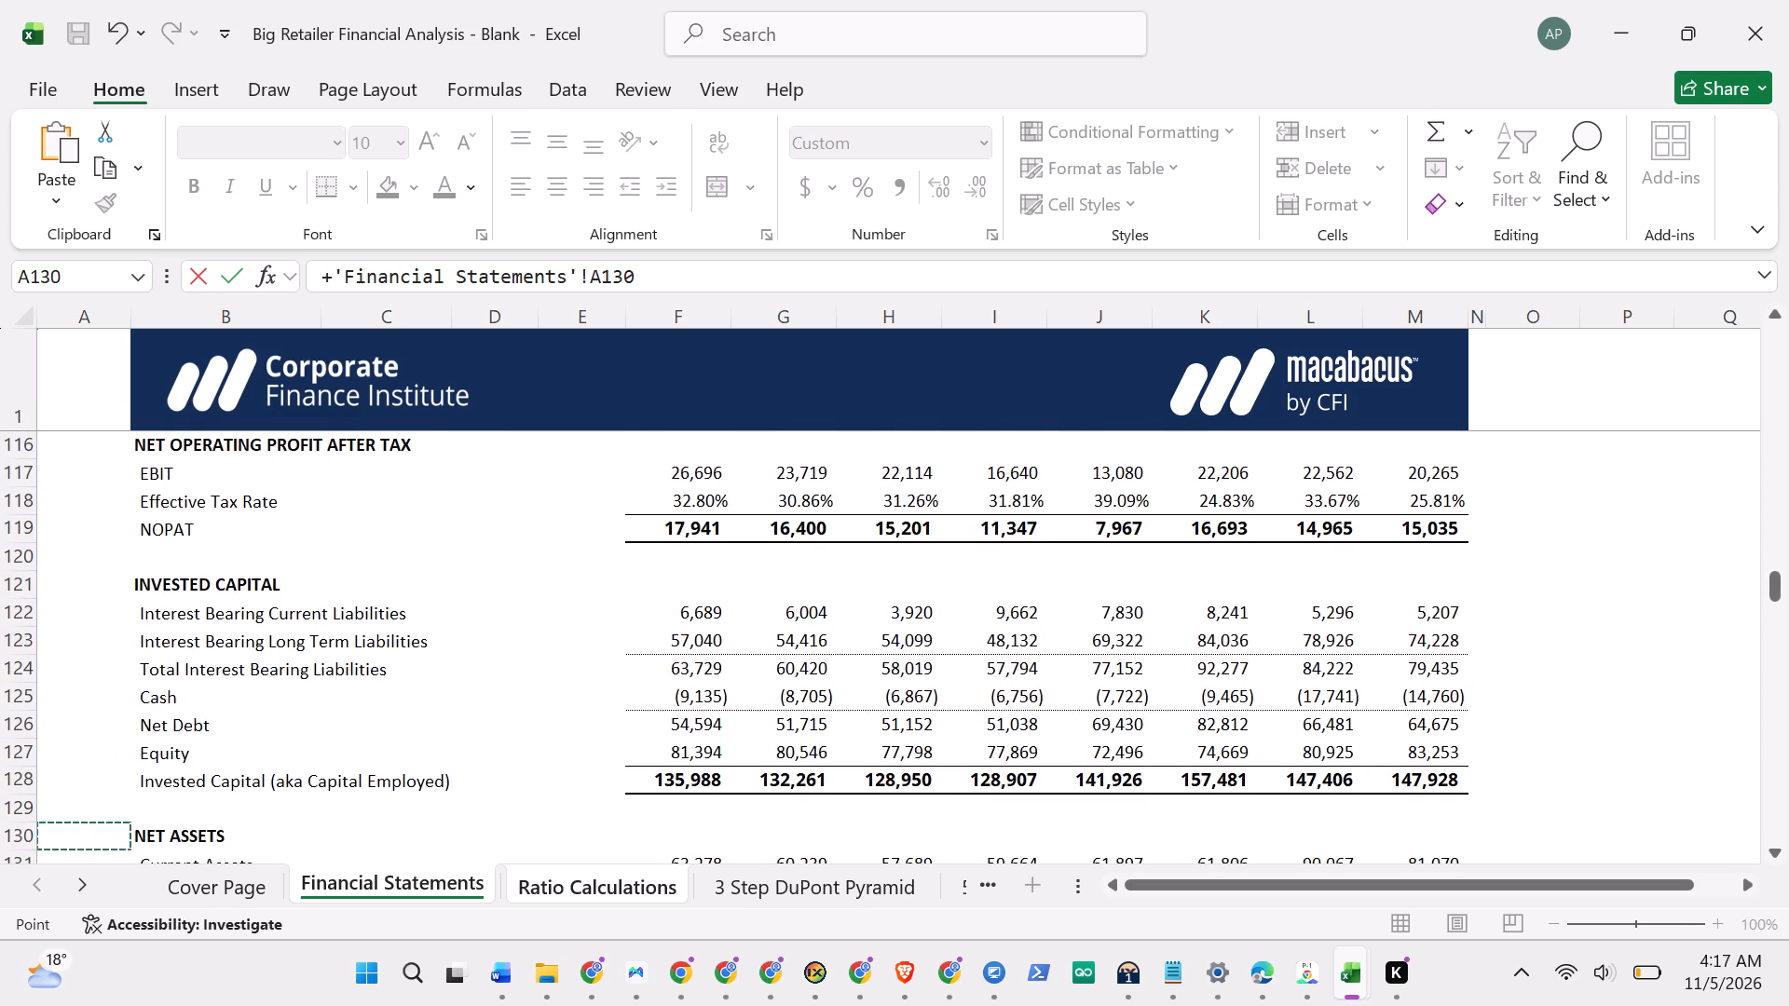
key("Up")
key("Up")
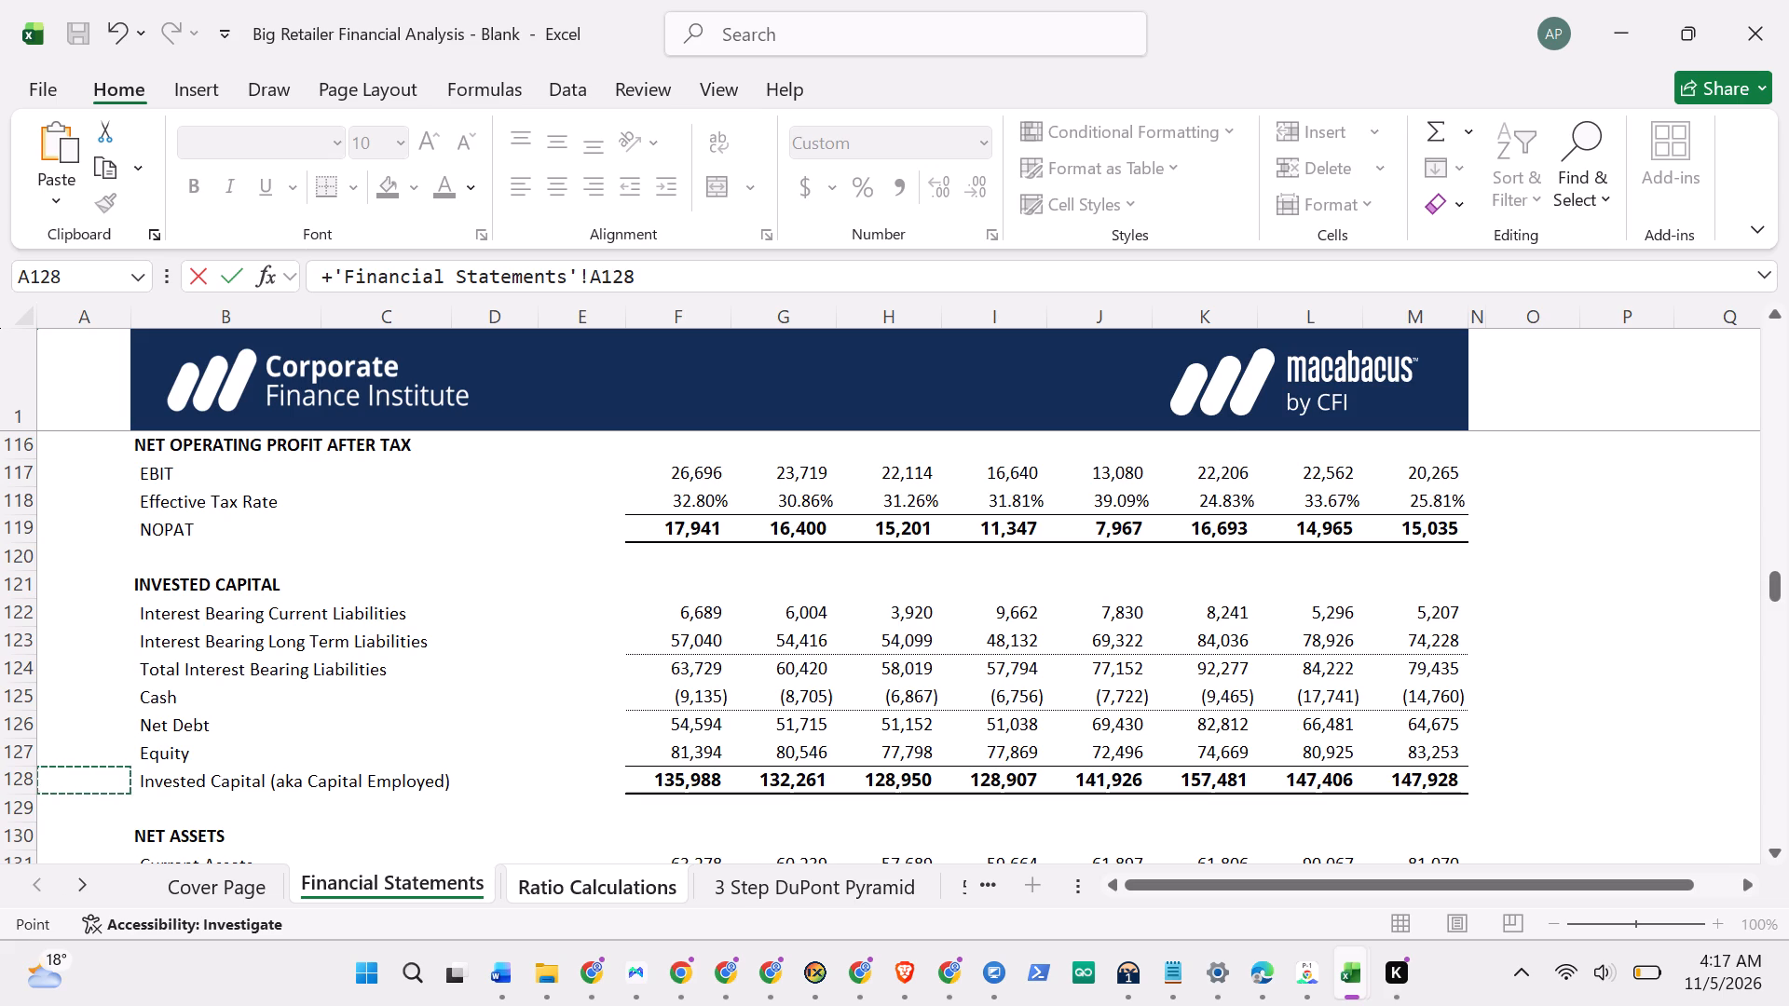
key("Down")
key("Up")
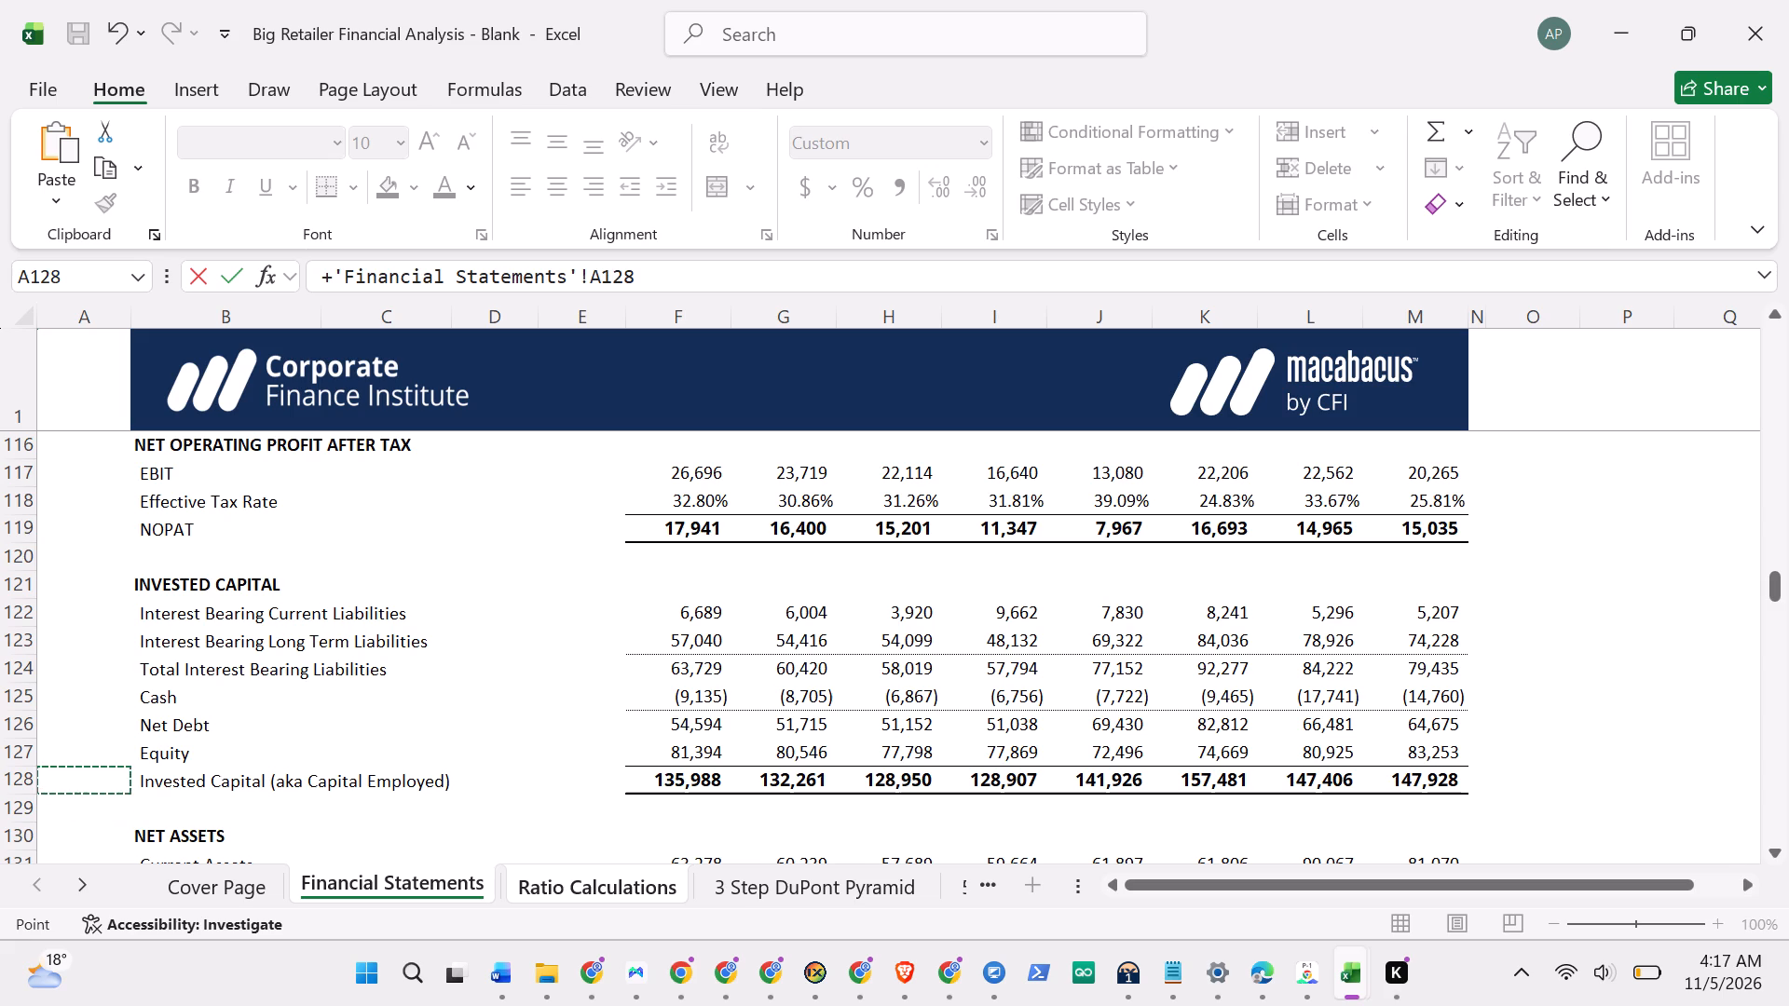
key("Right")
key("Right")
key("Right")
key("Right")
key("Right")
key("Right")
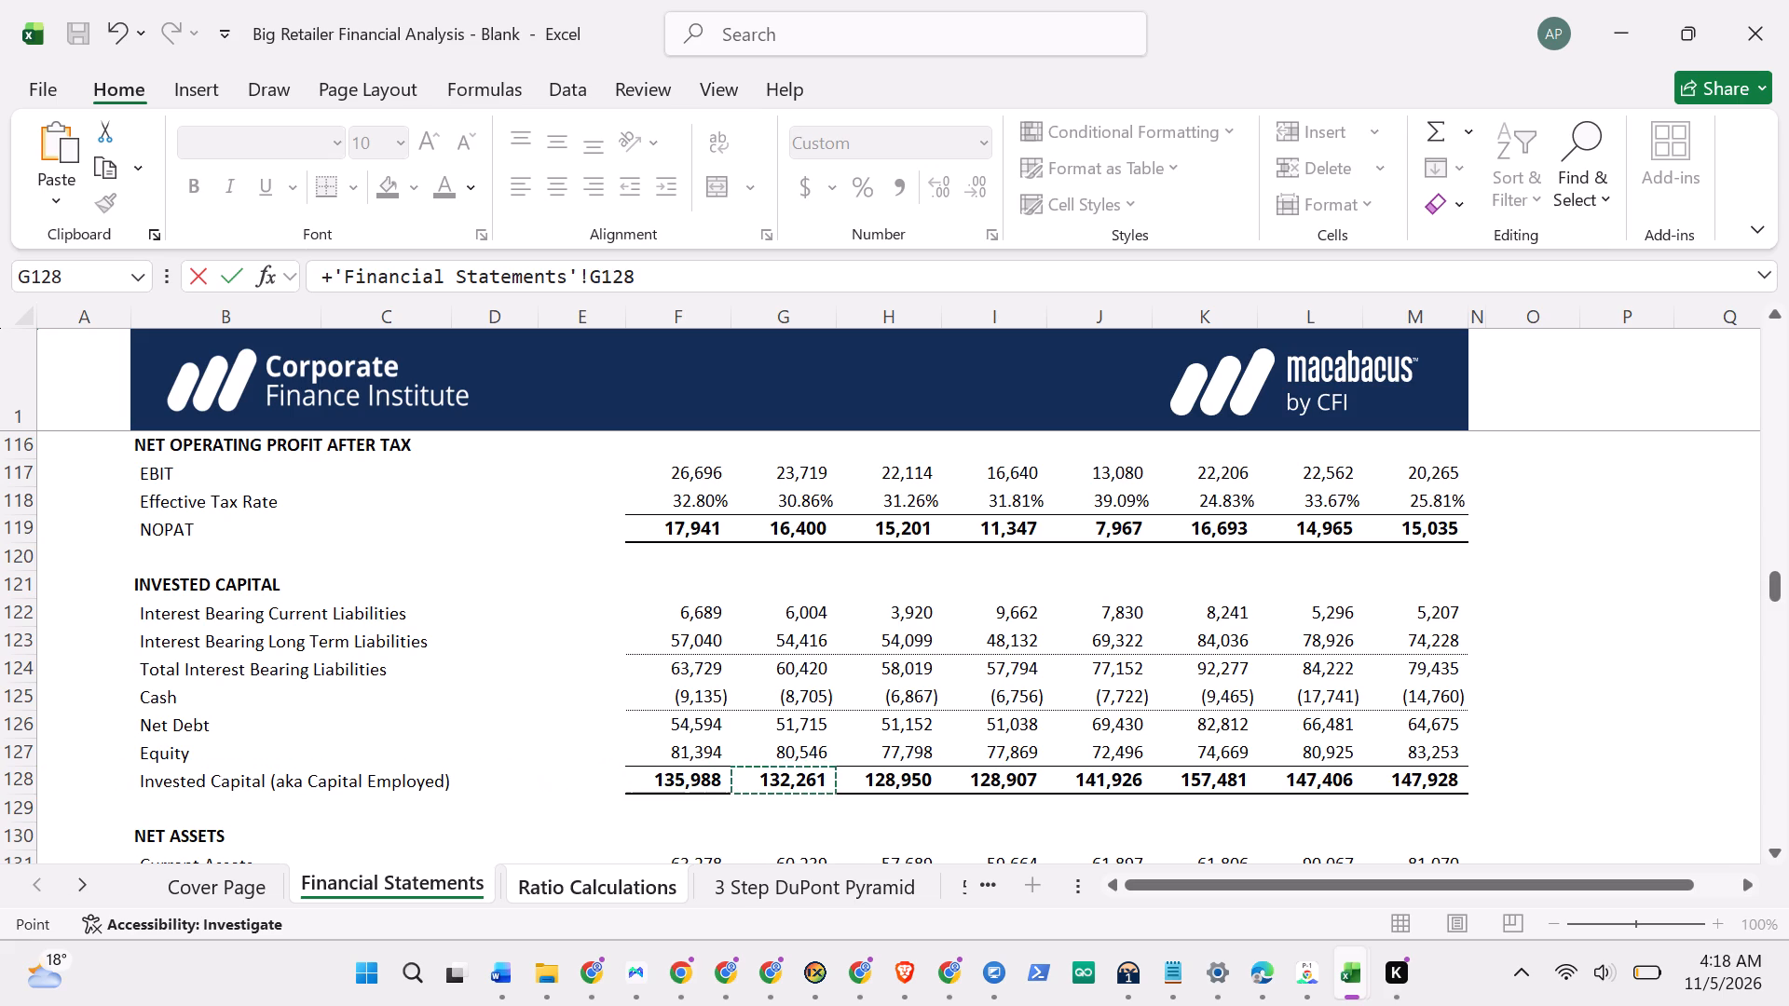
key("Left")
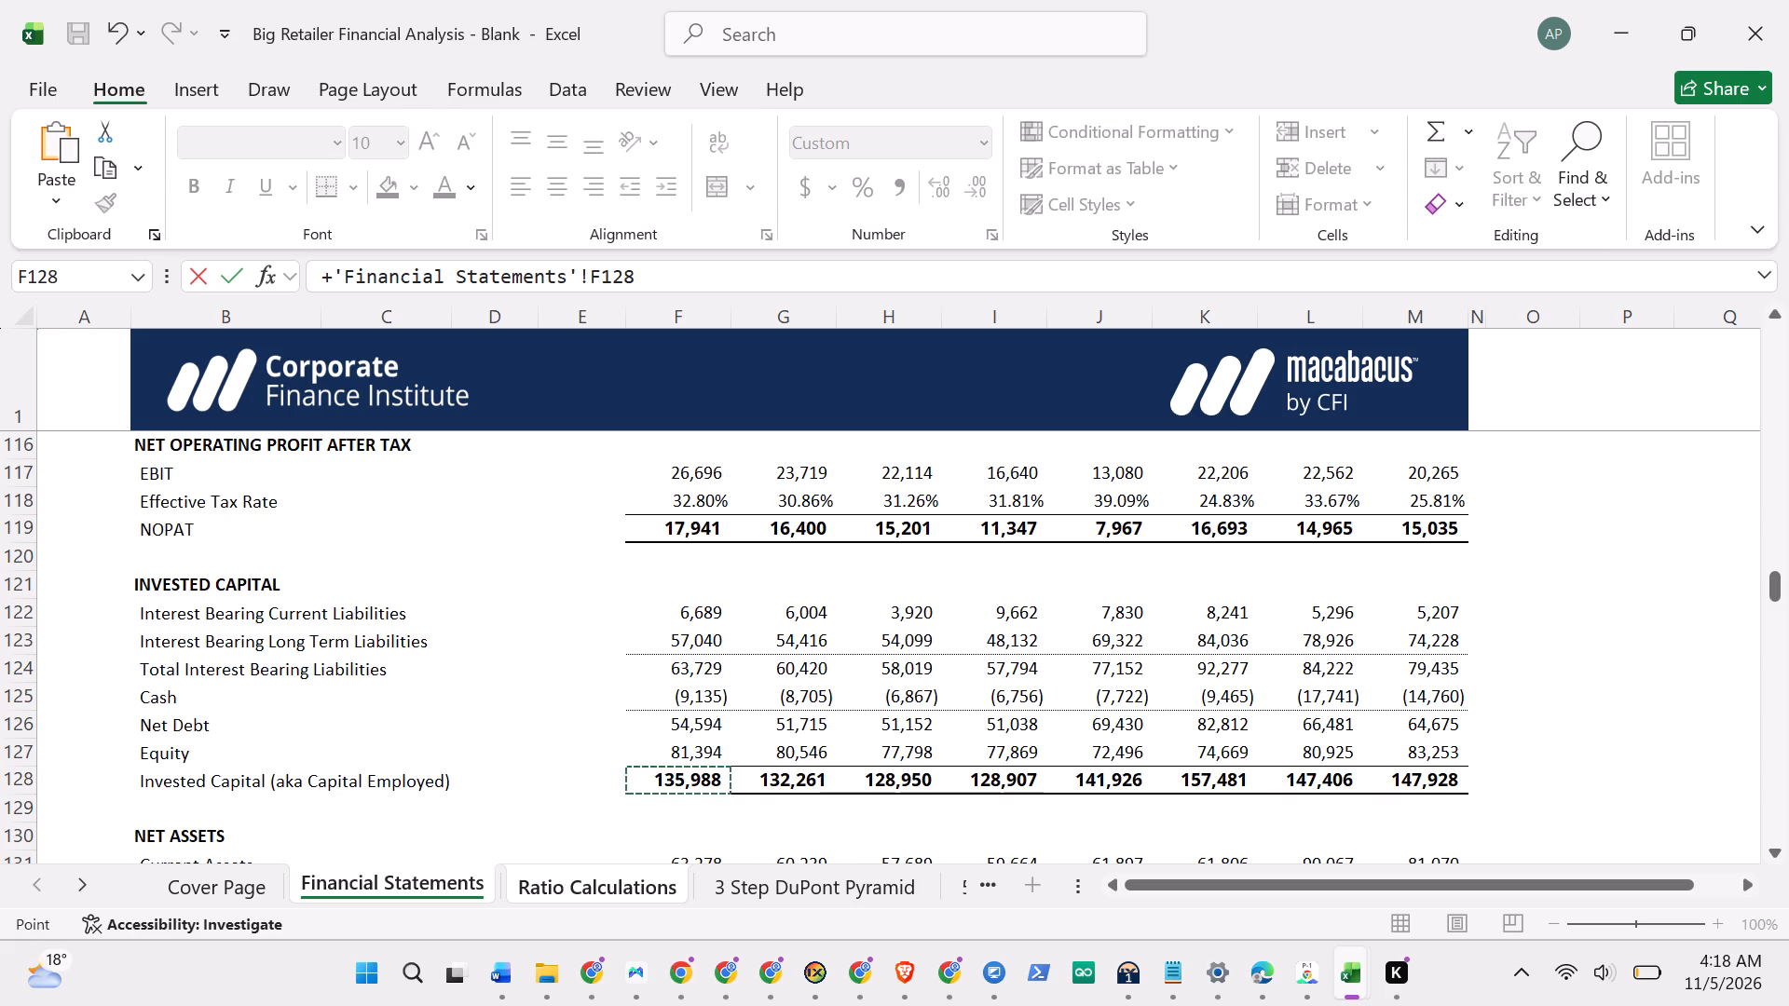
key("Return")
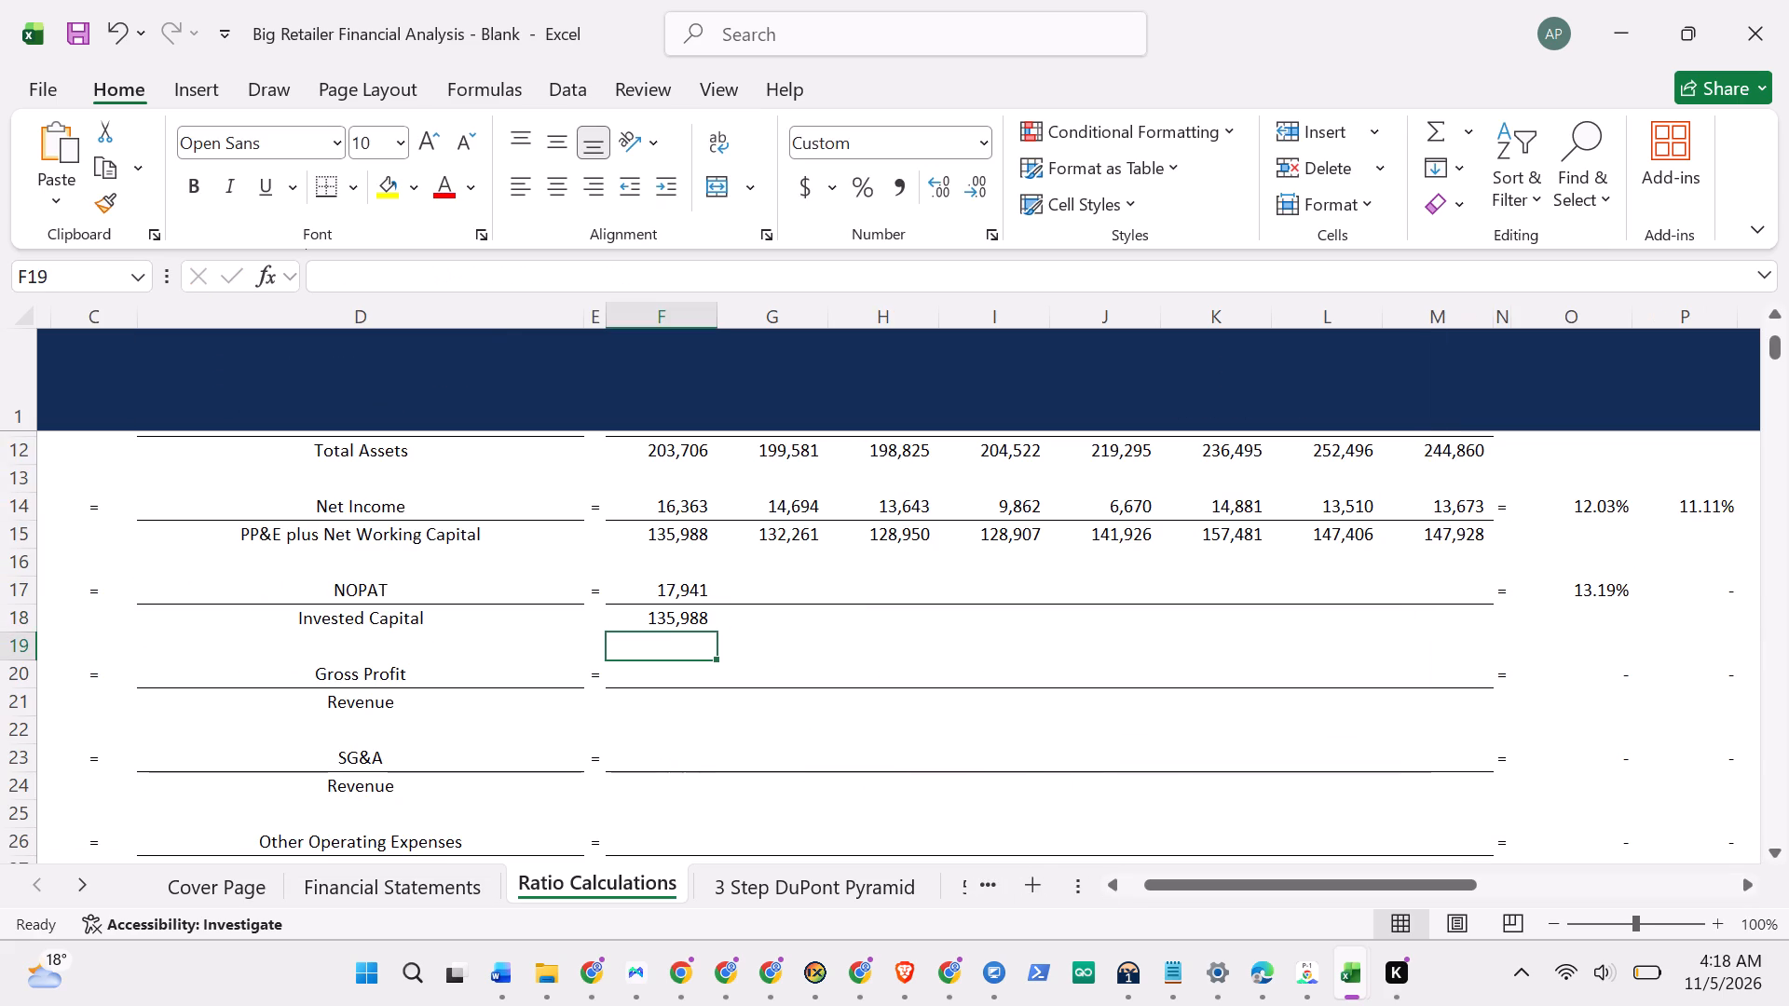
Fill the Year 1 NOPAT and Invested Capital formulas across F17:M18 through Year 8.
left_click_drag(668, 588, 670, 591)
scroll(668, 588, "right", 1)
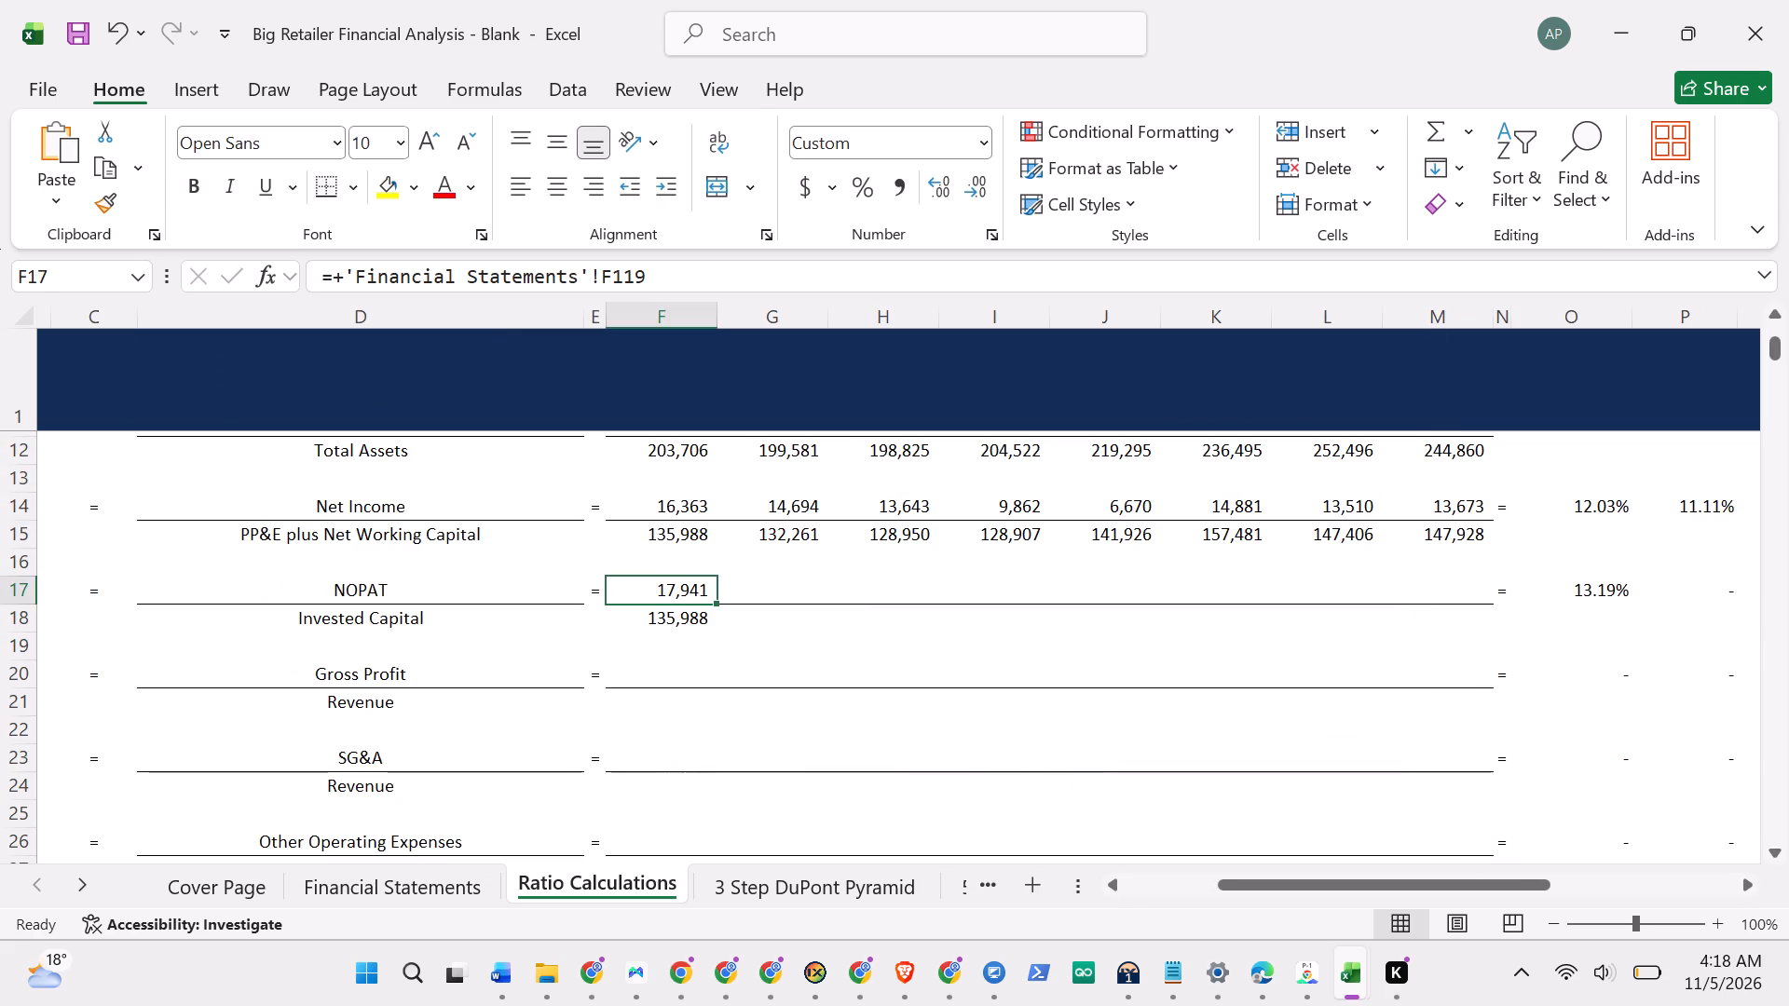
scroll(670, 591, "right", 1)
left_click_drag(670, 591, 1420, 618)
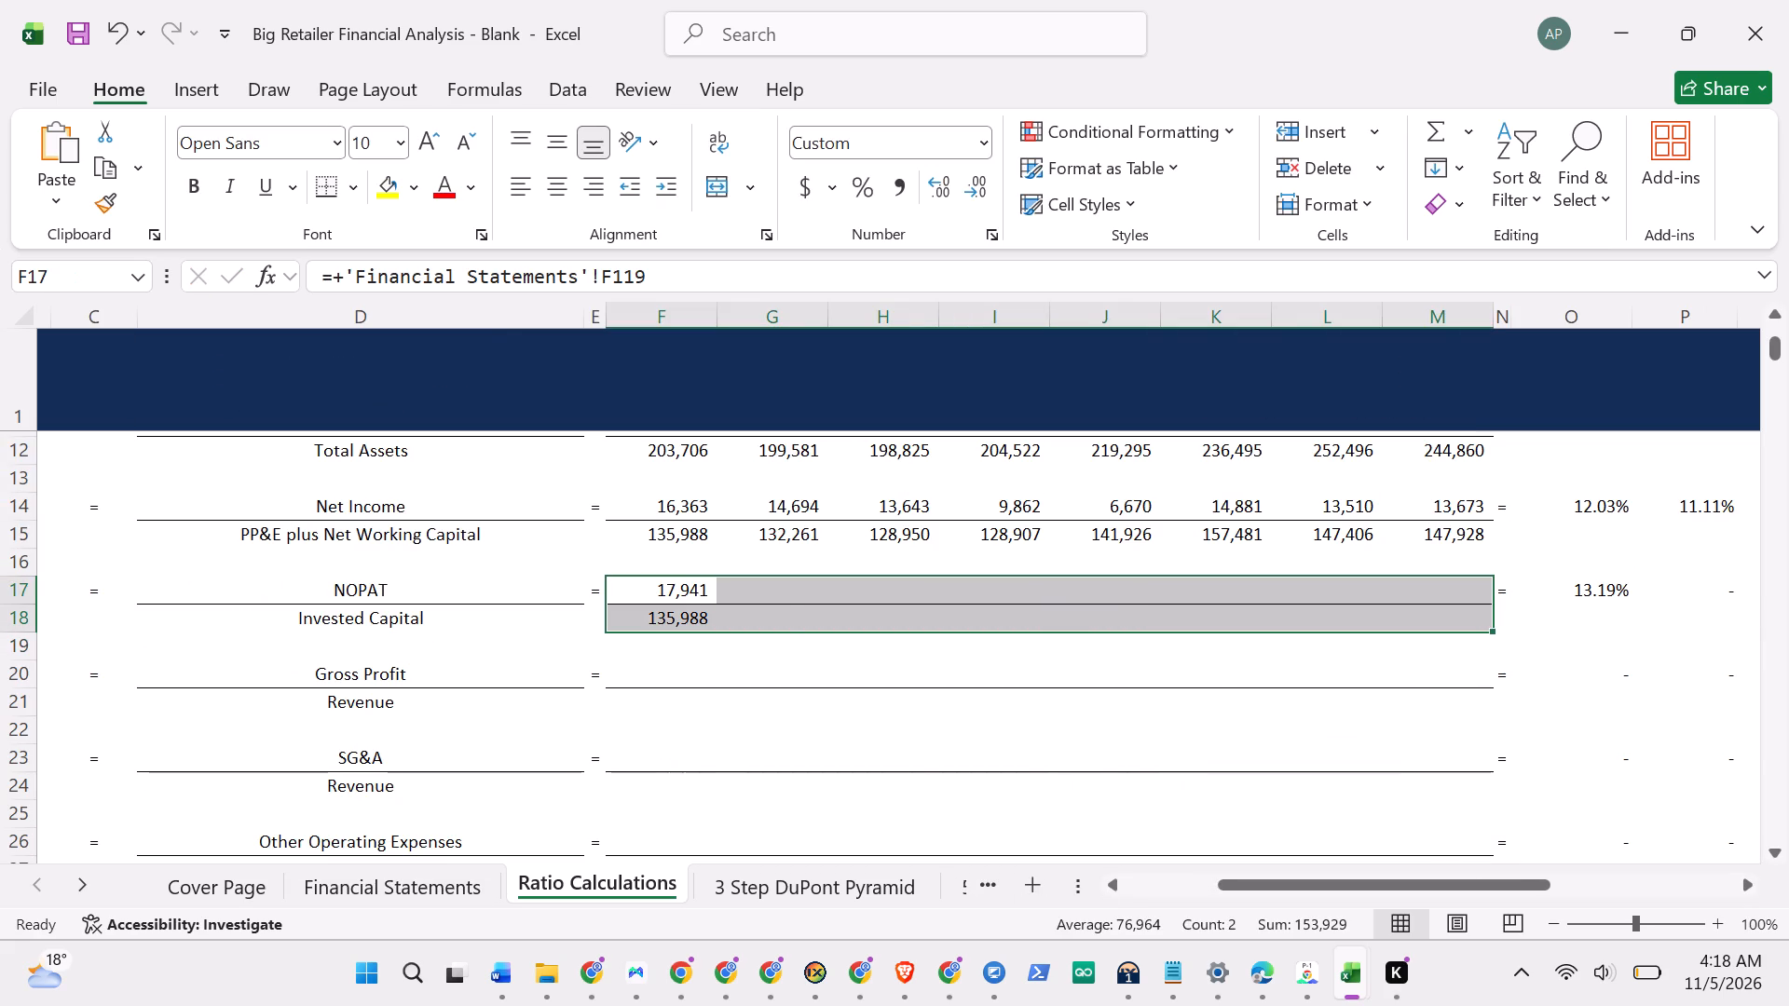
key("ctrl+r")
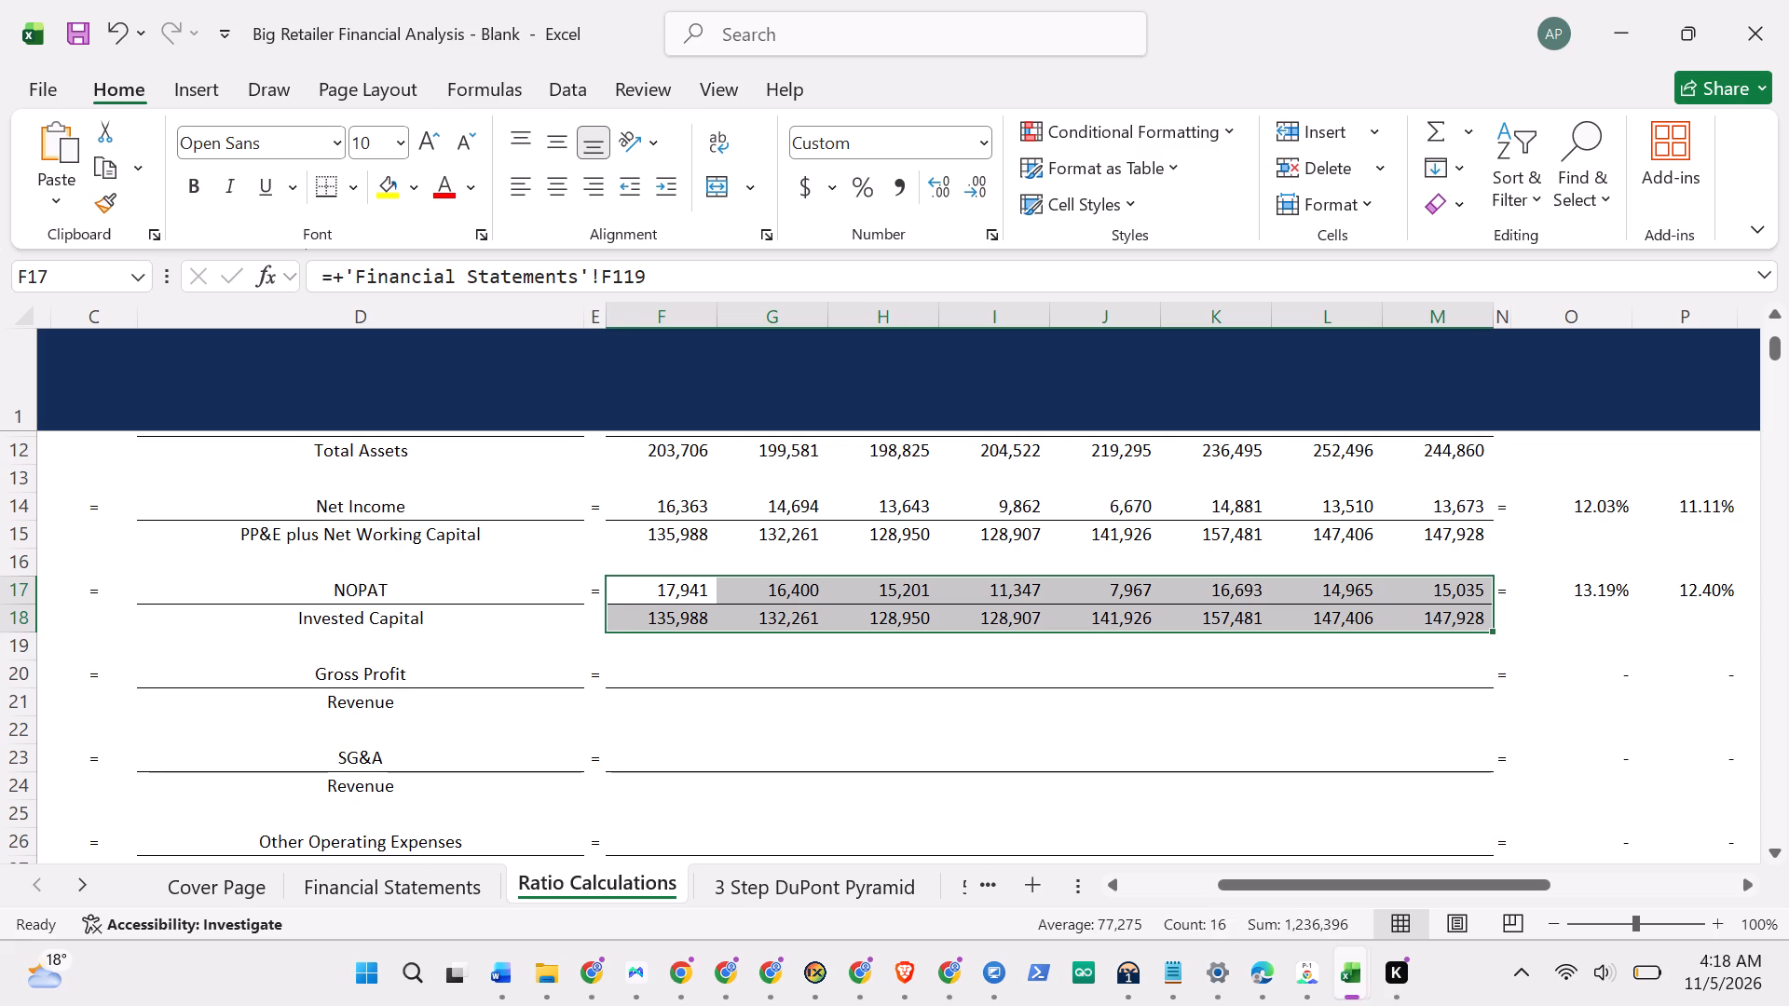
Review the Year 1 to Year 8 return ratio percentages in columns O to V of Ratio Calculations.
scroll(1221, 626, "left", 3)
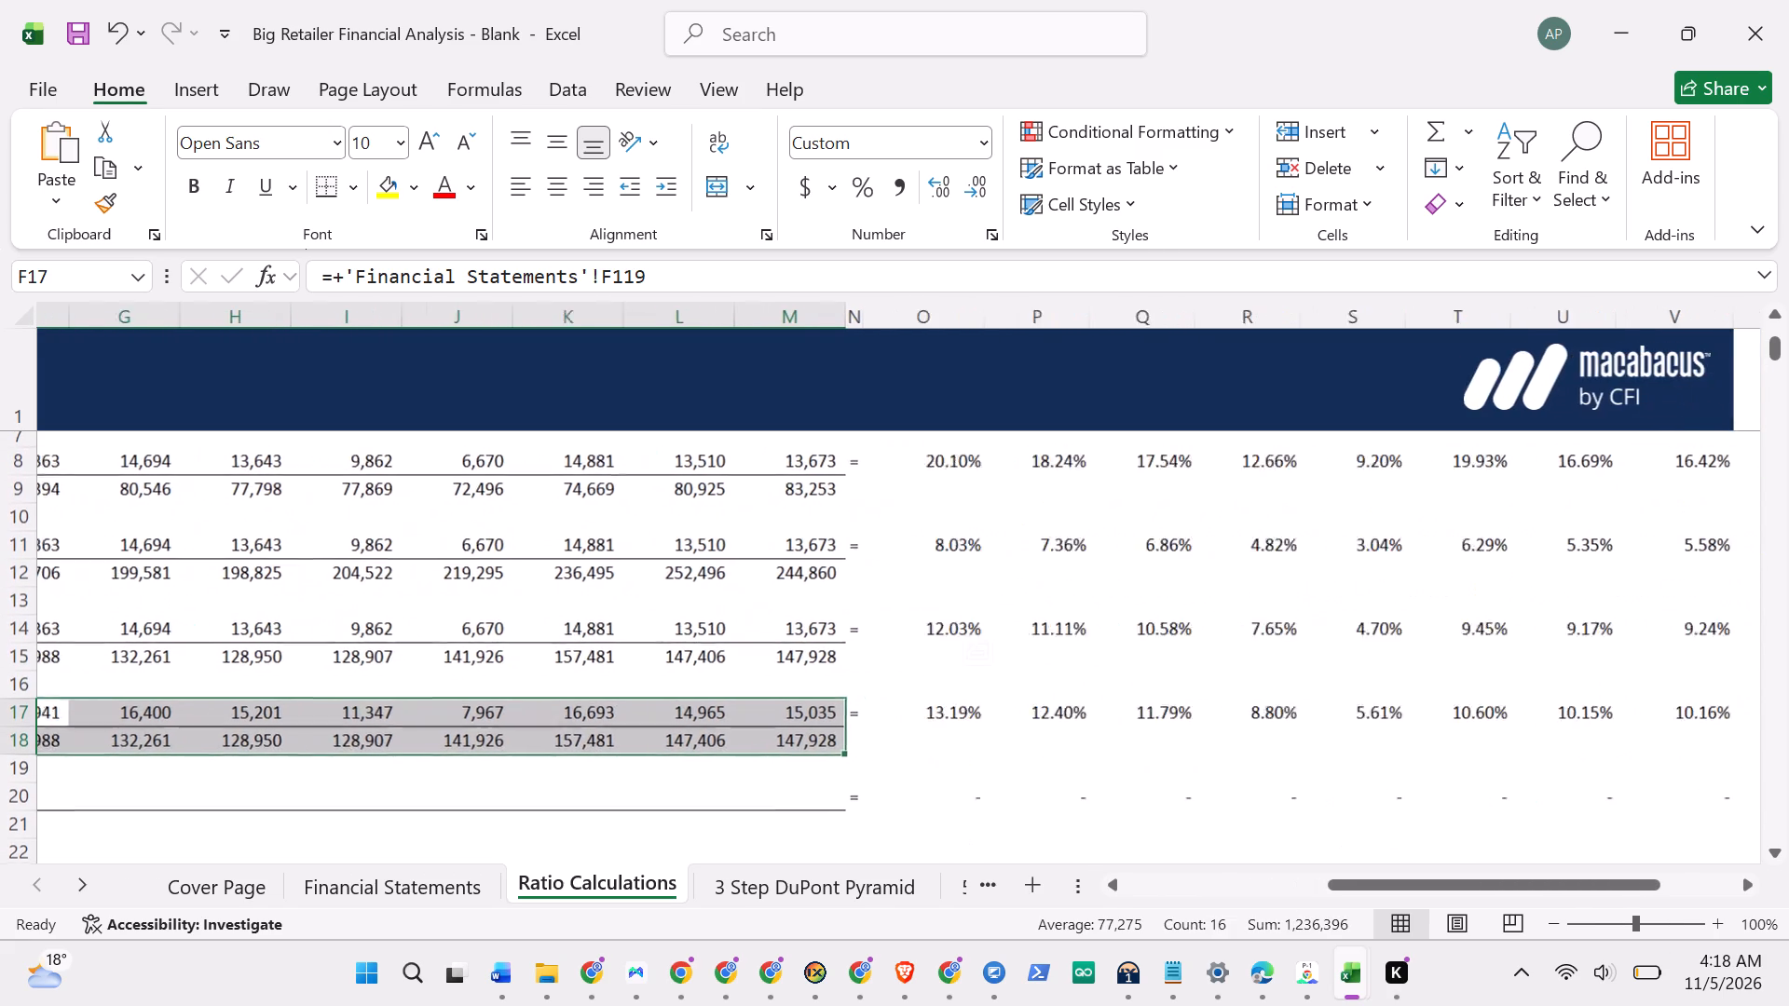
scroll(1221, 626, "left", 1)
scroll(1221, 626, "up", 1)
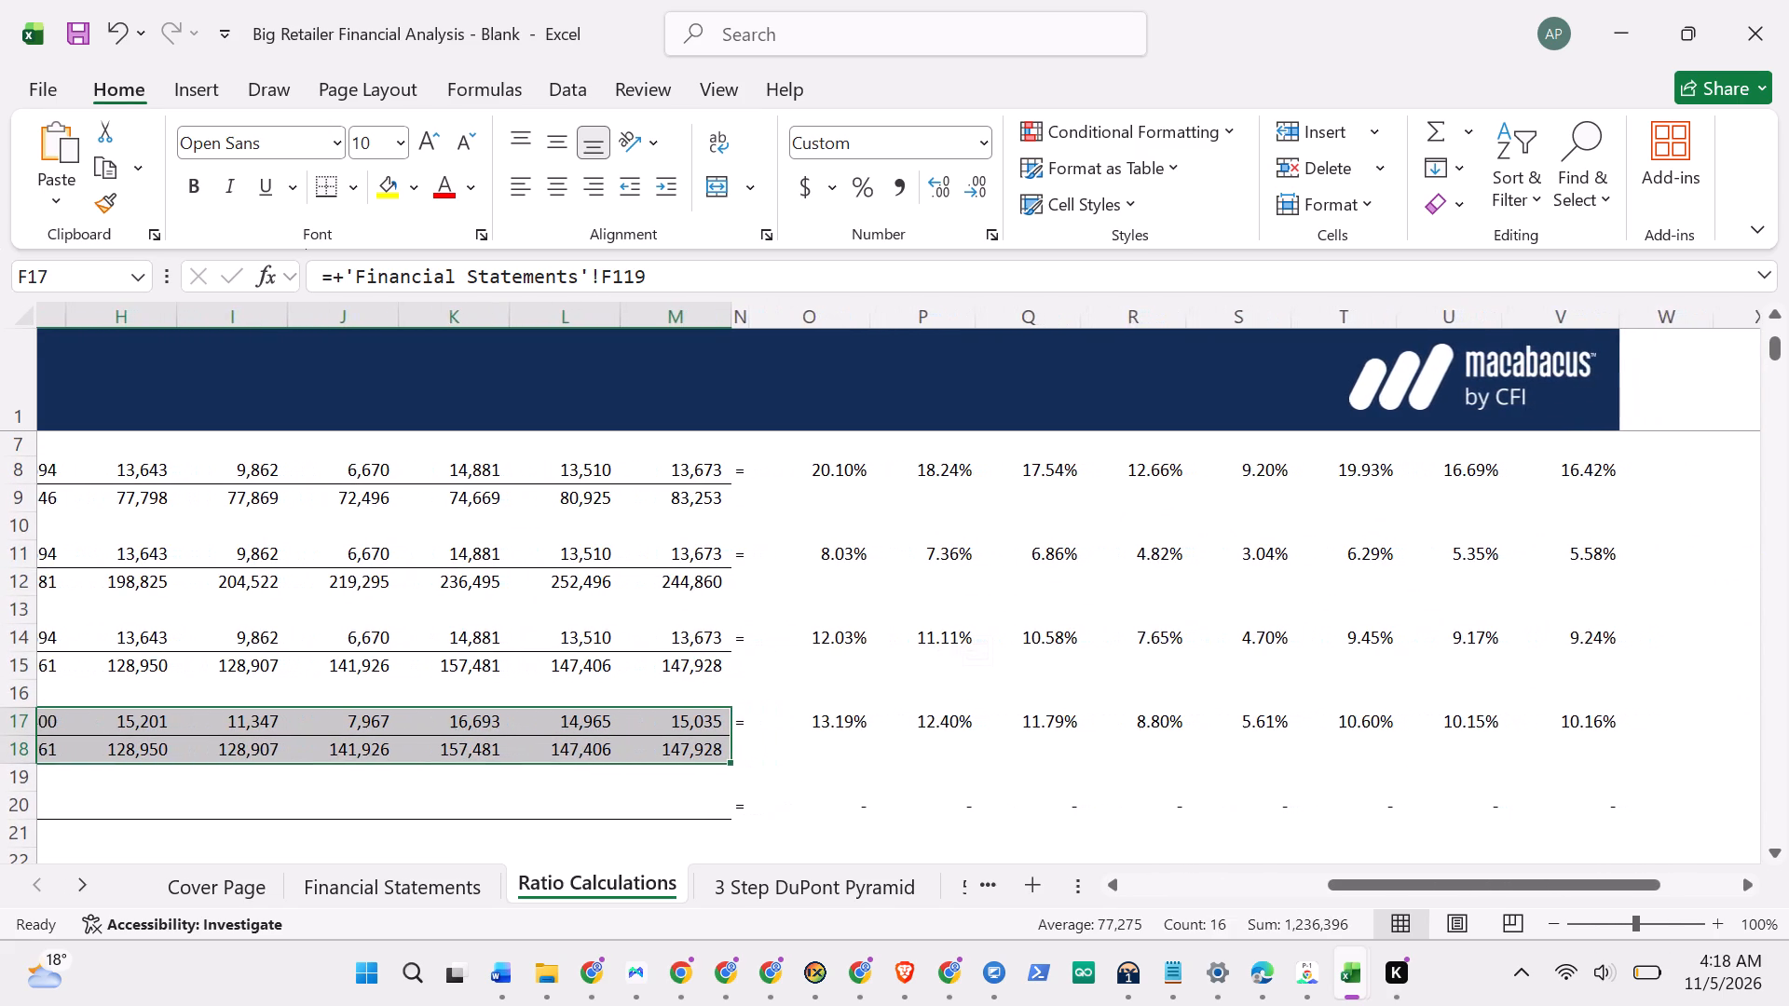
scroll(1221, 626, "up", 1)
scroll(1221, 626, "down", 1)
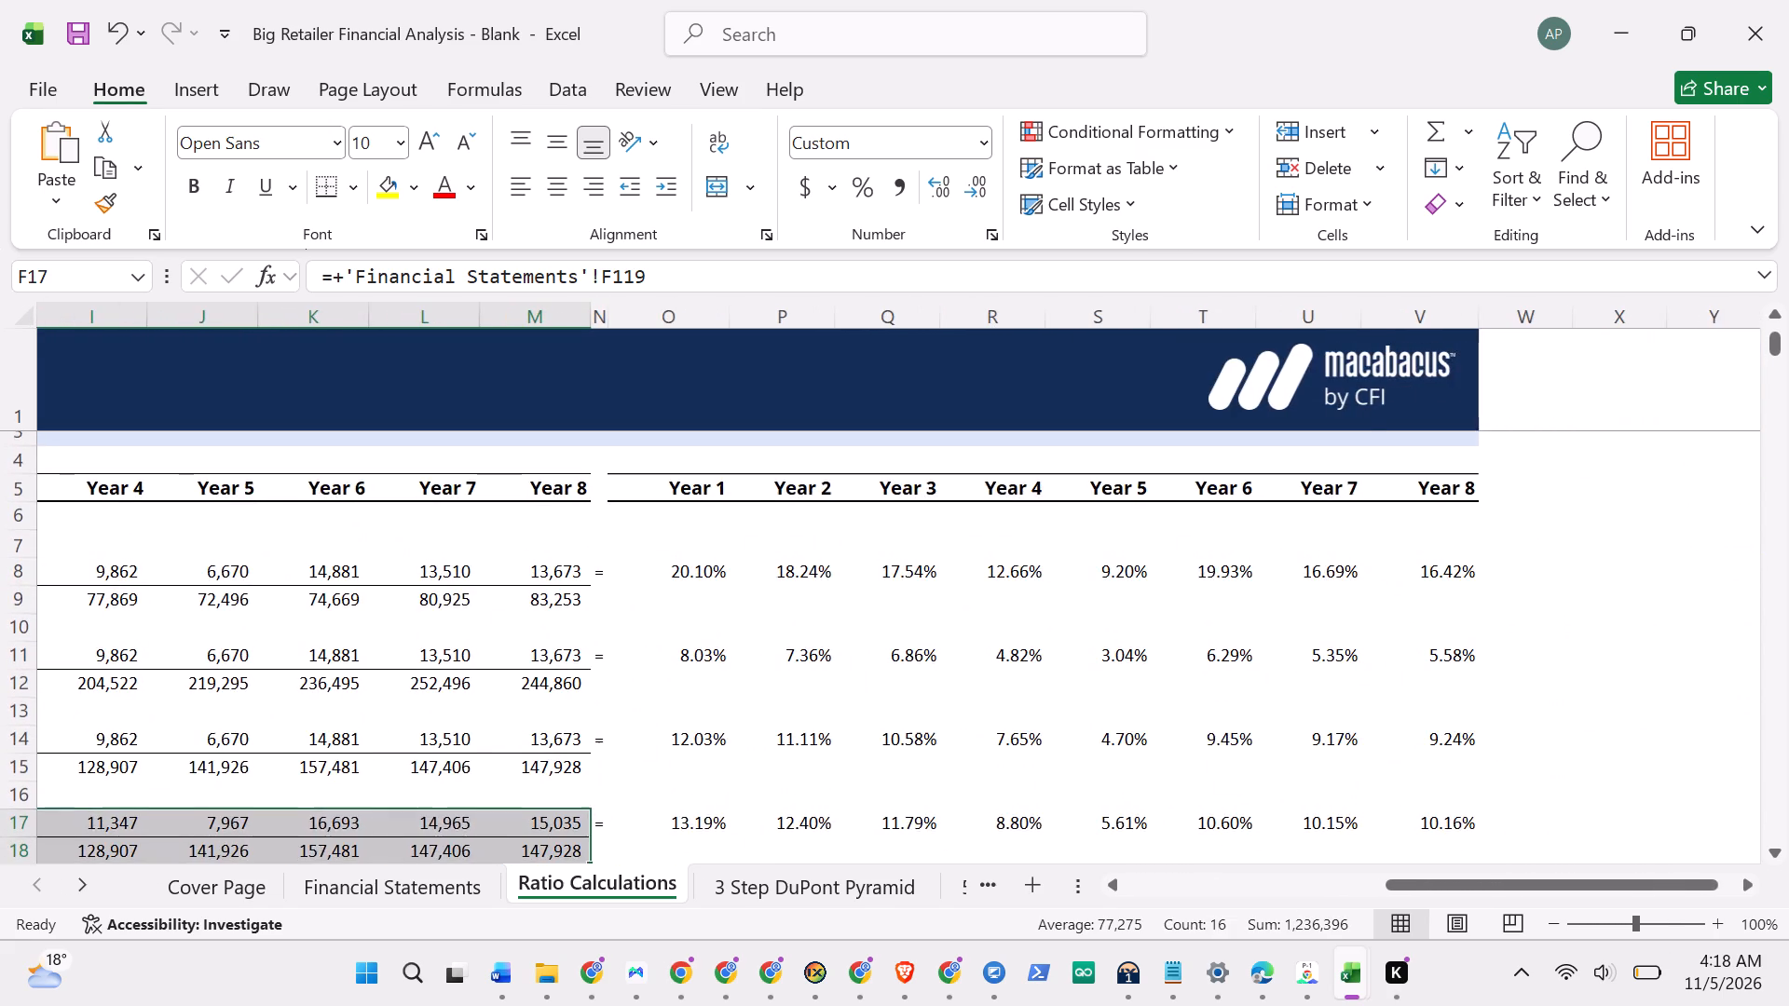
scroll(1221, 626, "down", 2)
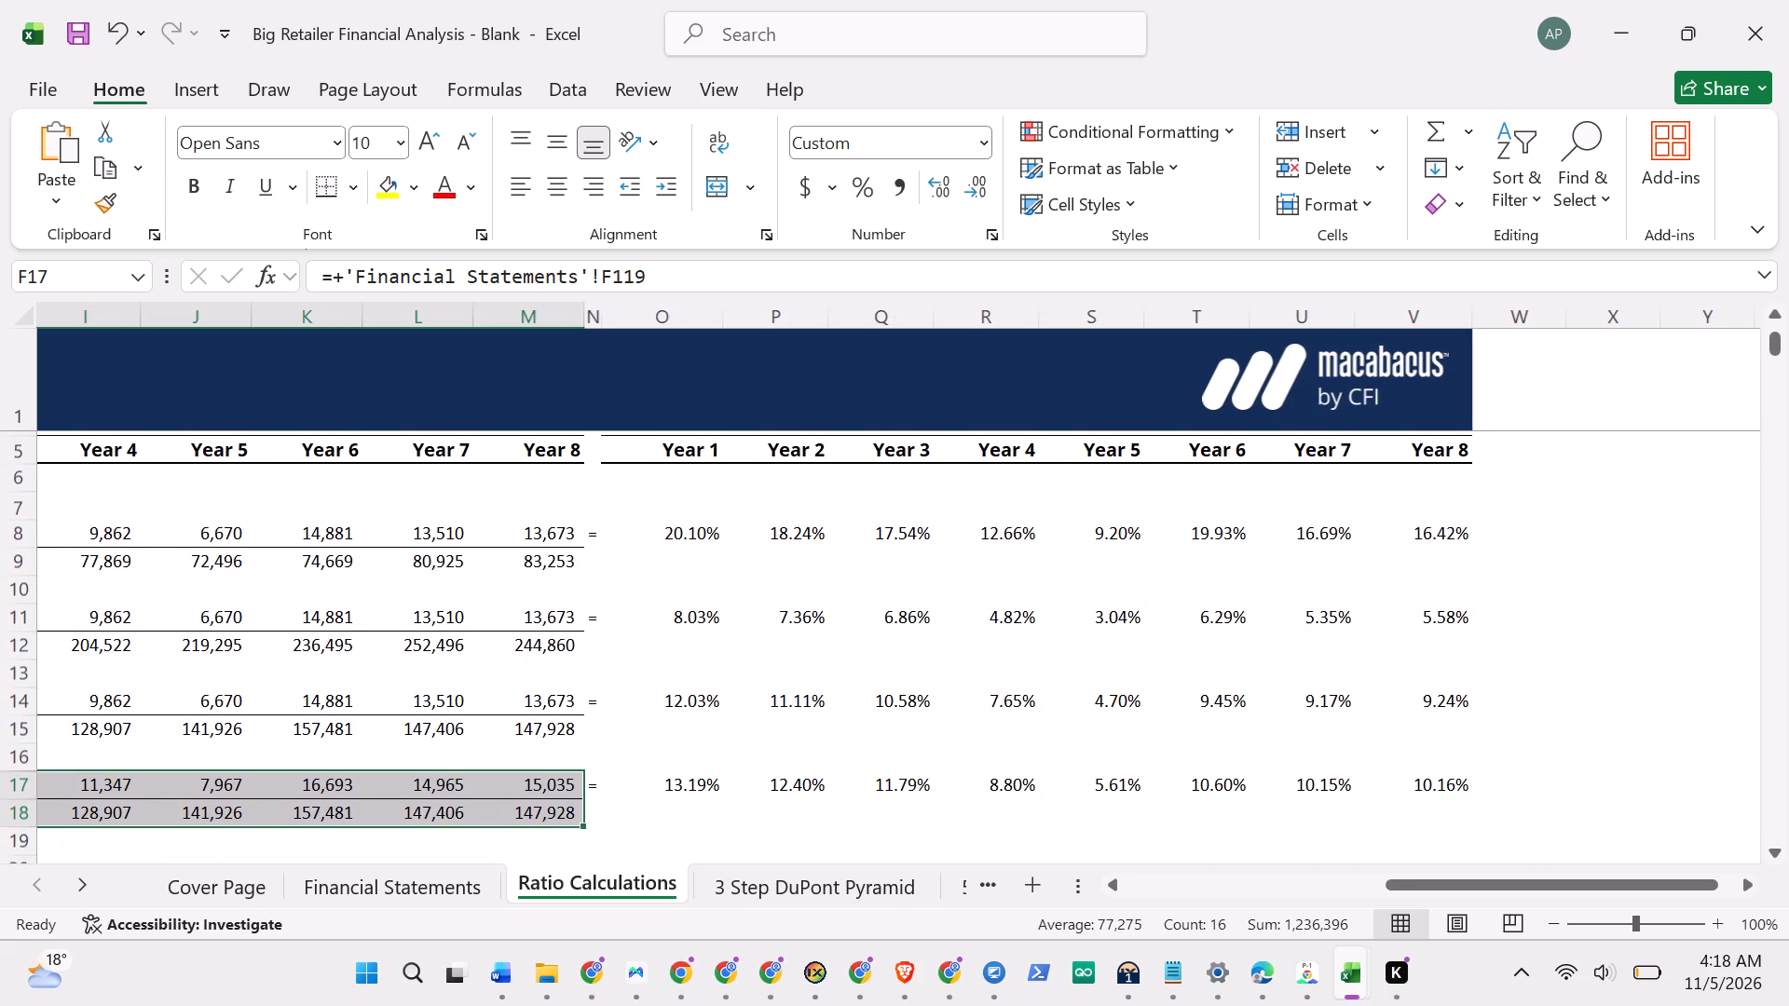
scroll(1221, 626, "down", 1)
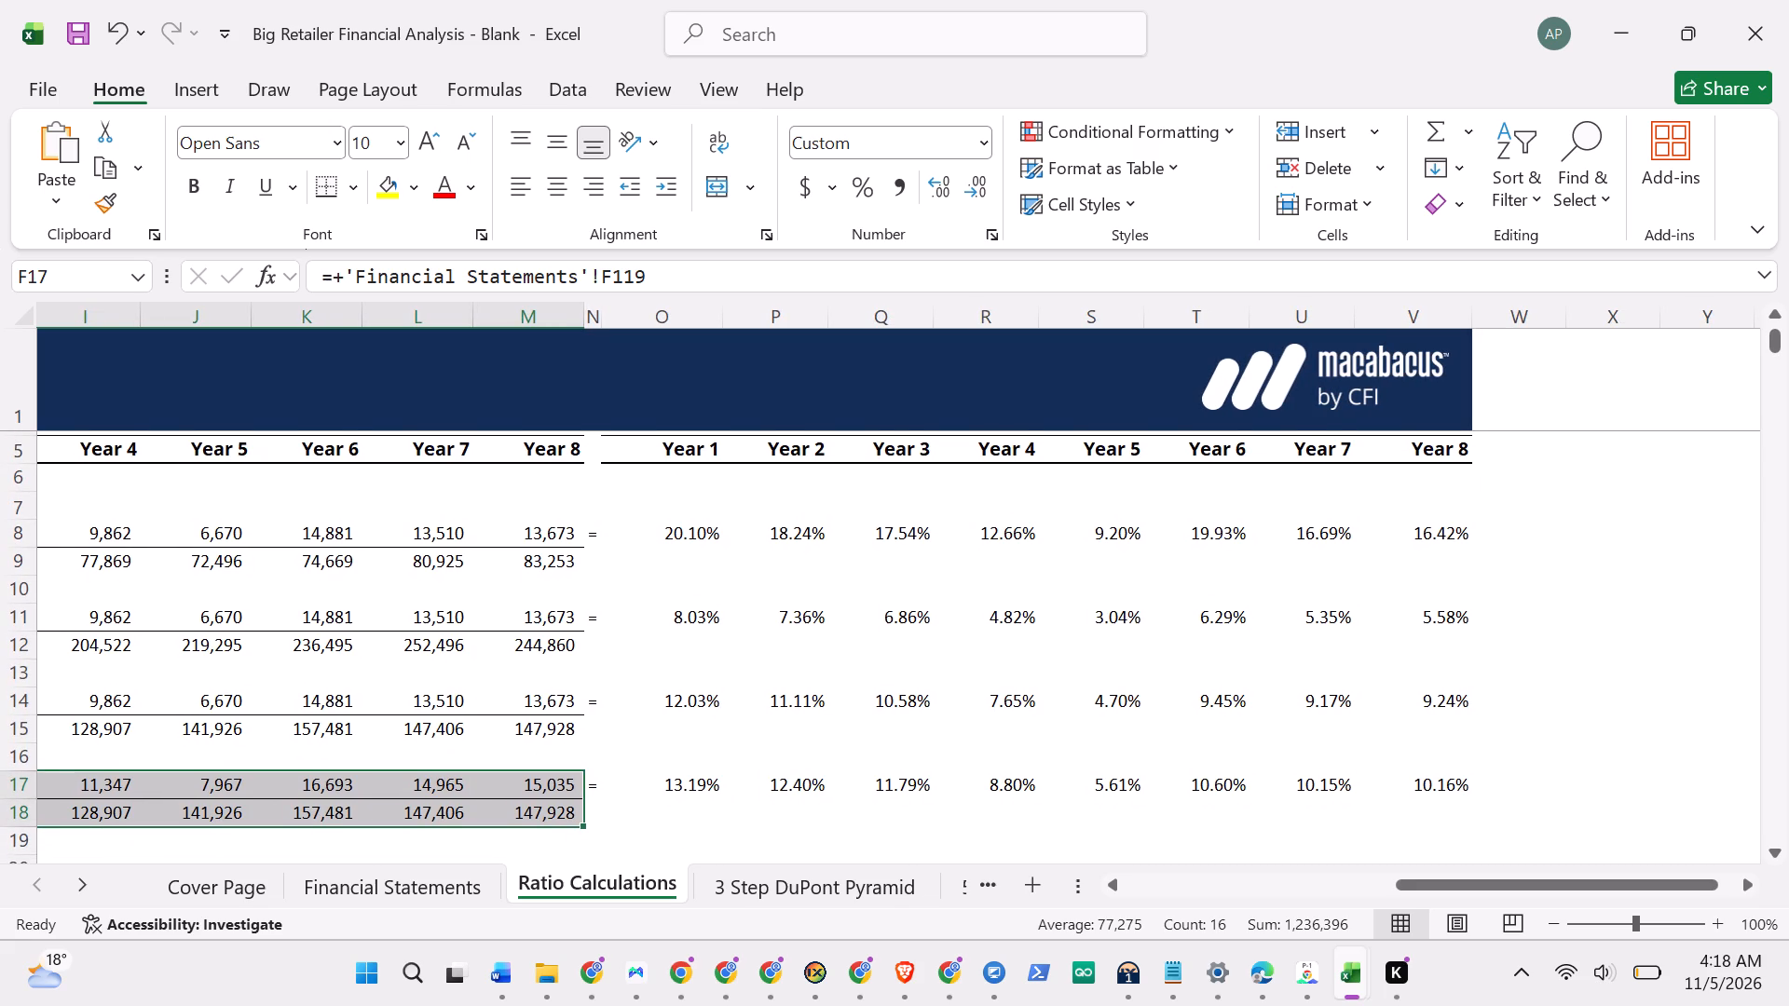
scroll(723, 636, "down", 1)
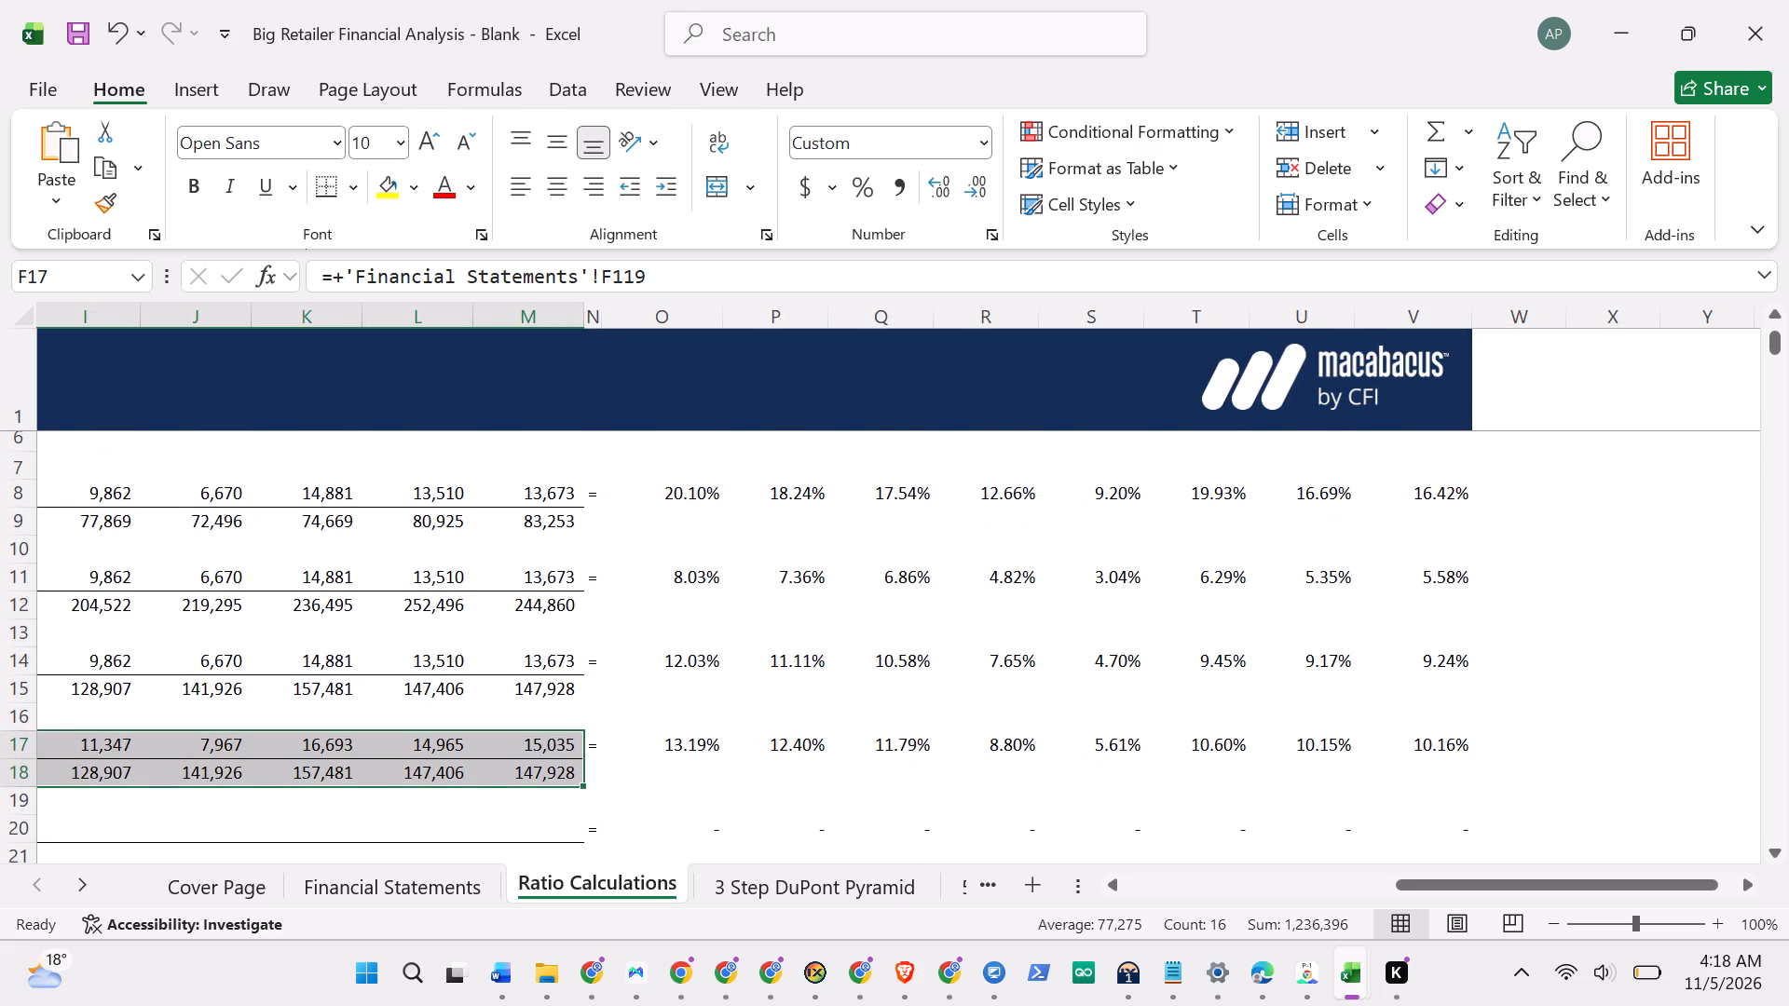
scroll(1232, 724, "down", 1)
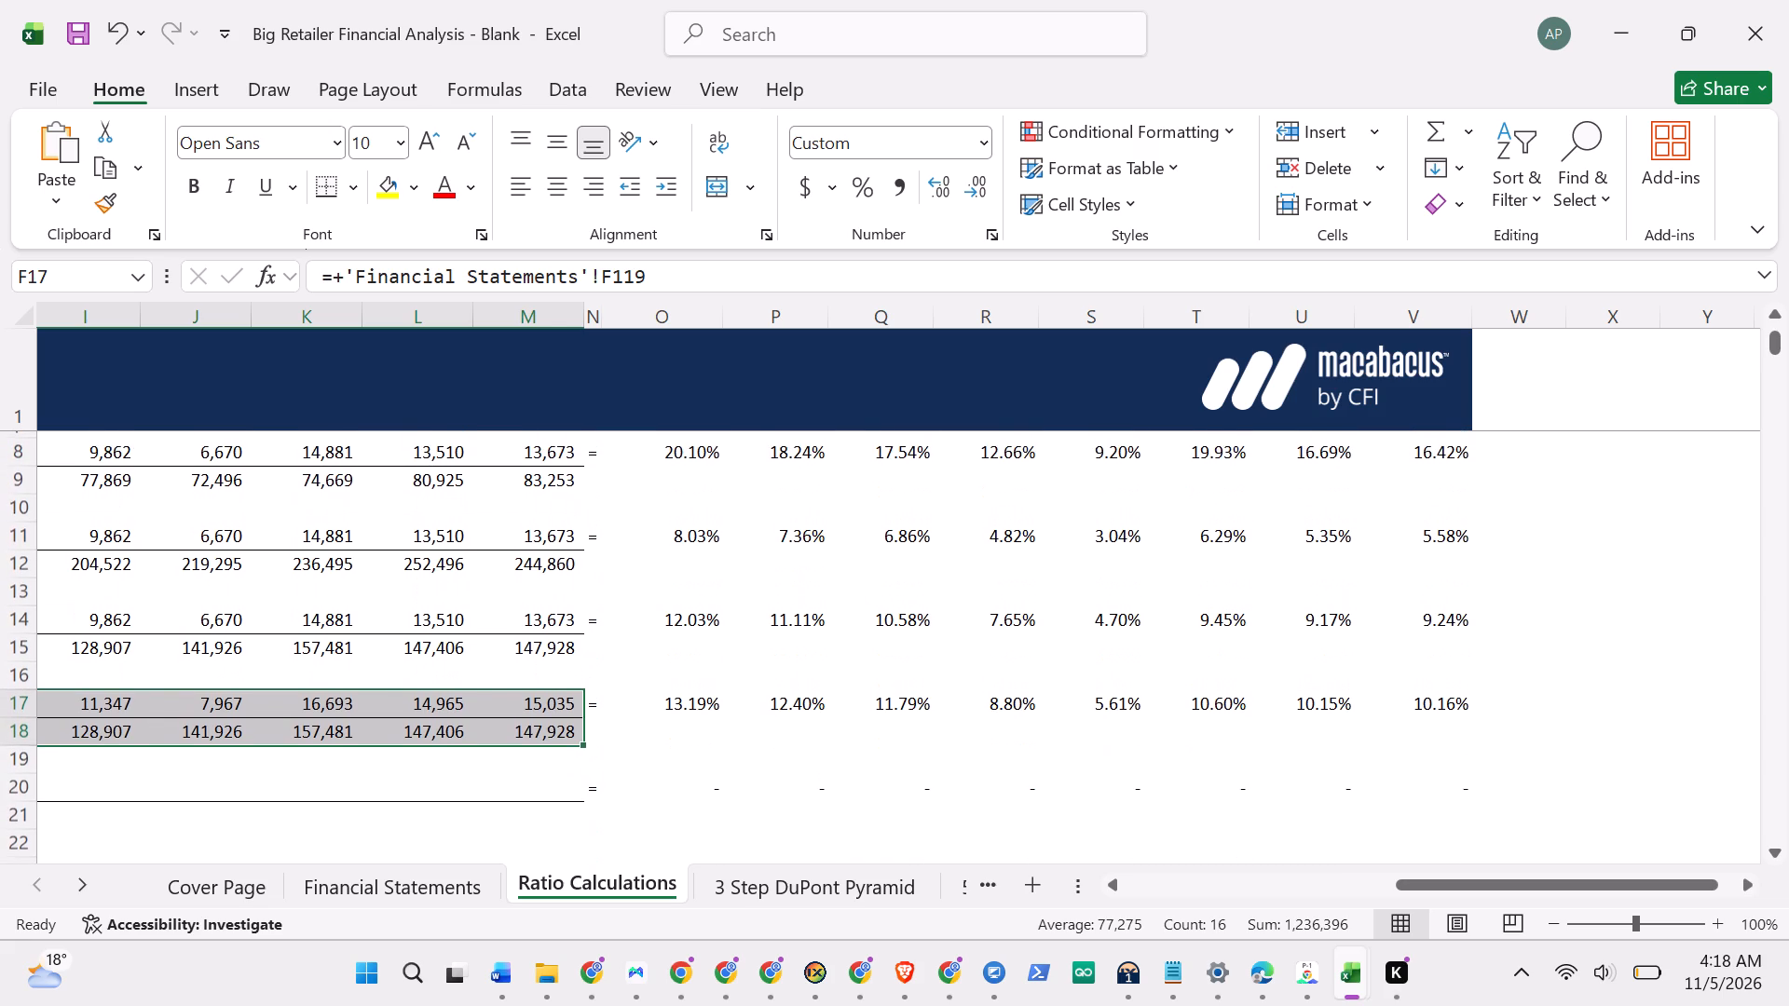
Examine the Return on Invested Capital rows and the Gross Margin, SG&A, Other Operating Expenses and EBITDA Margin rows below.
scroll(1232, 724, "down", 1)
scroll(1232, 724, "right", 2)
scroll(1232, 724, "down", 1)
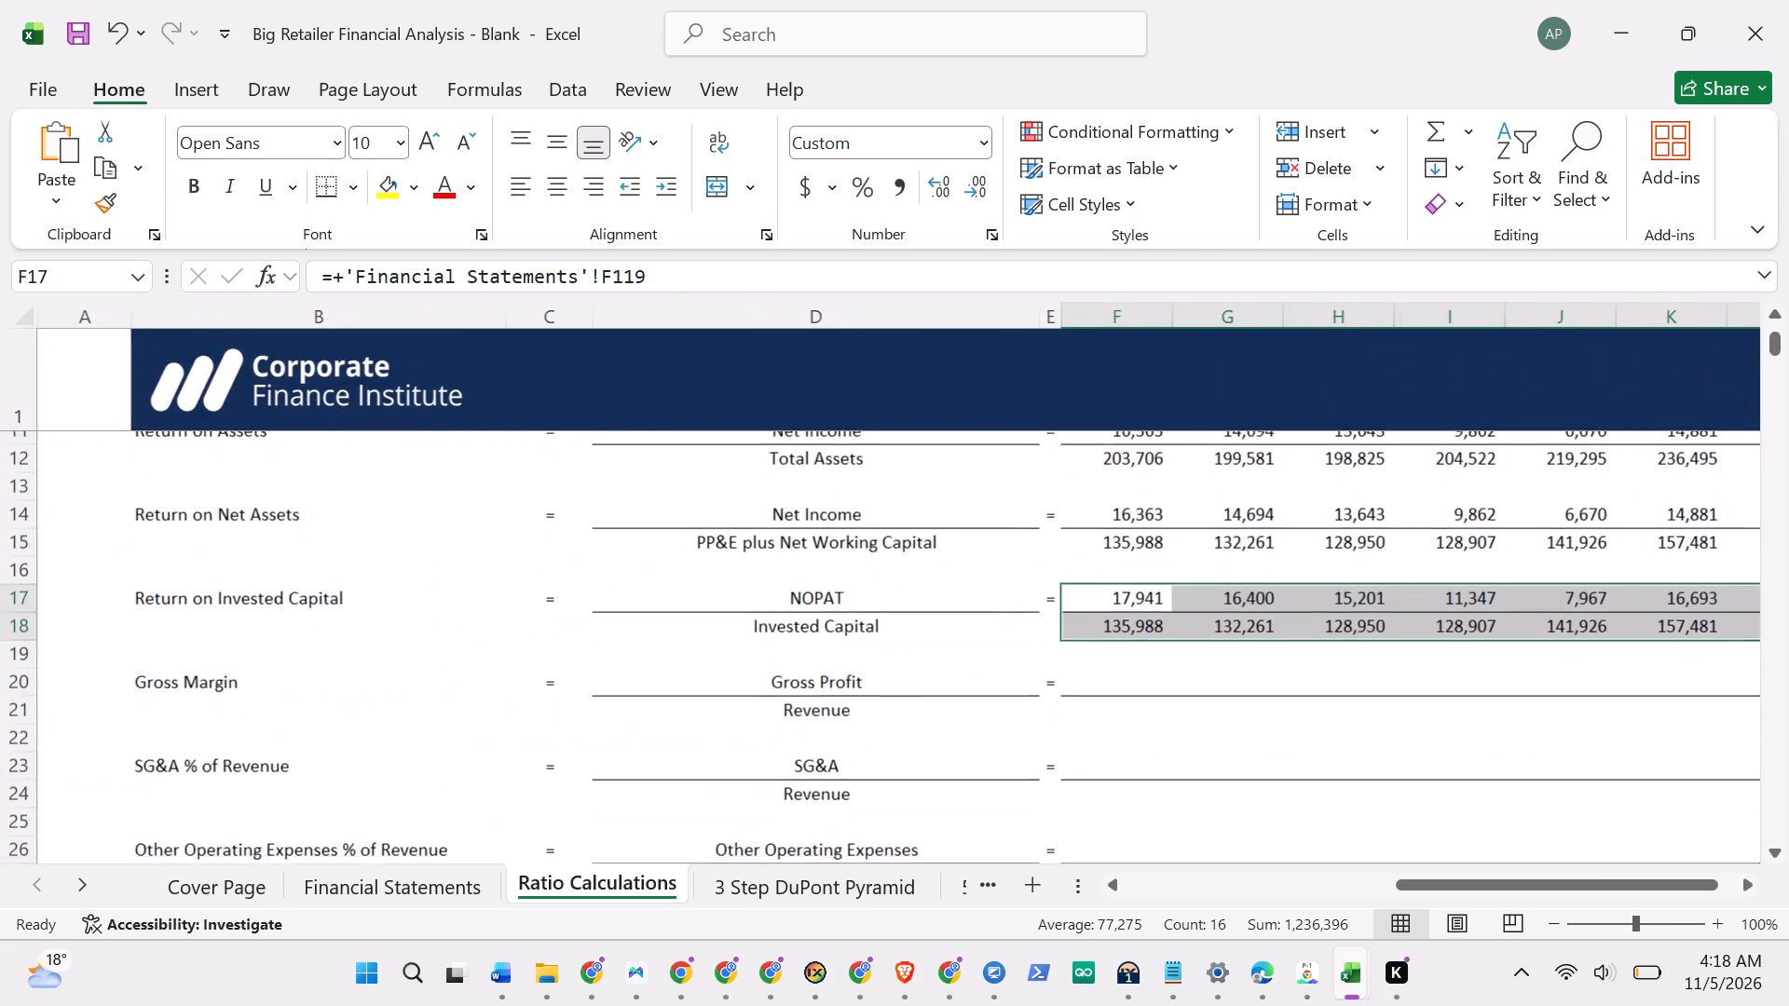
scroll(1232, 724, "down", 2)
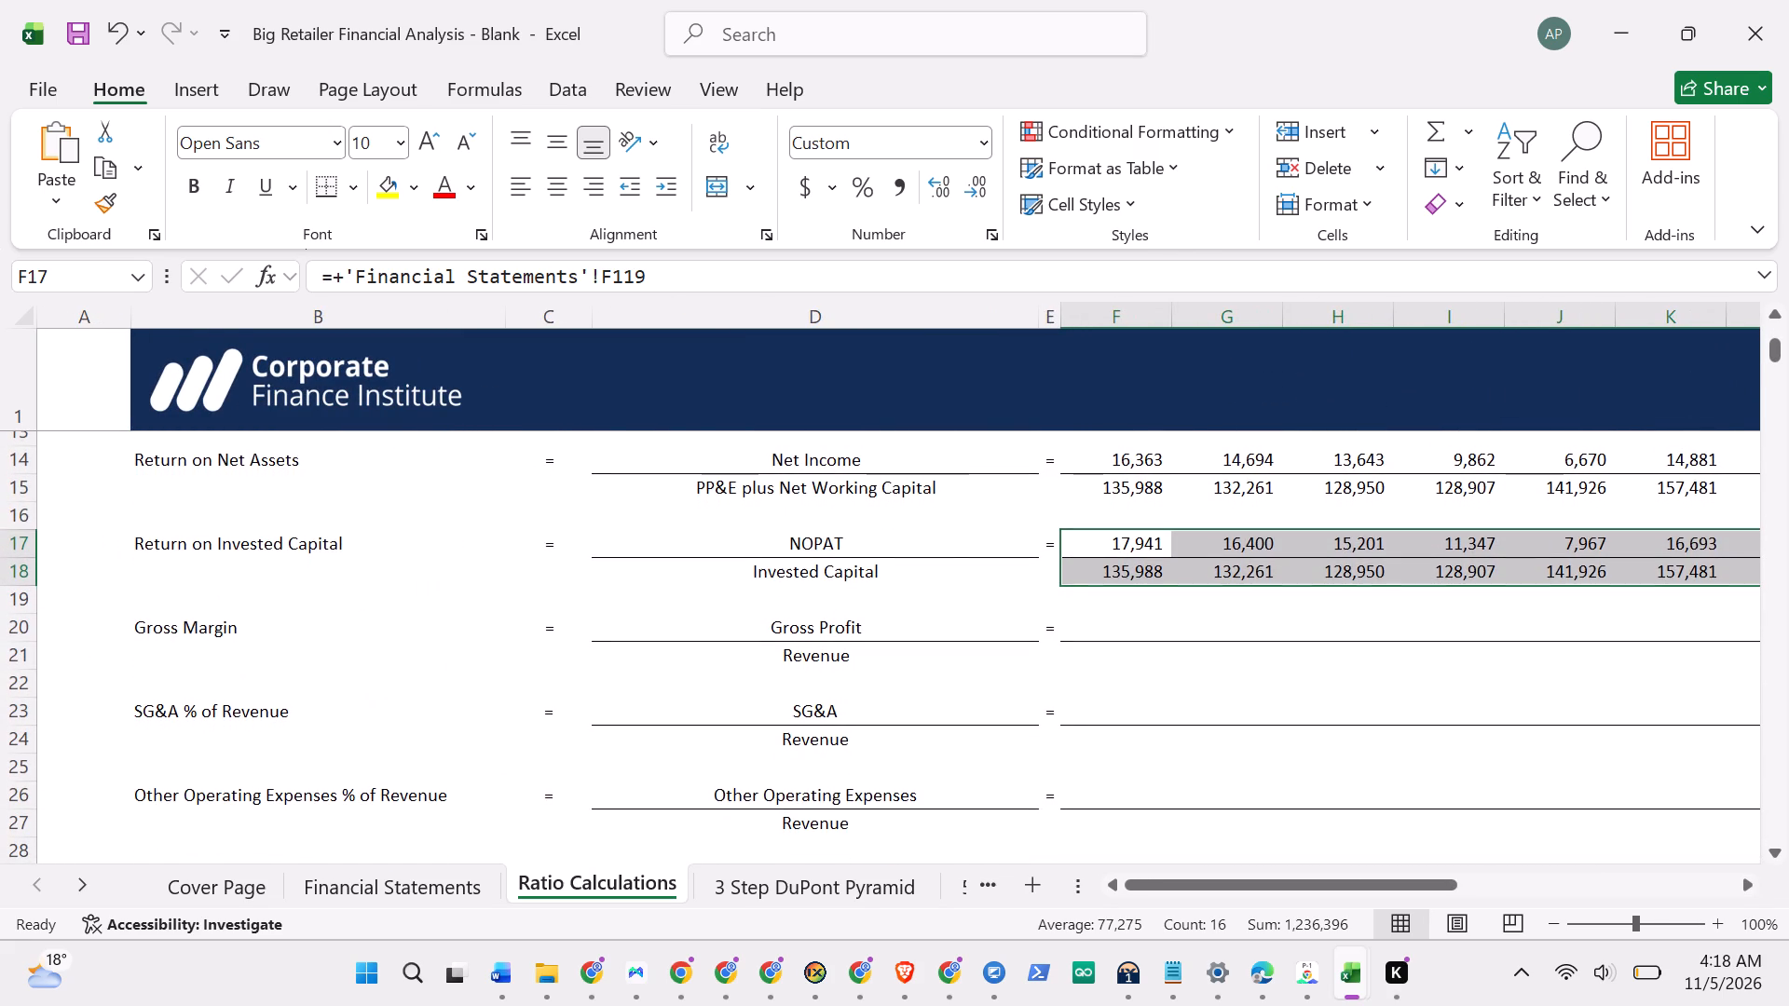
scroll(1232, 724, "left", 1)
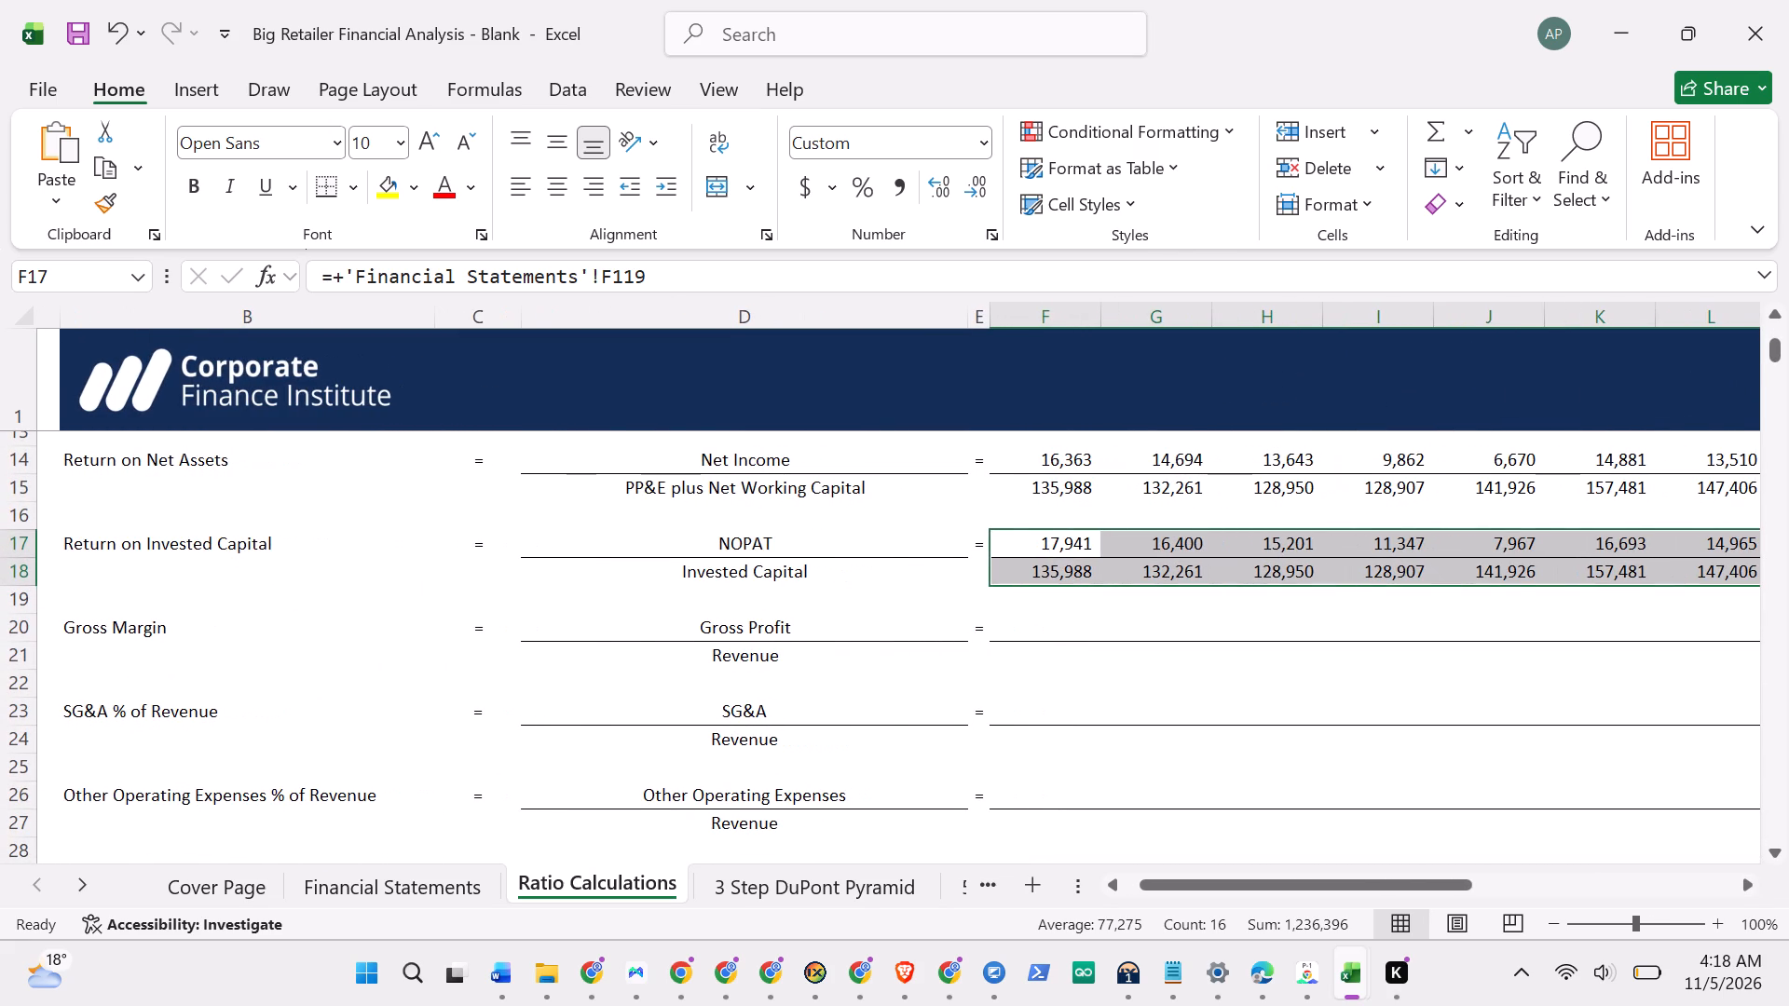
scroll(1232, 724, "down", 2)
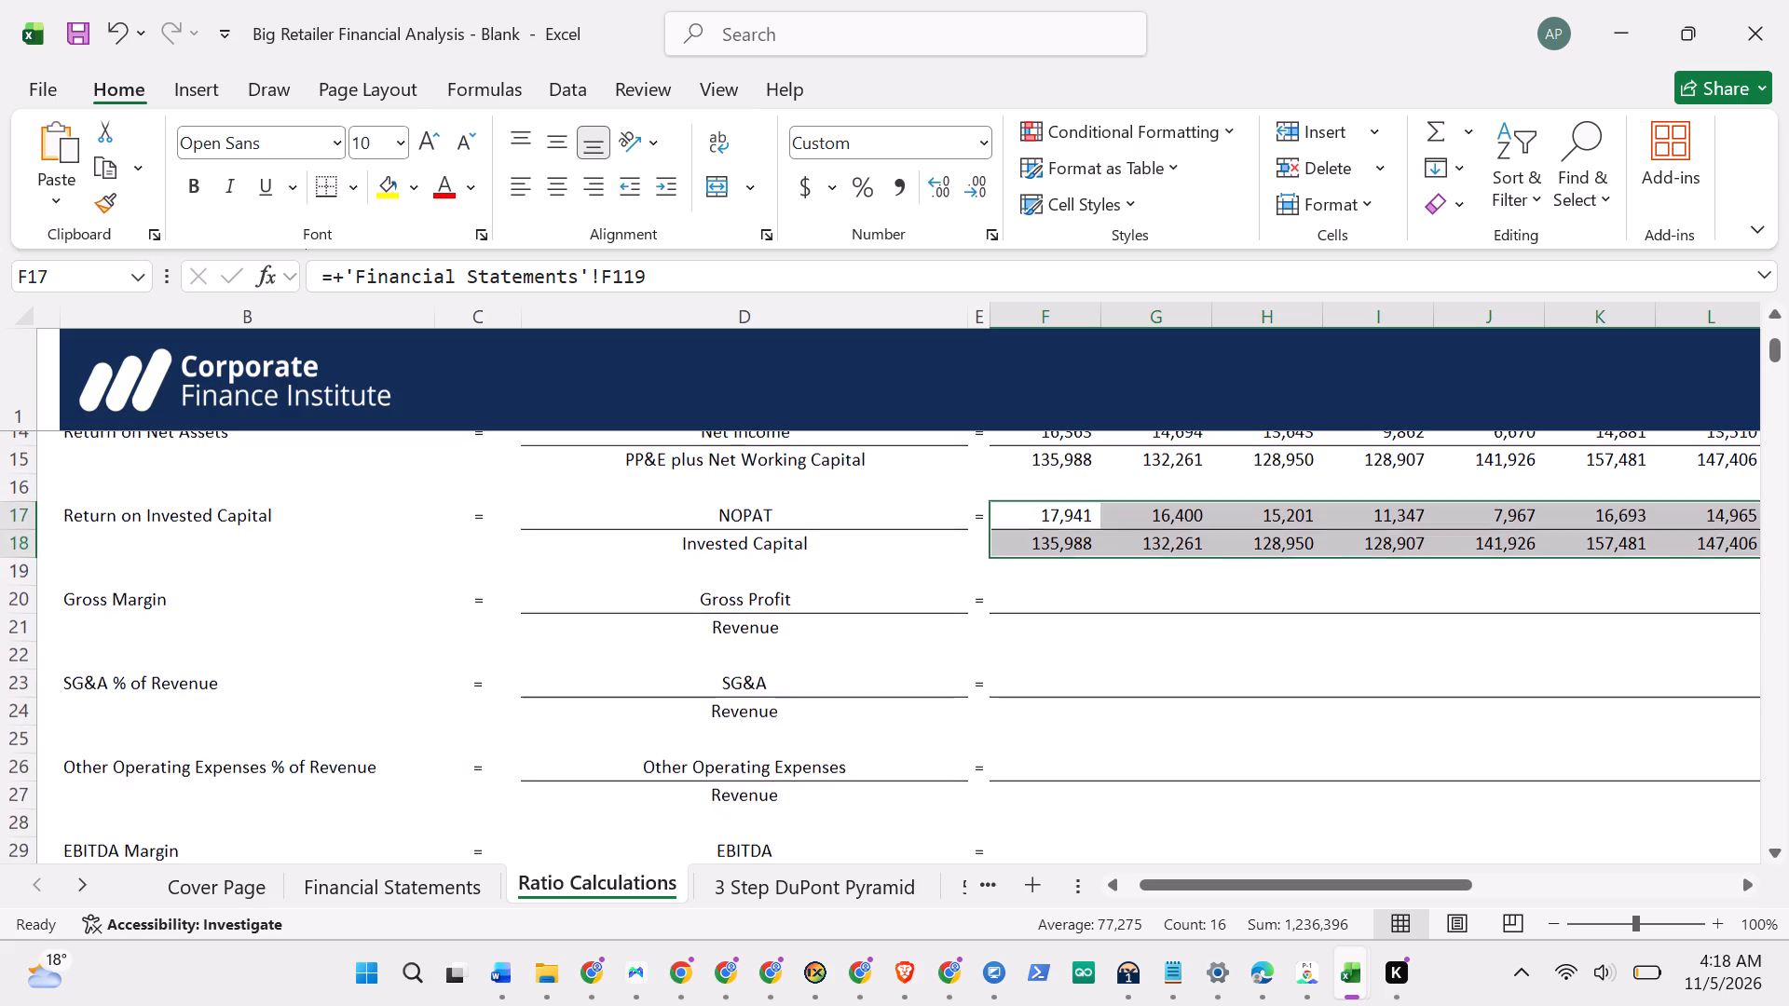
scroll(1232, 724, "down", 1)
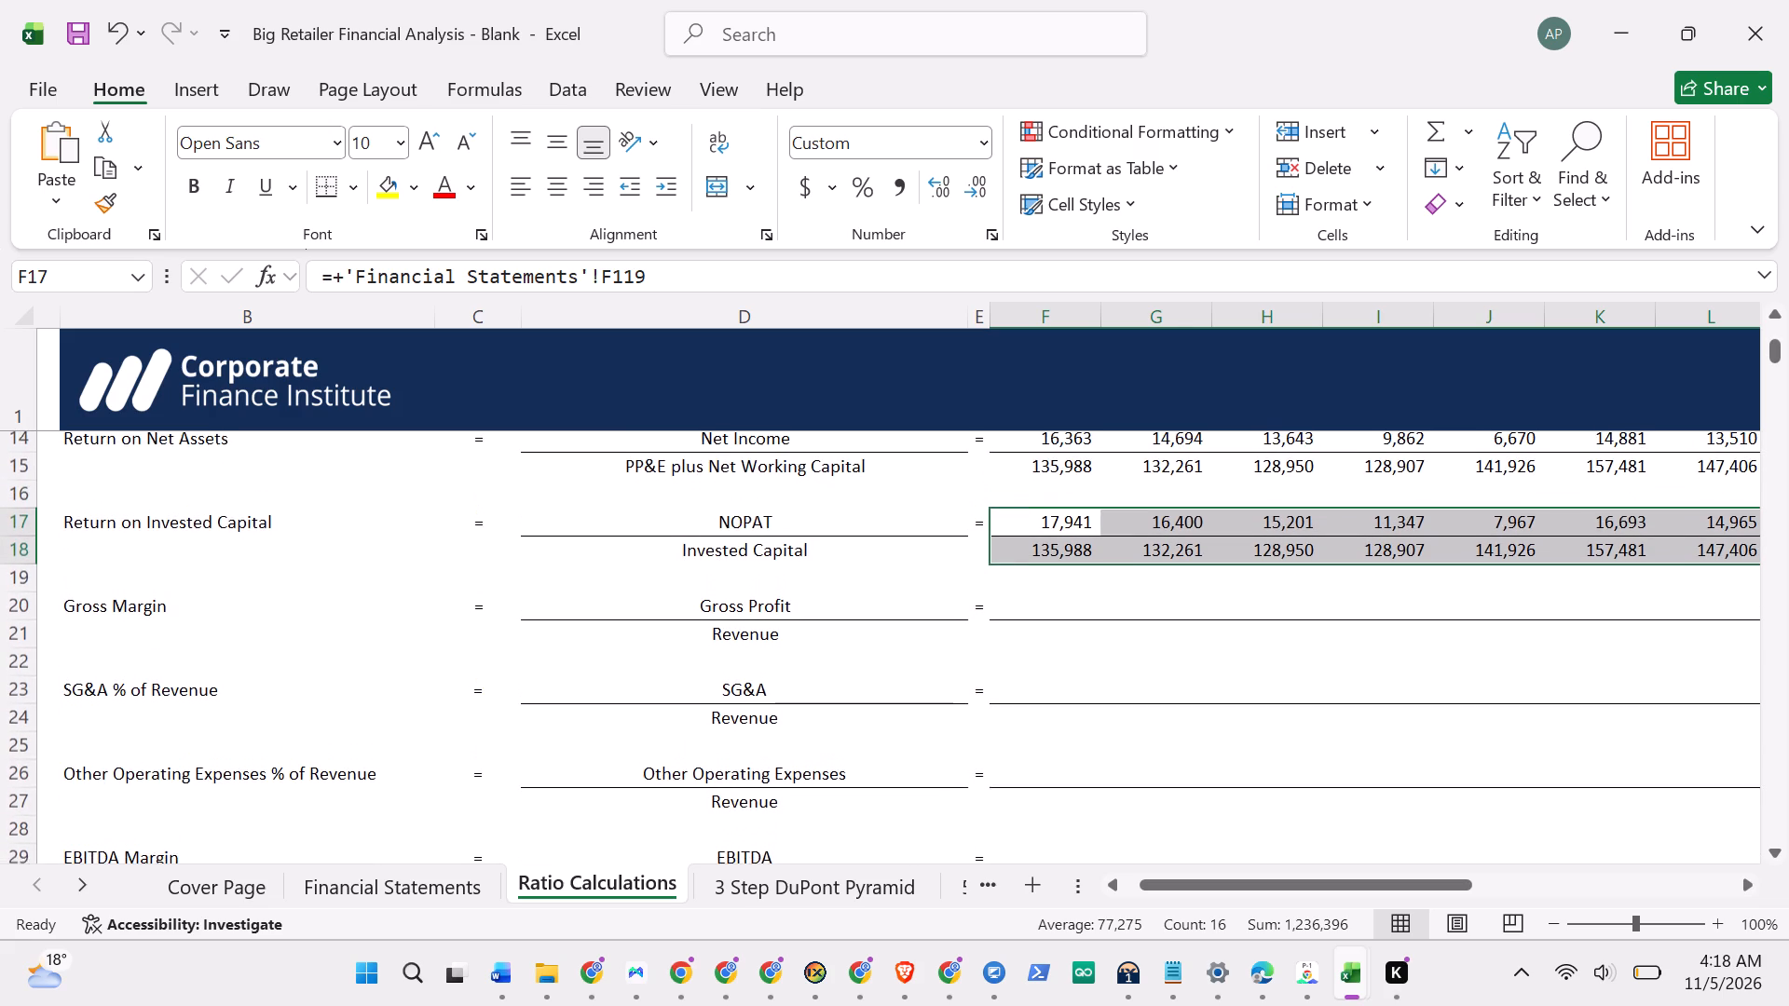
scroll(1232, 724, "down", 1)
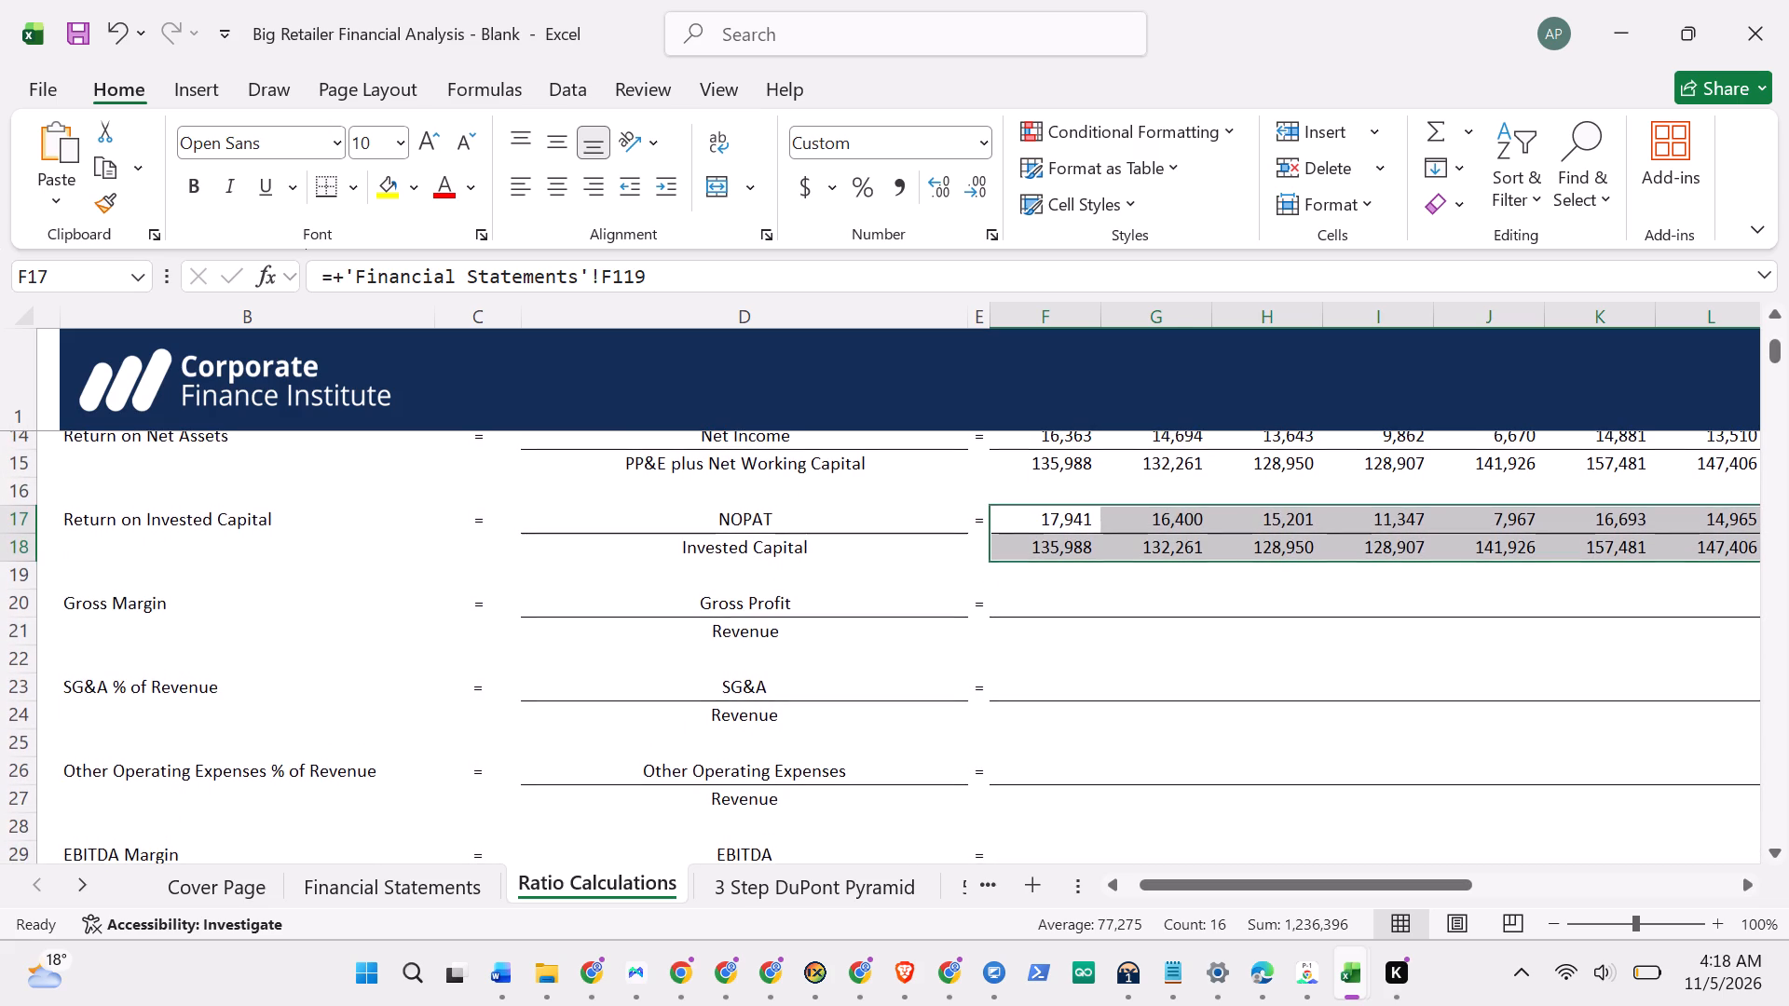
scroll(1232, 724, "left", 2)
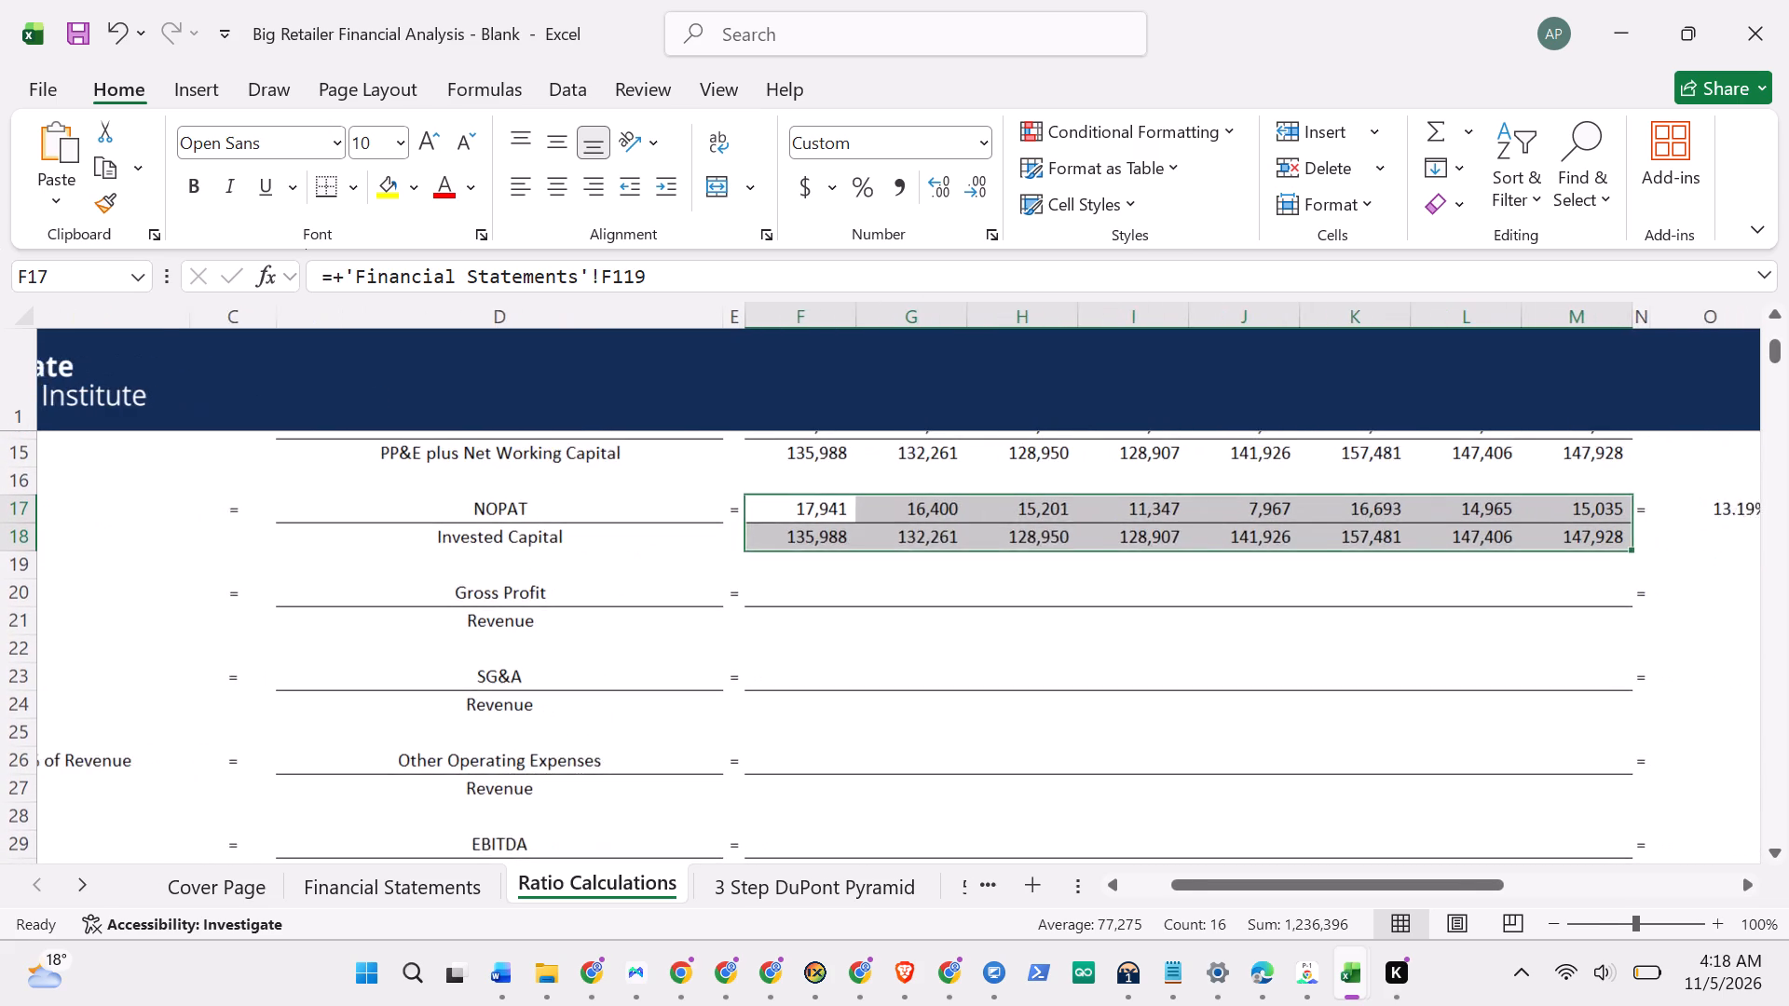
scroll(1232, 724, "right", 2)
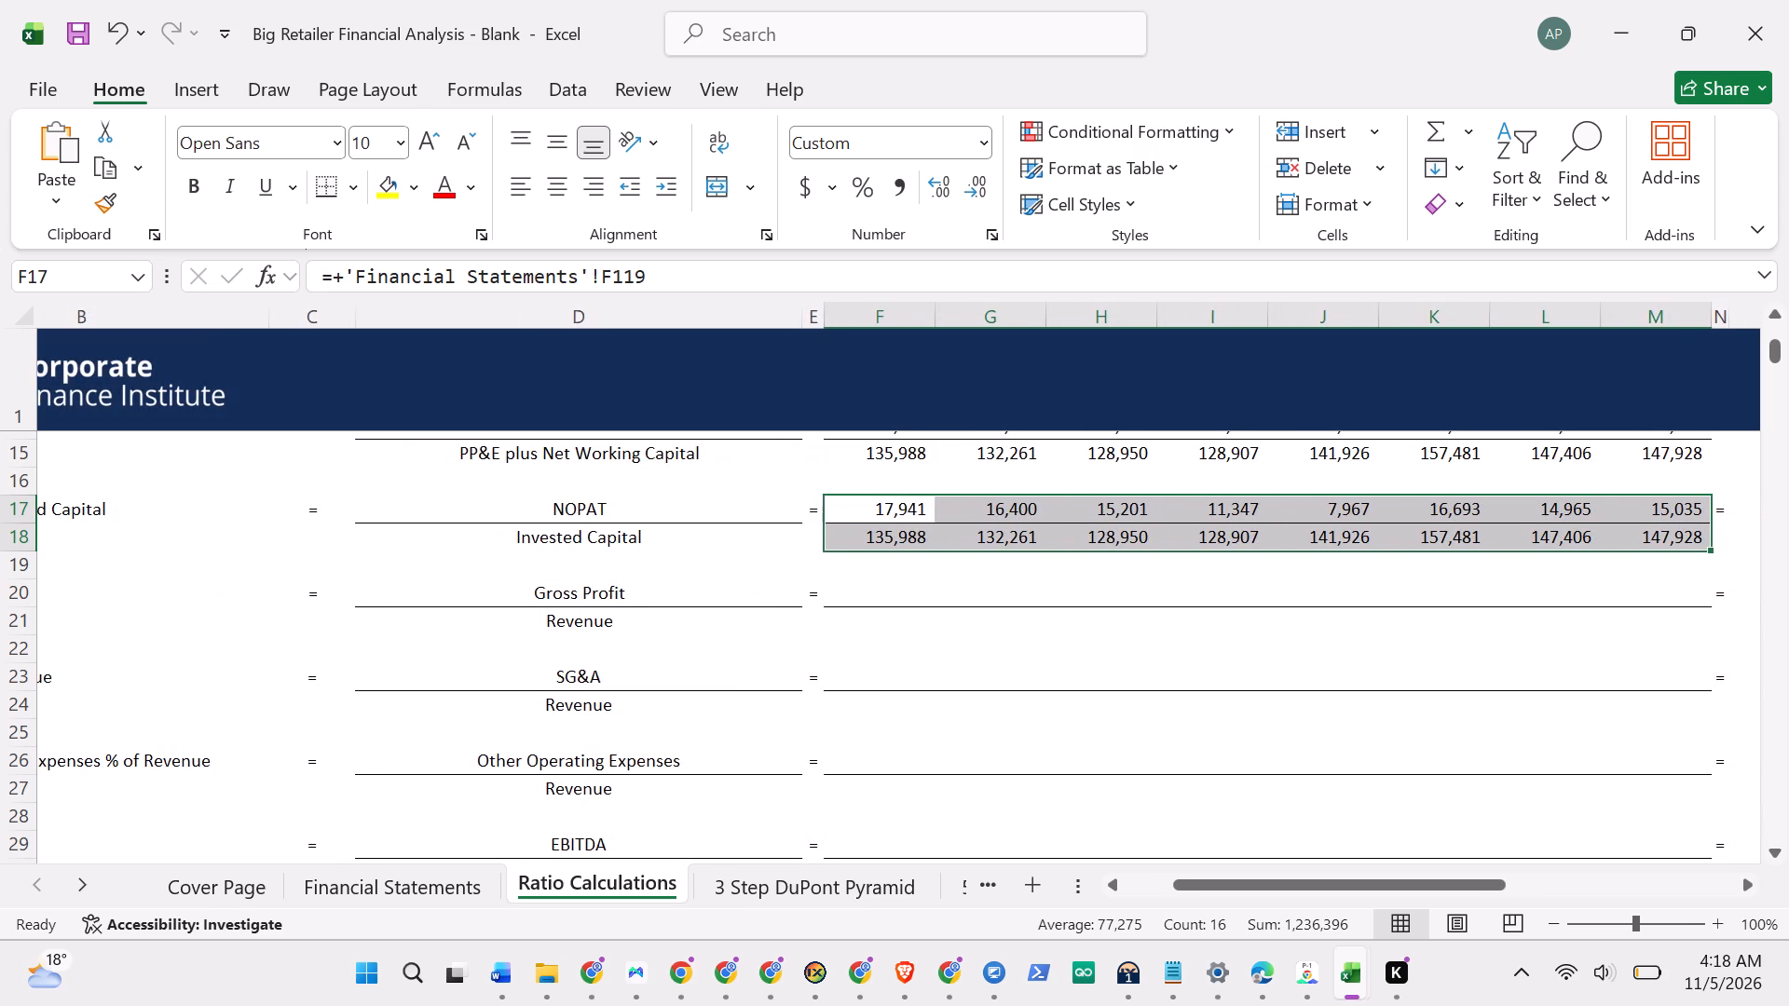
scroll(1232, 724, "down", 1)
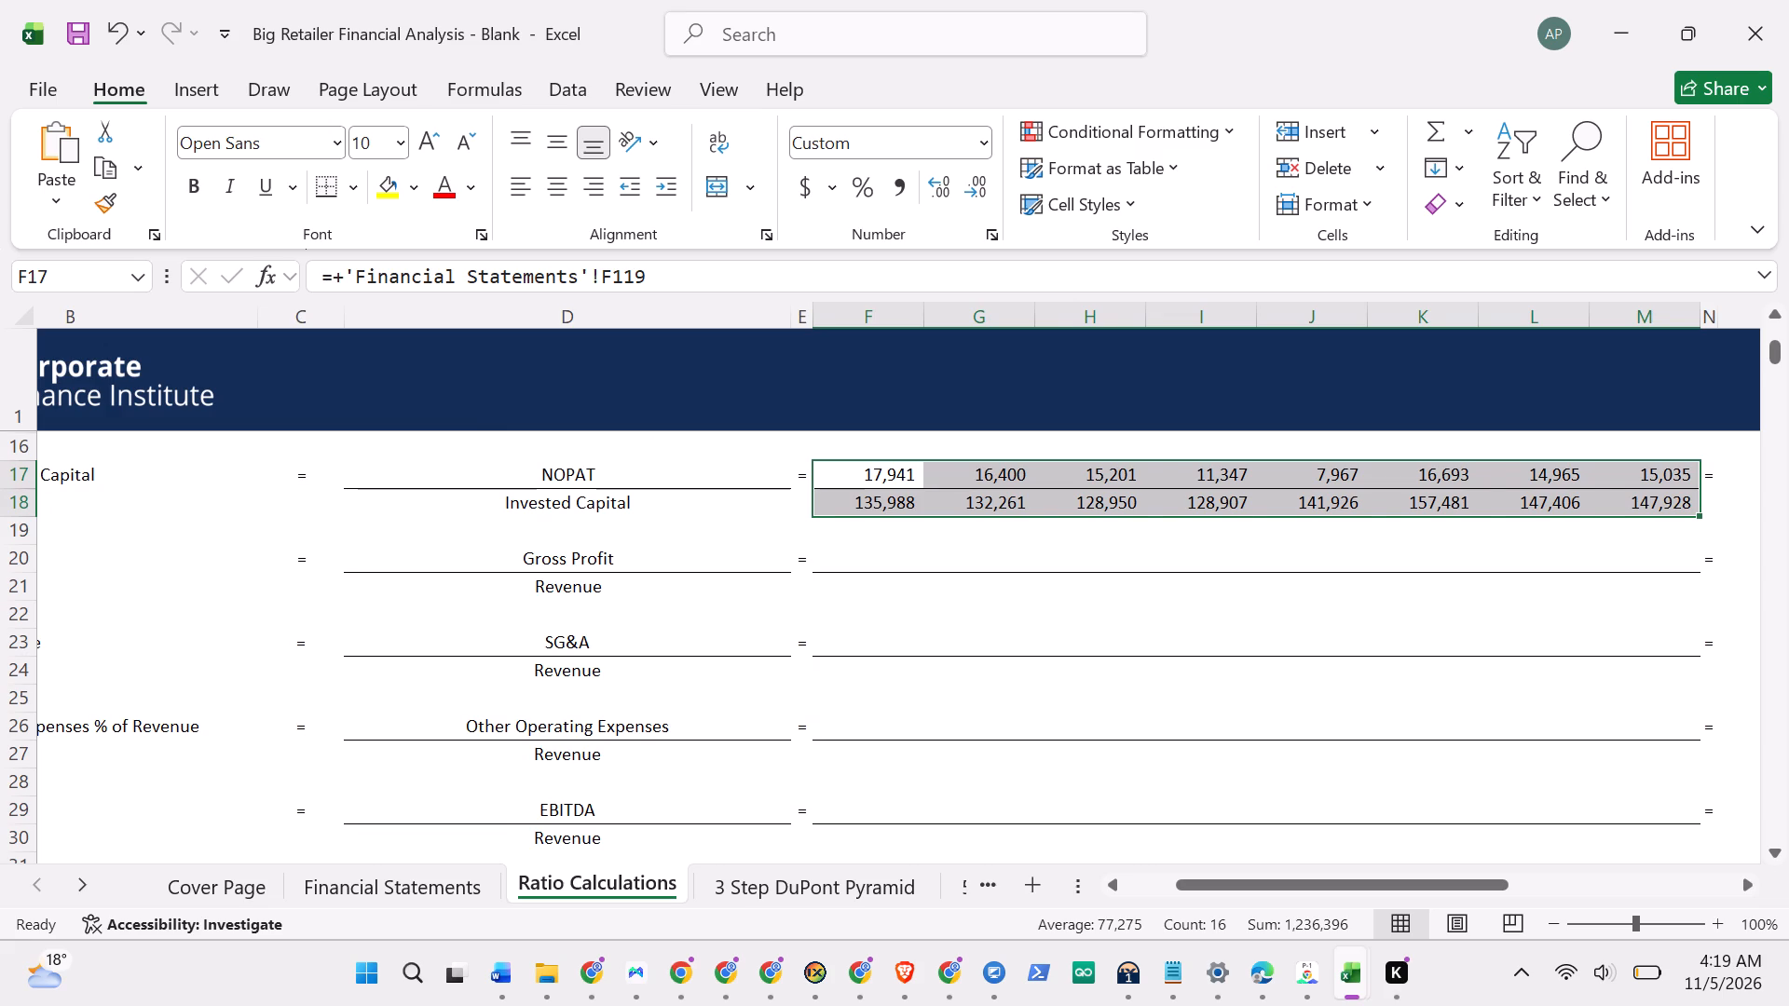
scroll(1100, 718, "right", 1)
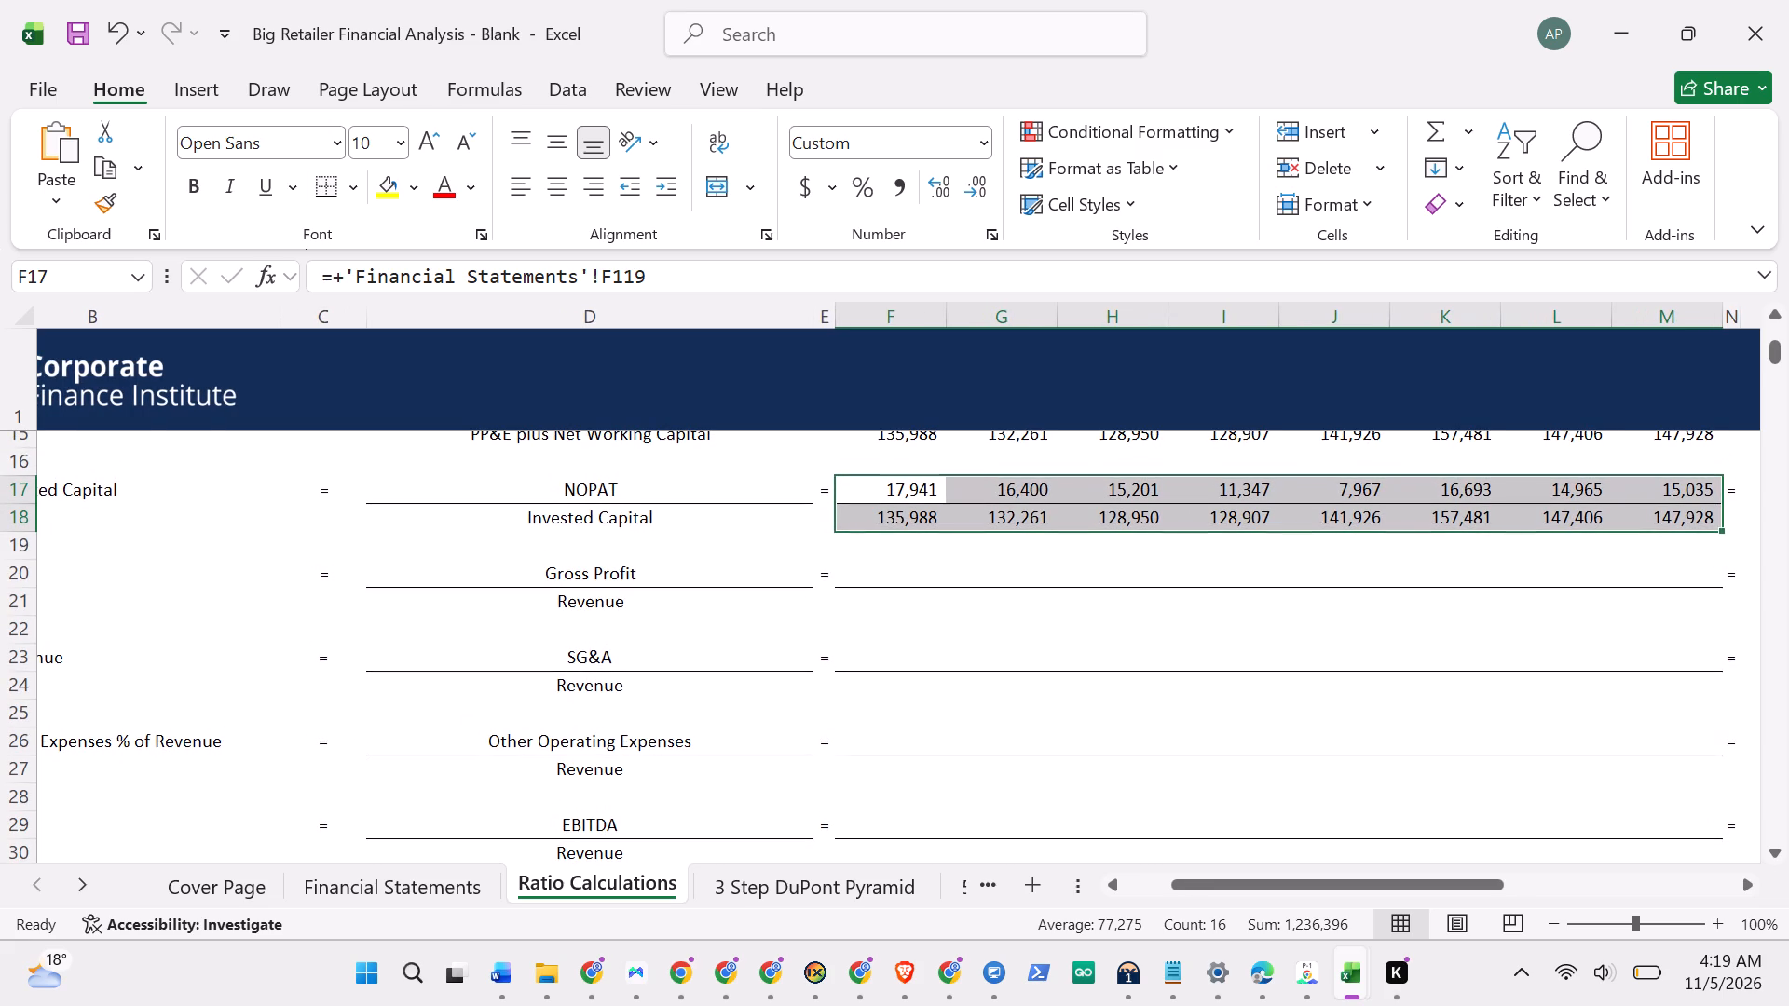
scroll(1100, 718, "up", 1)
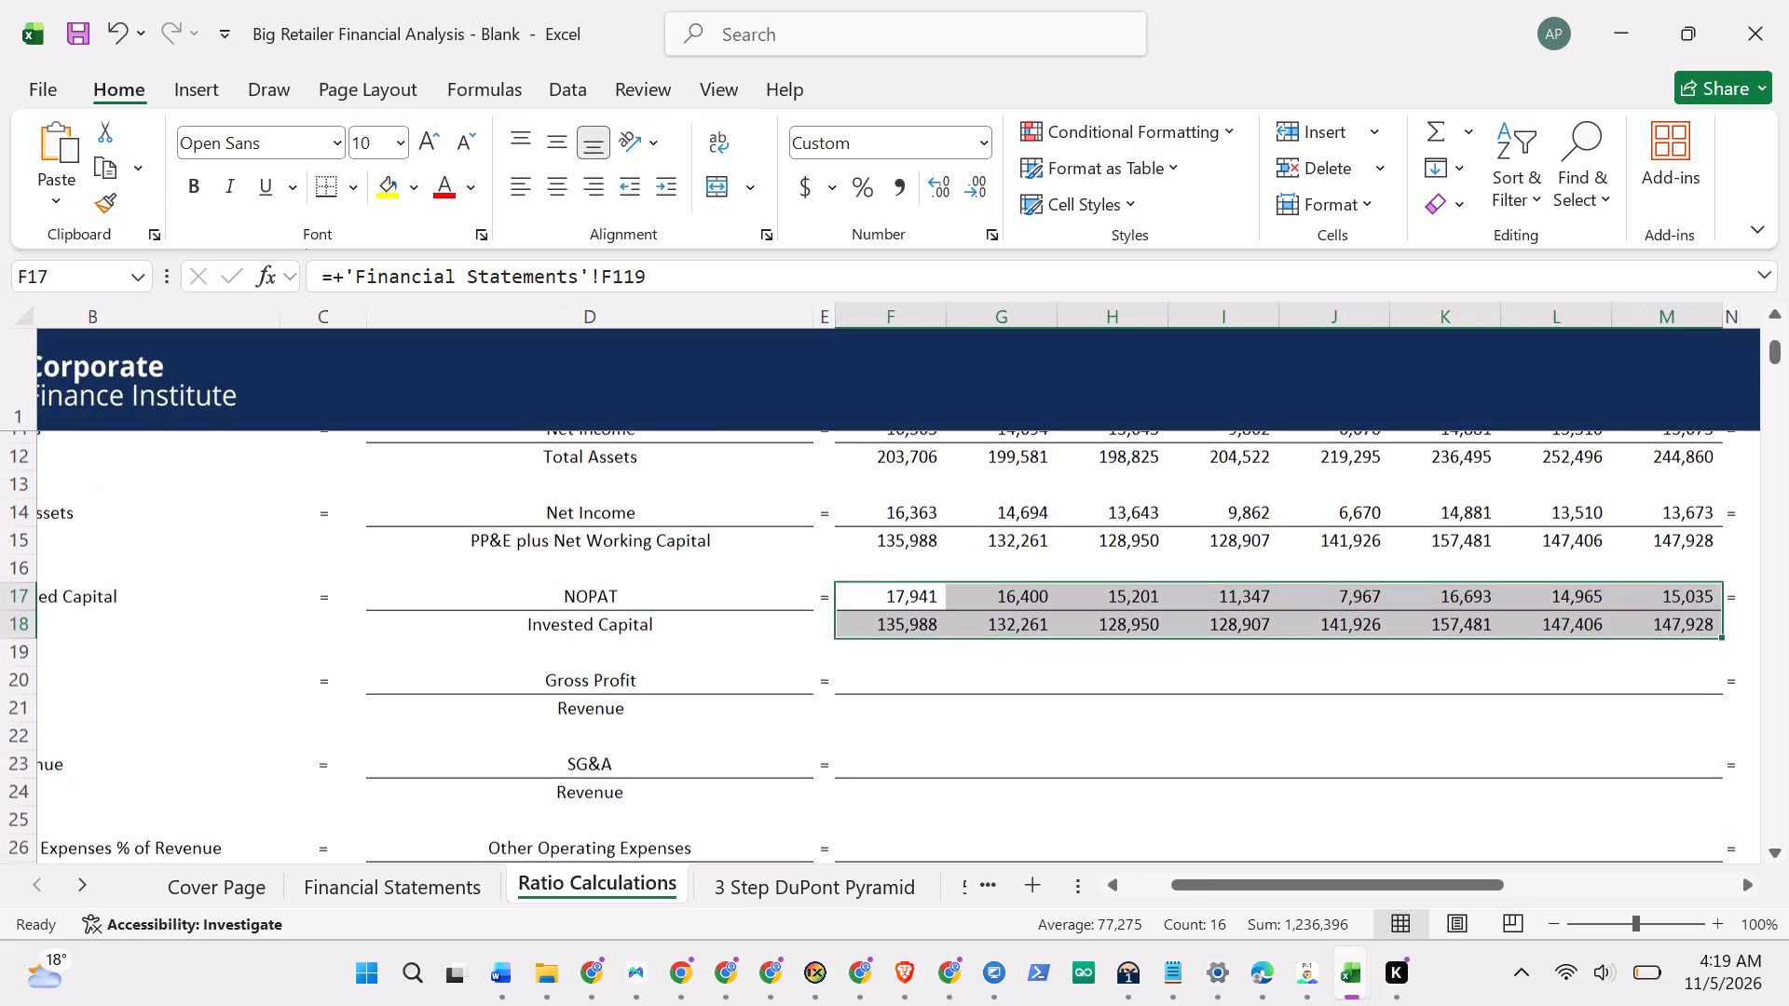
scroll(1100, 718, "left", 1)
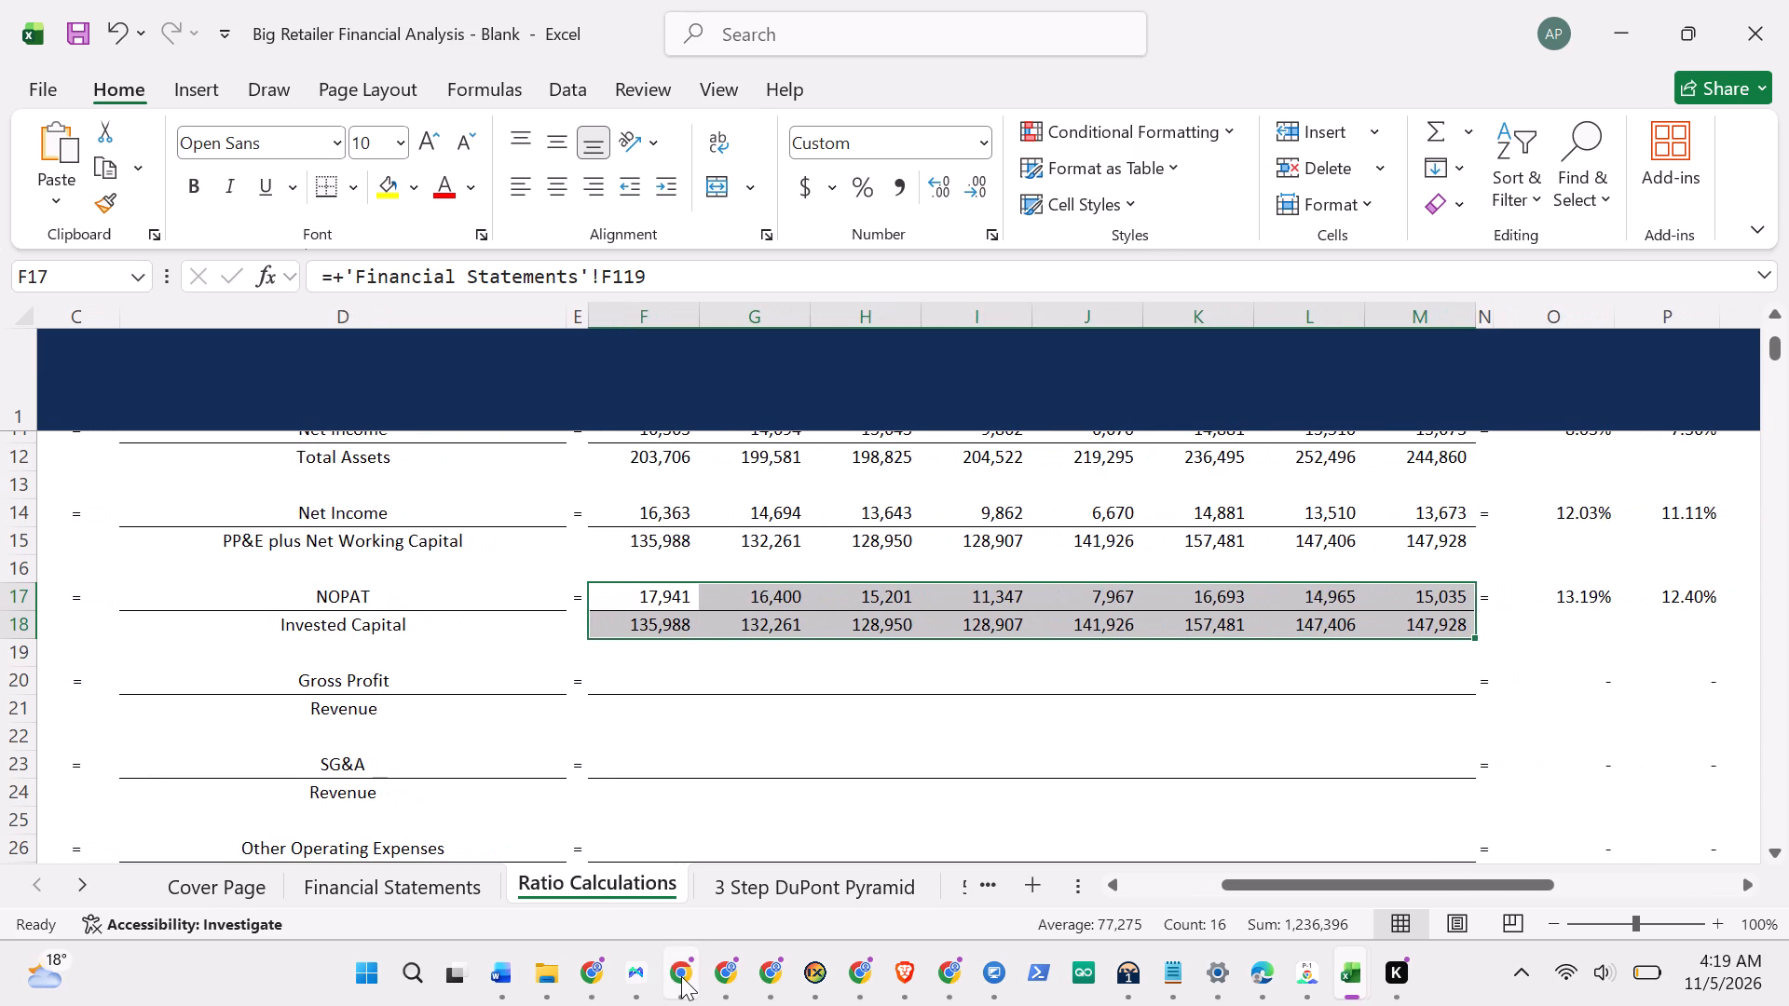
Check the Year 1 to Year 8 return ratio rows in Ratio Calculations against the Return Ratios Walkthrough video in Chrome.
left_click(681, 976)
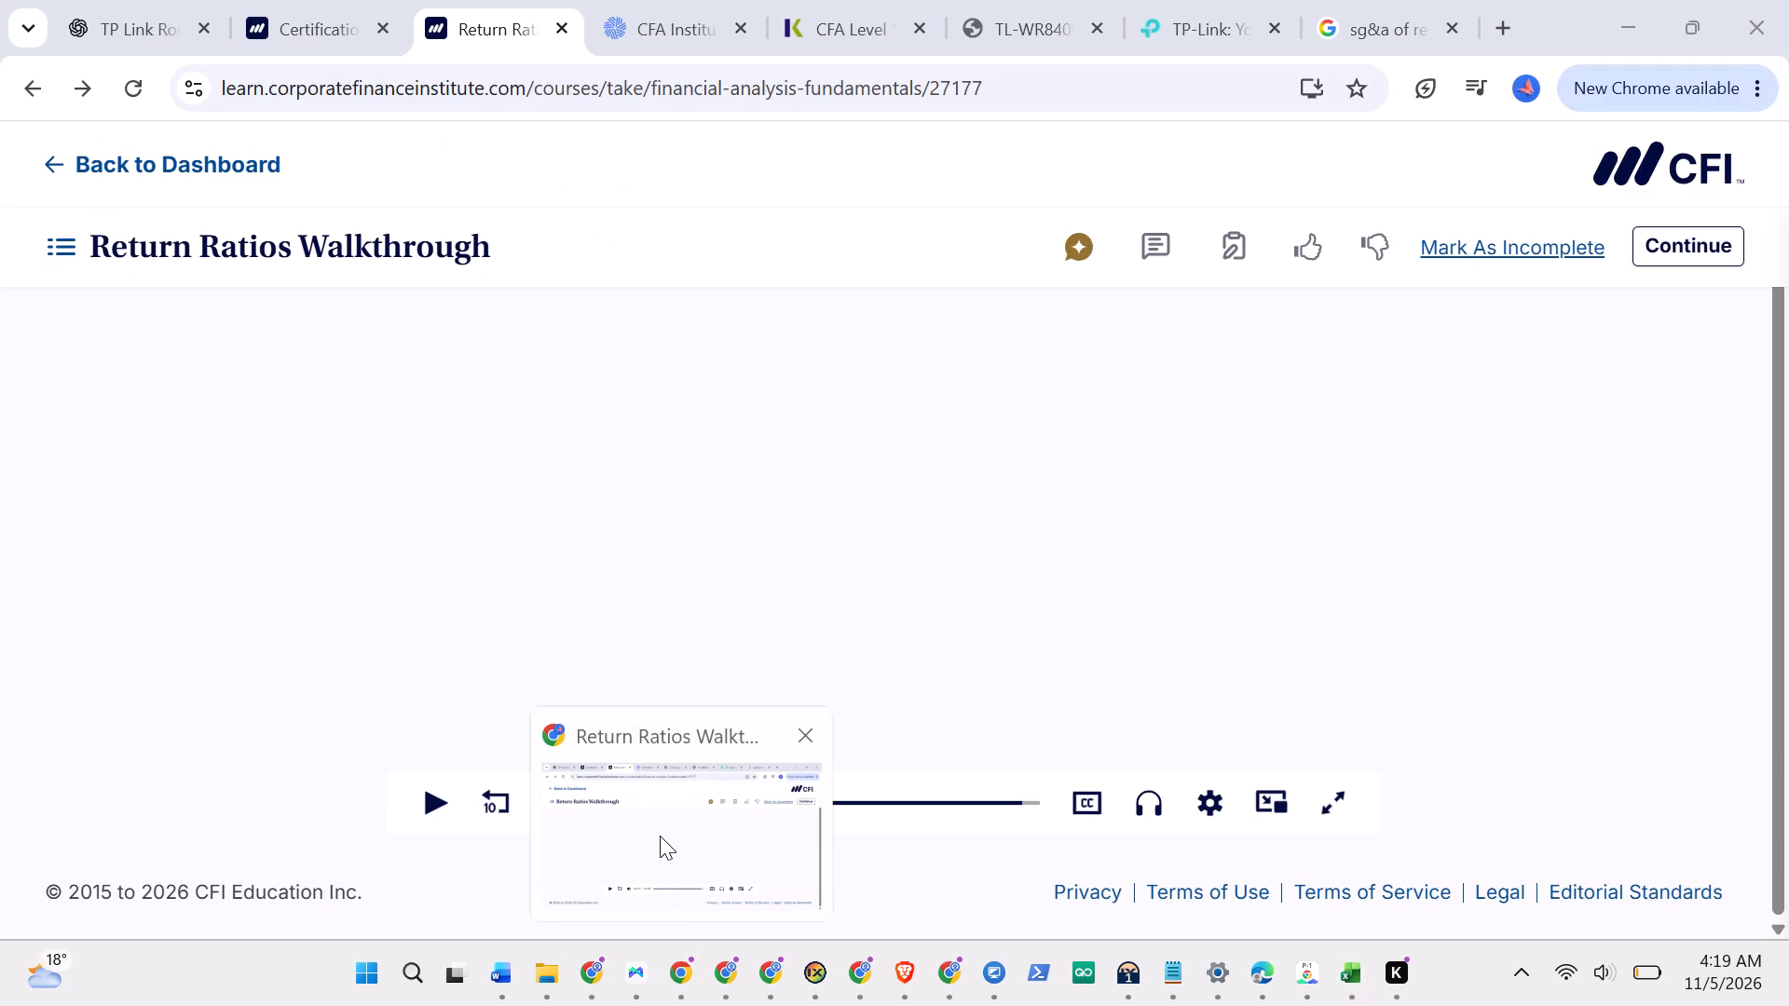
left_click(660, 836)
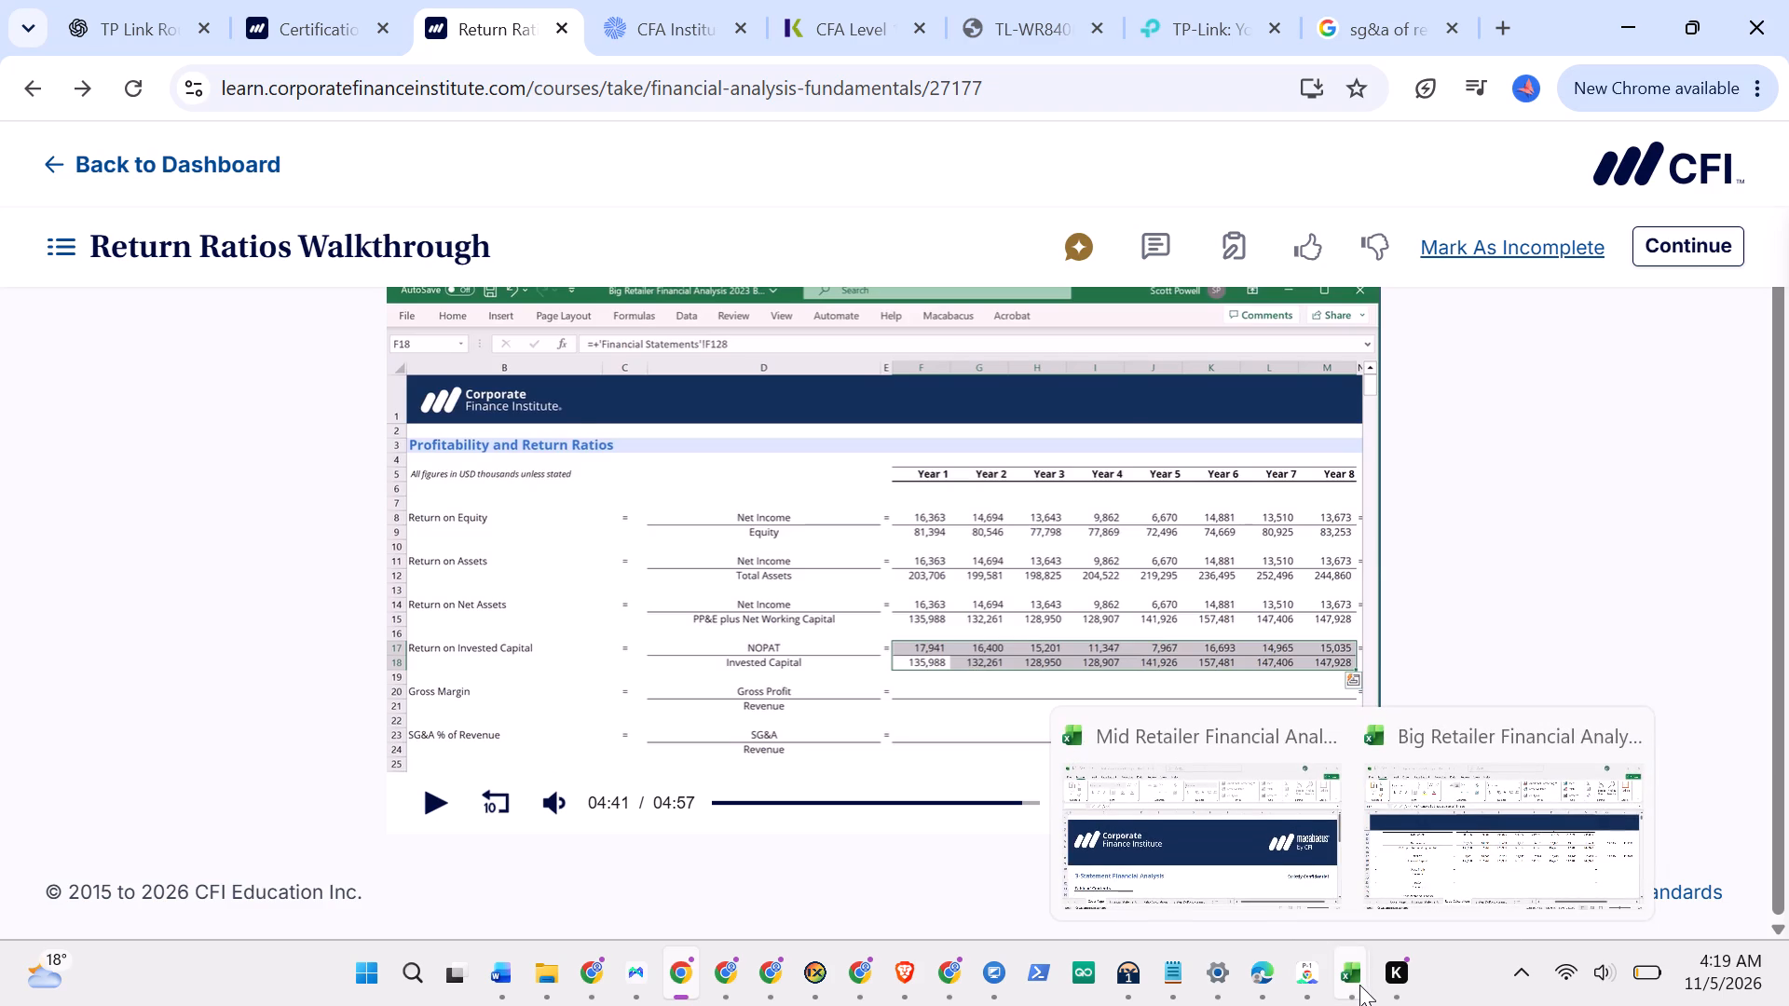
left_click(1441, 845)
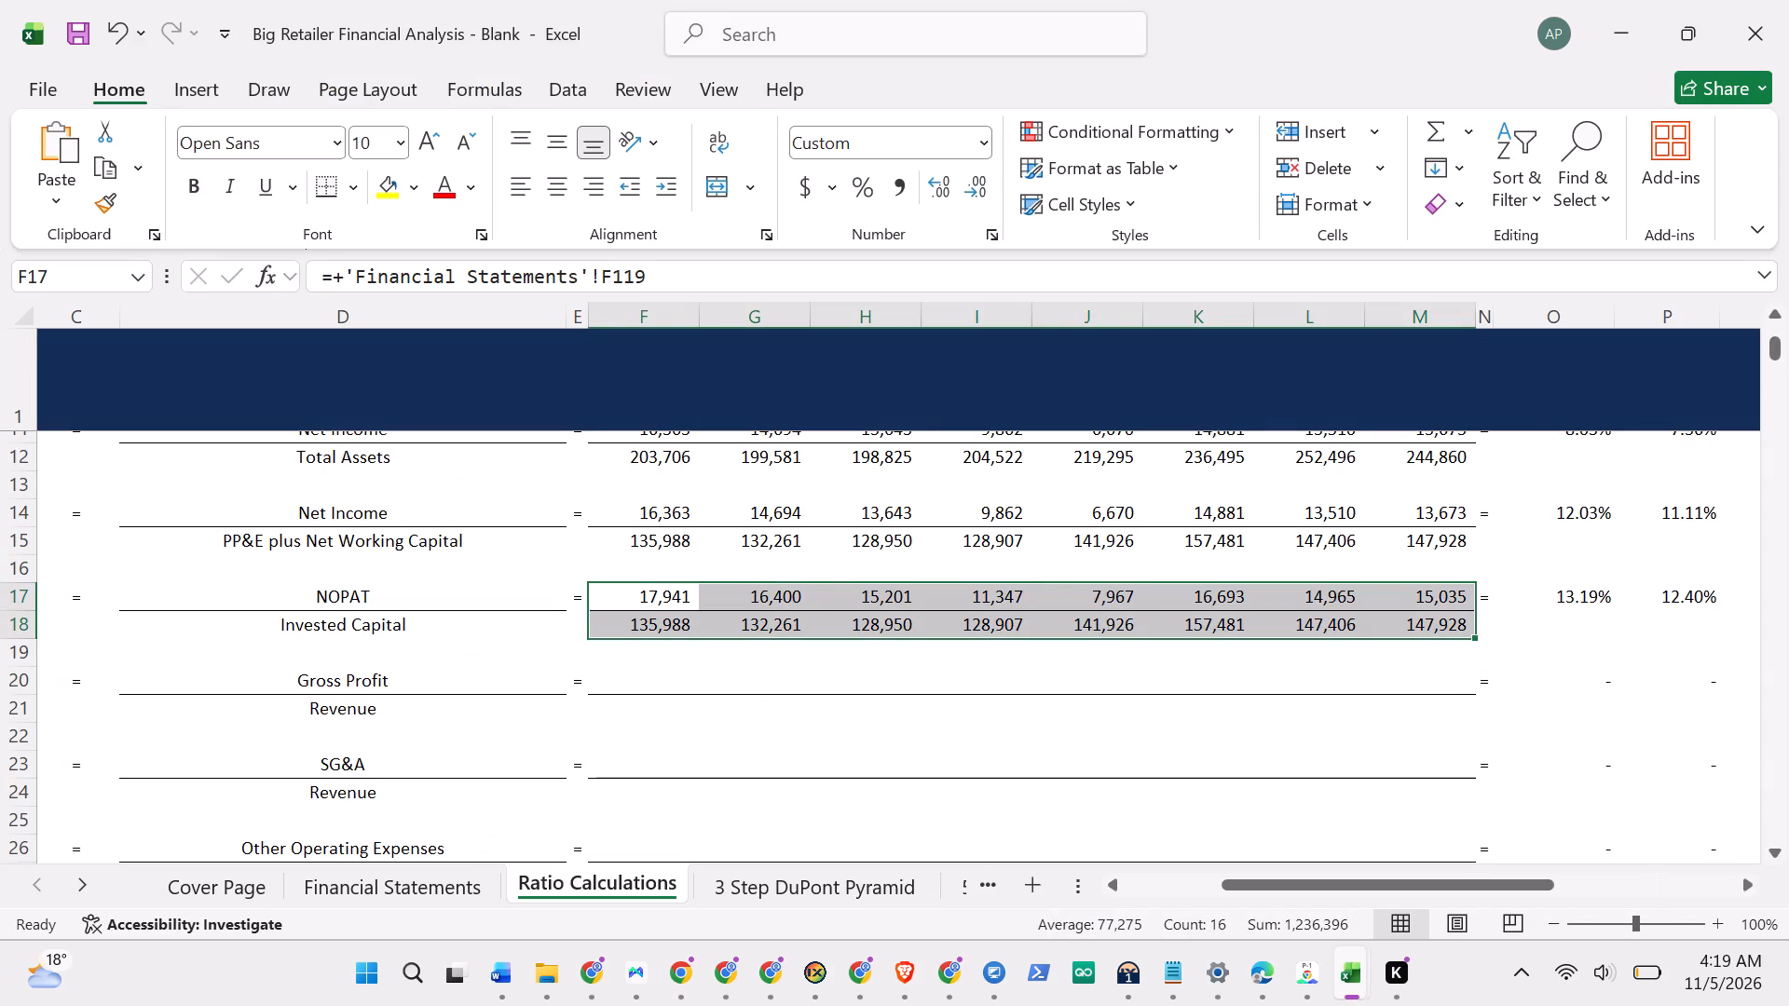
scroll(1192, 672, "left", 2)
scroll(1192, 672, "up", 1)
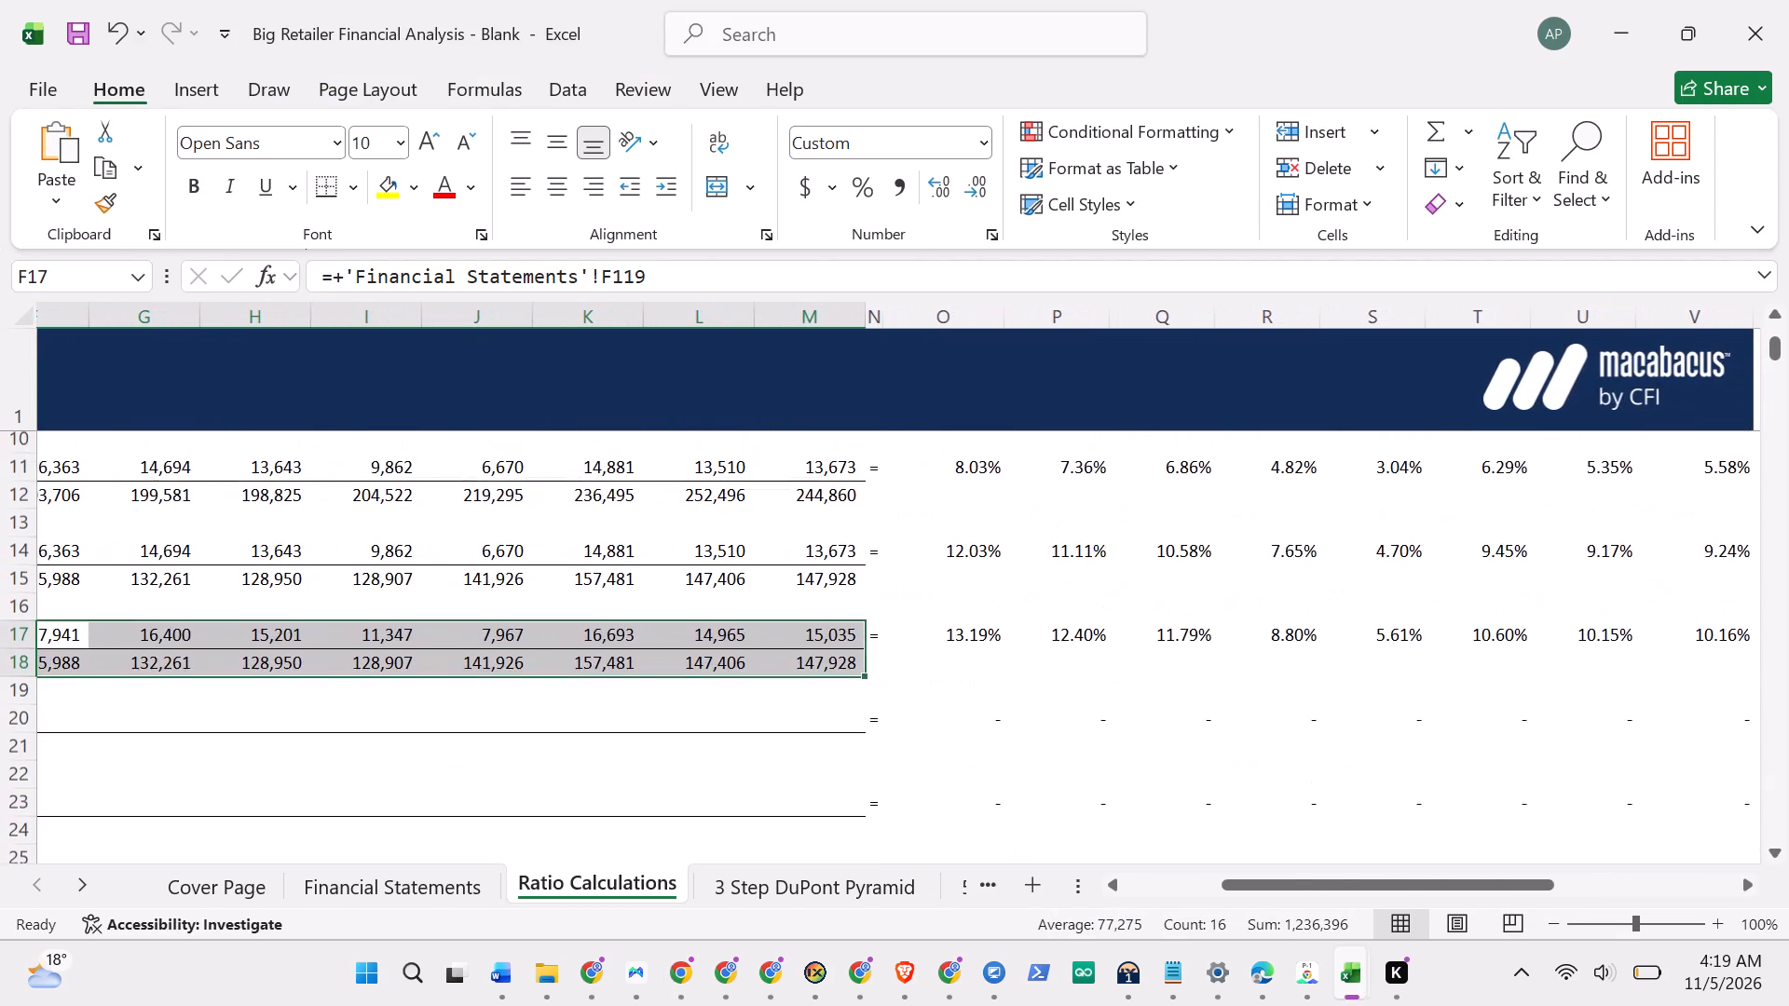
scroll(1192, 672, "up", 1)
scroll(1192, 672, "right", 1)
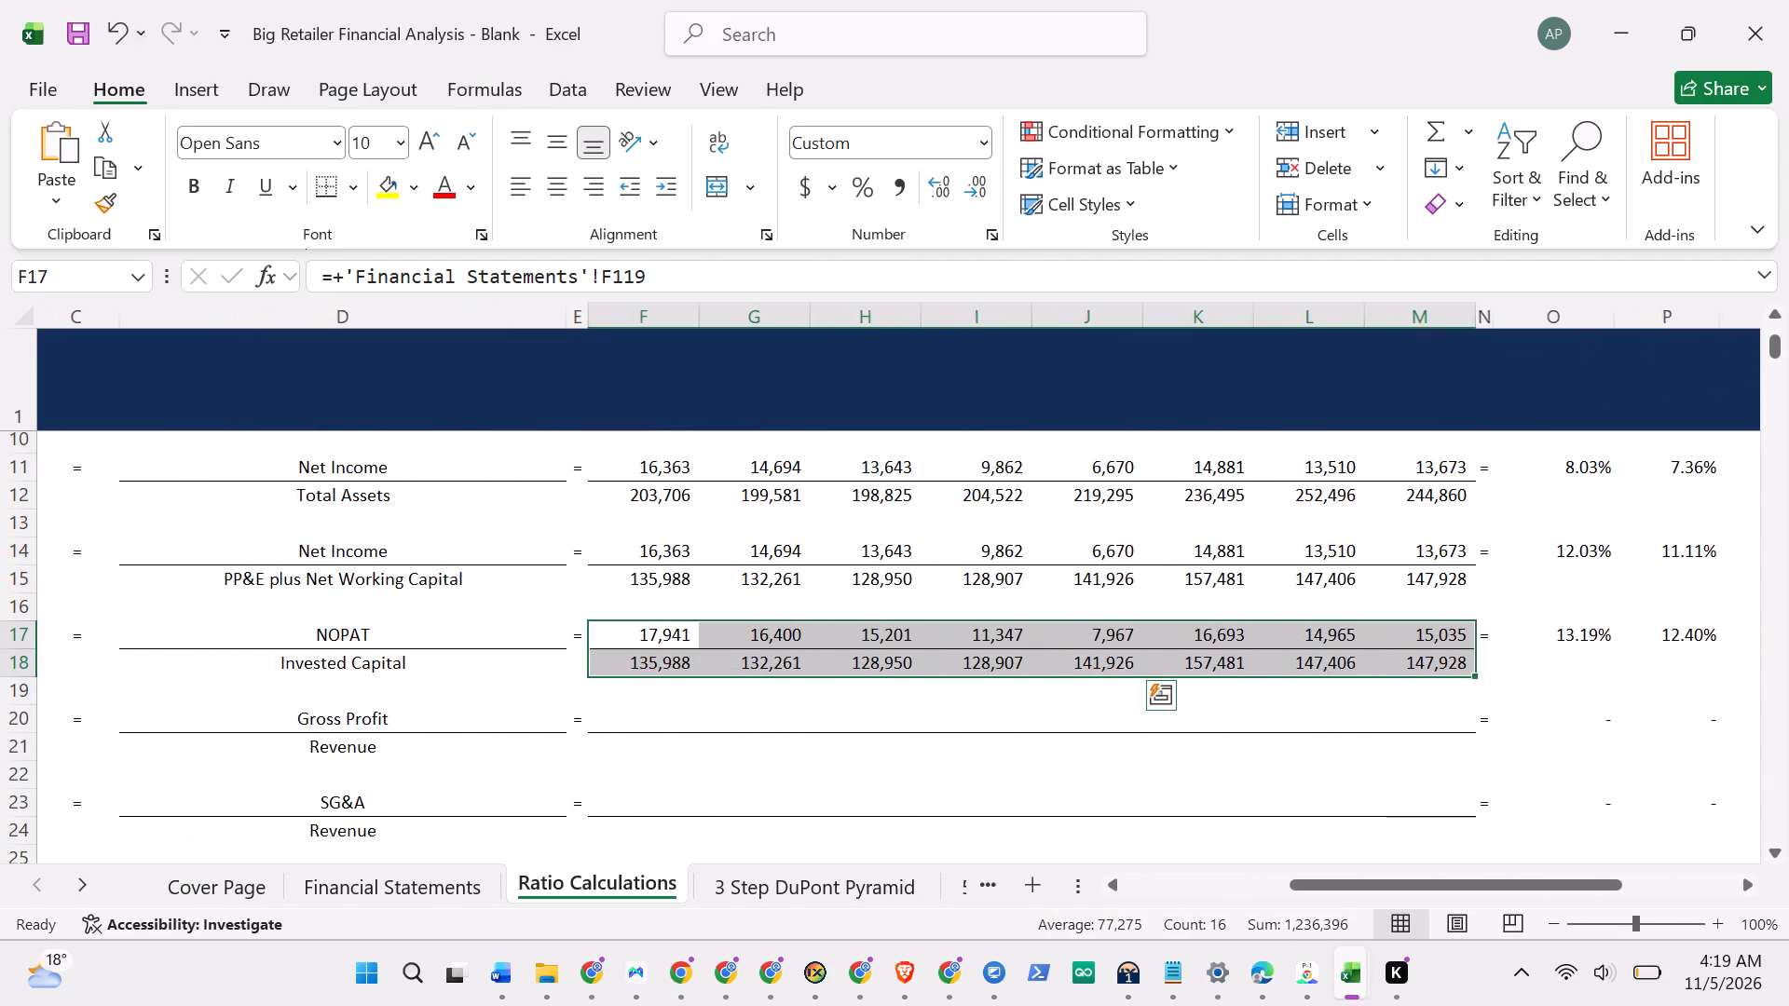
scroll(1192, 672, "right", 1)
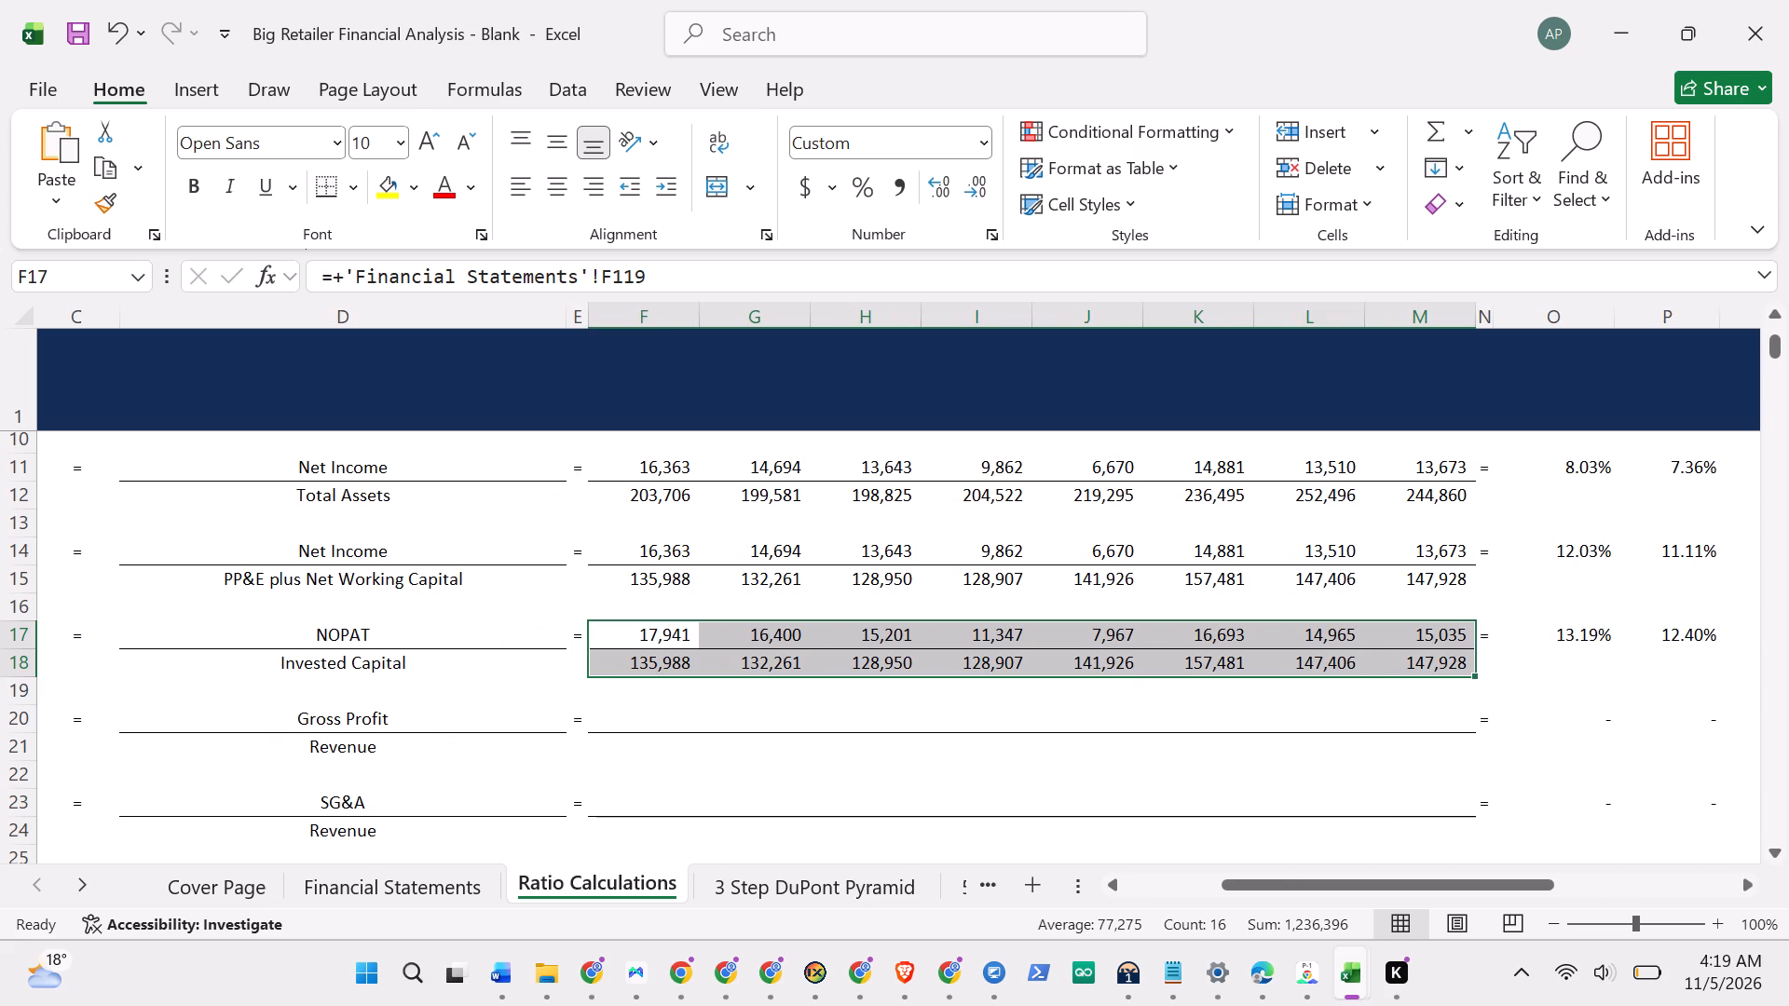
Review the Income Statement in Financial Statements from Revenue and Gross Profit down to Net Income for Years 1 to 8.
left_click(409, 885)
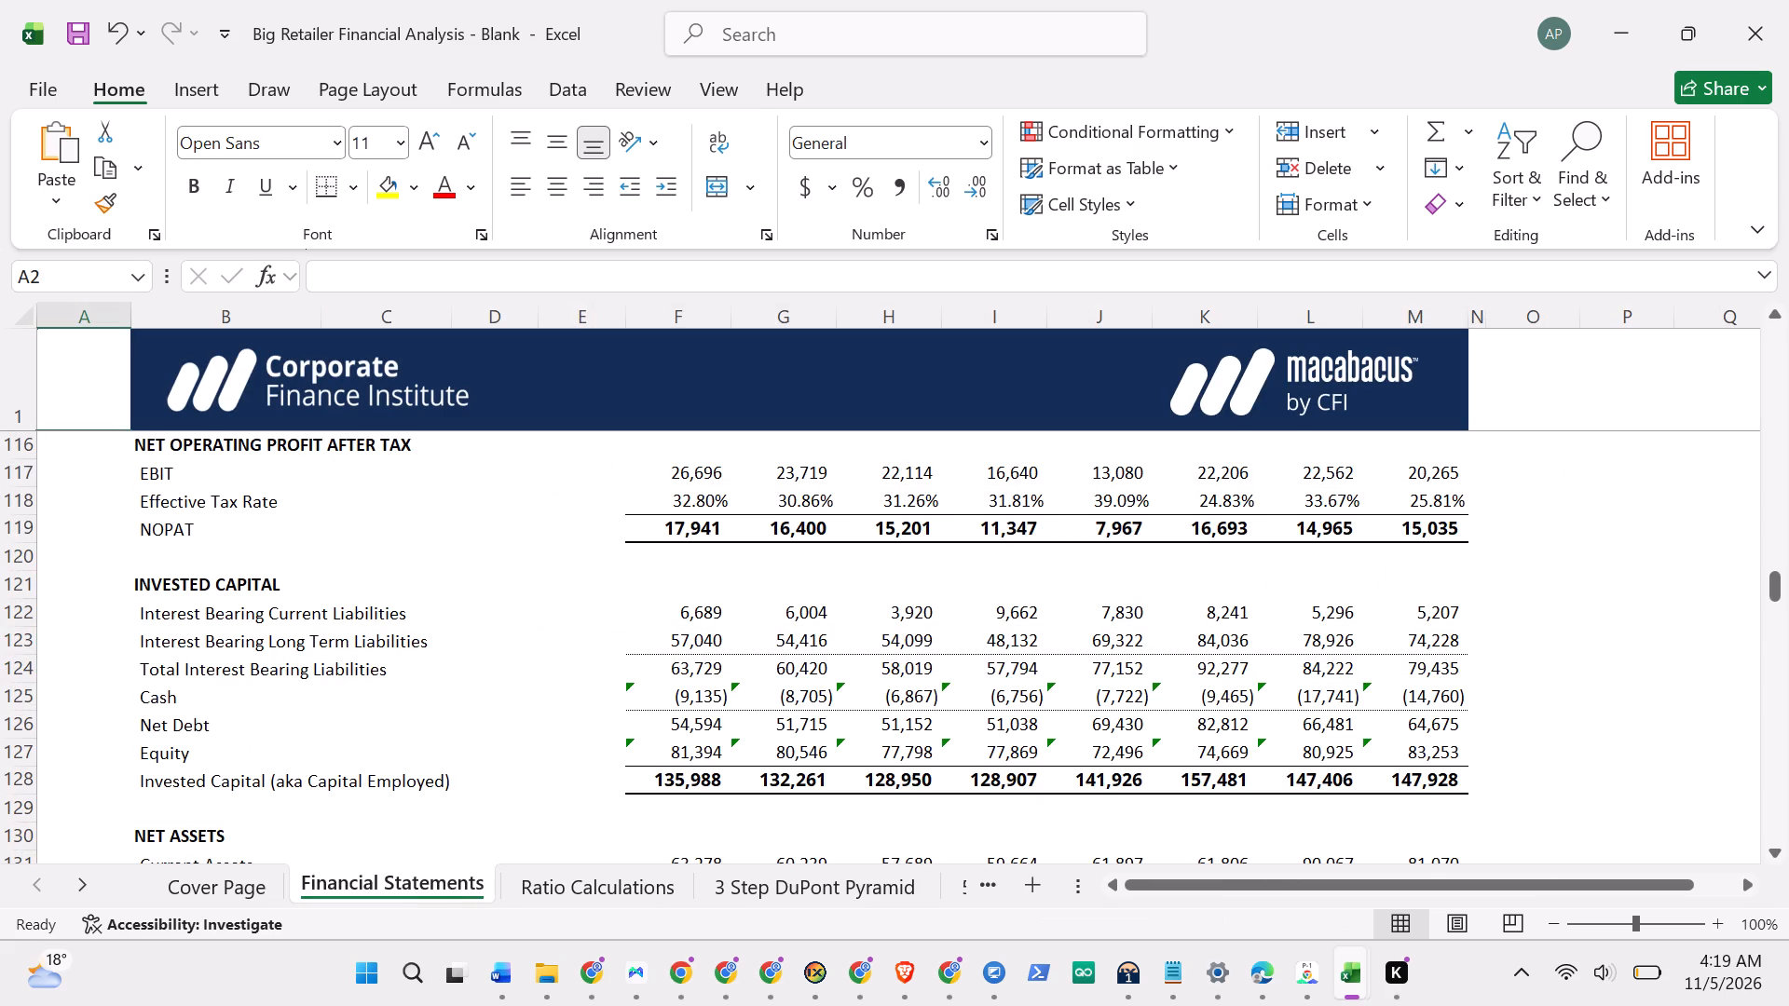
scroll(572, 649, "up", 1)
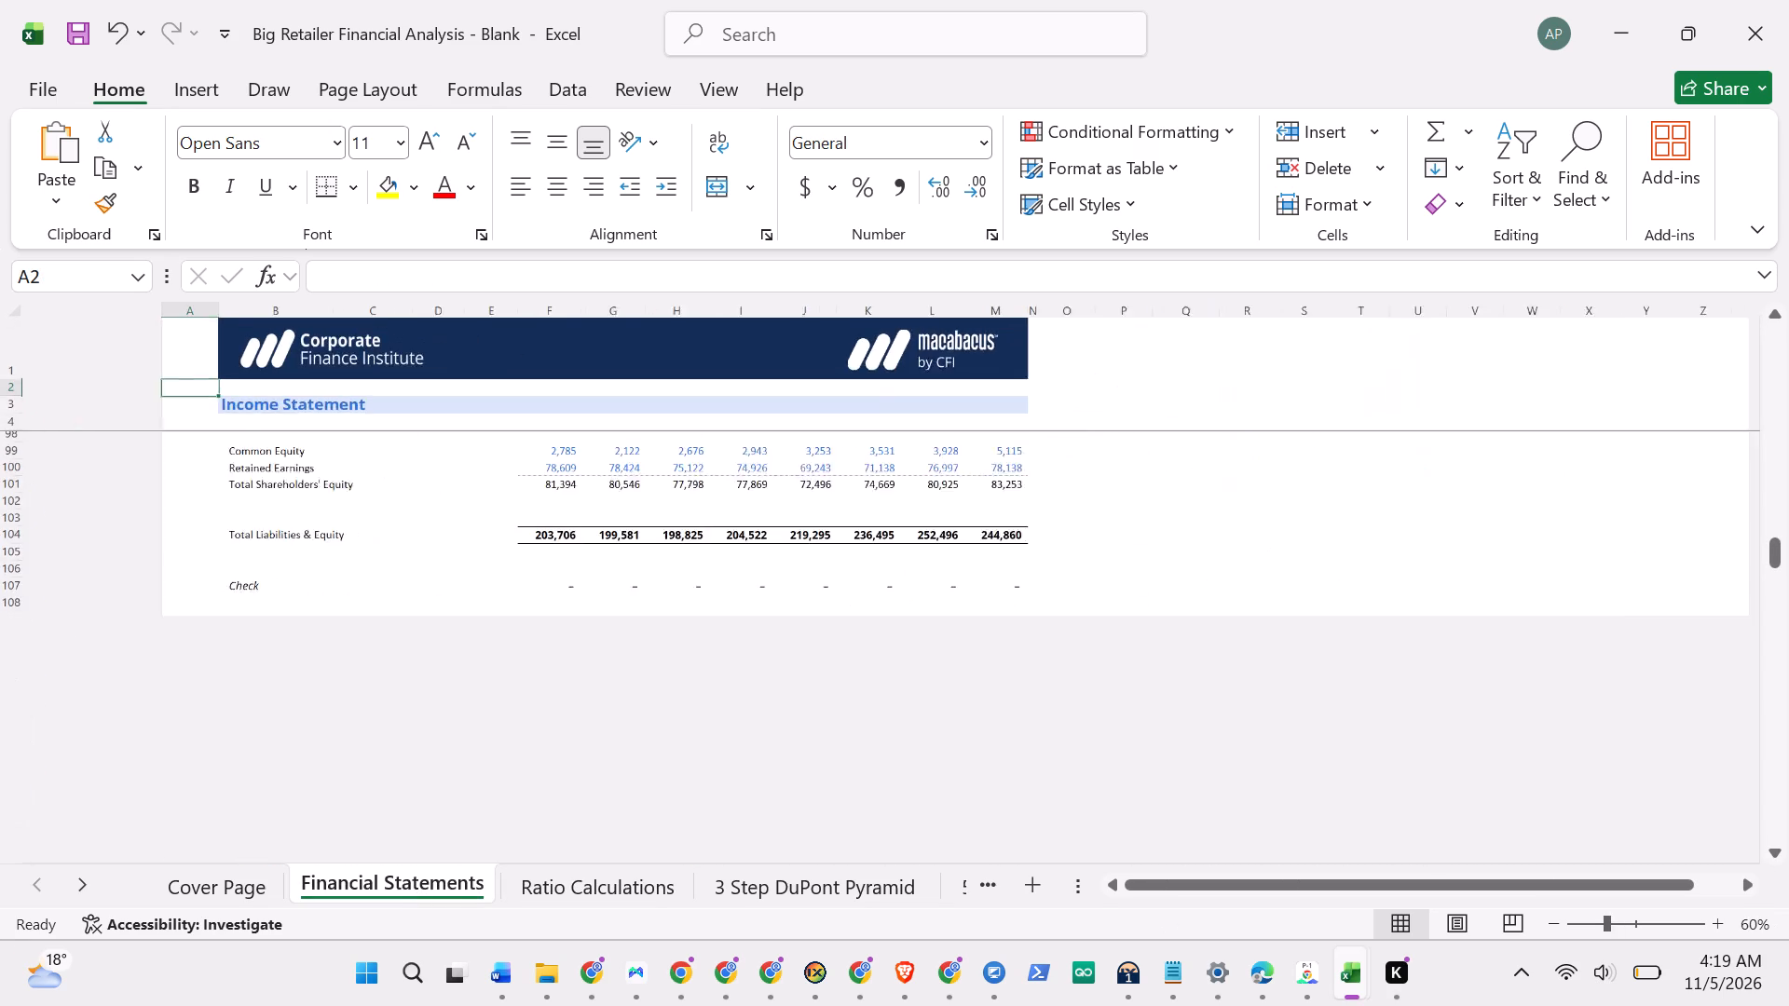
scroll(635, 512, "right", 1)
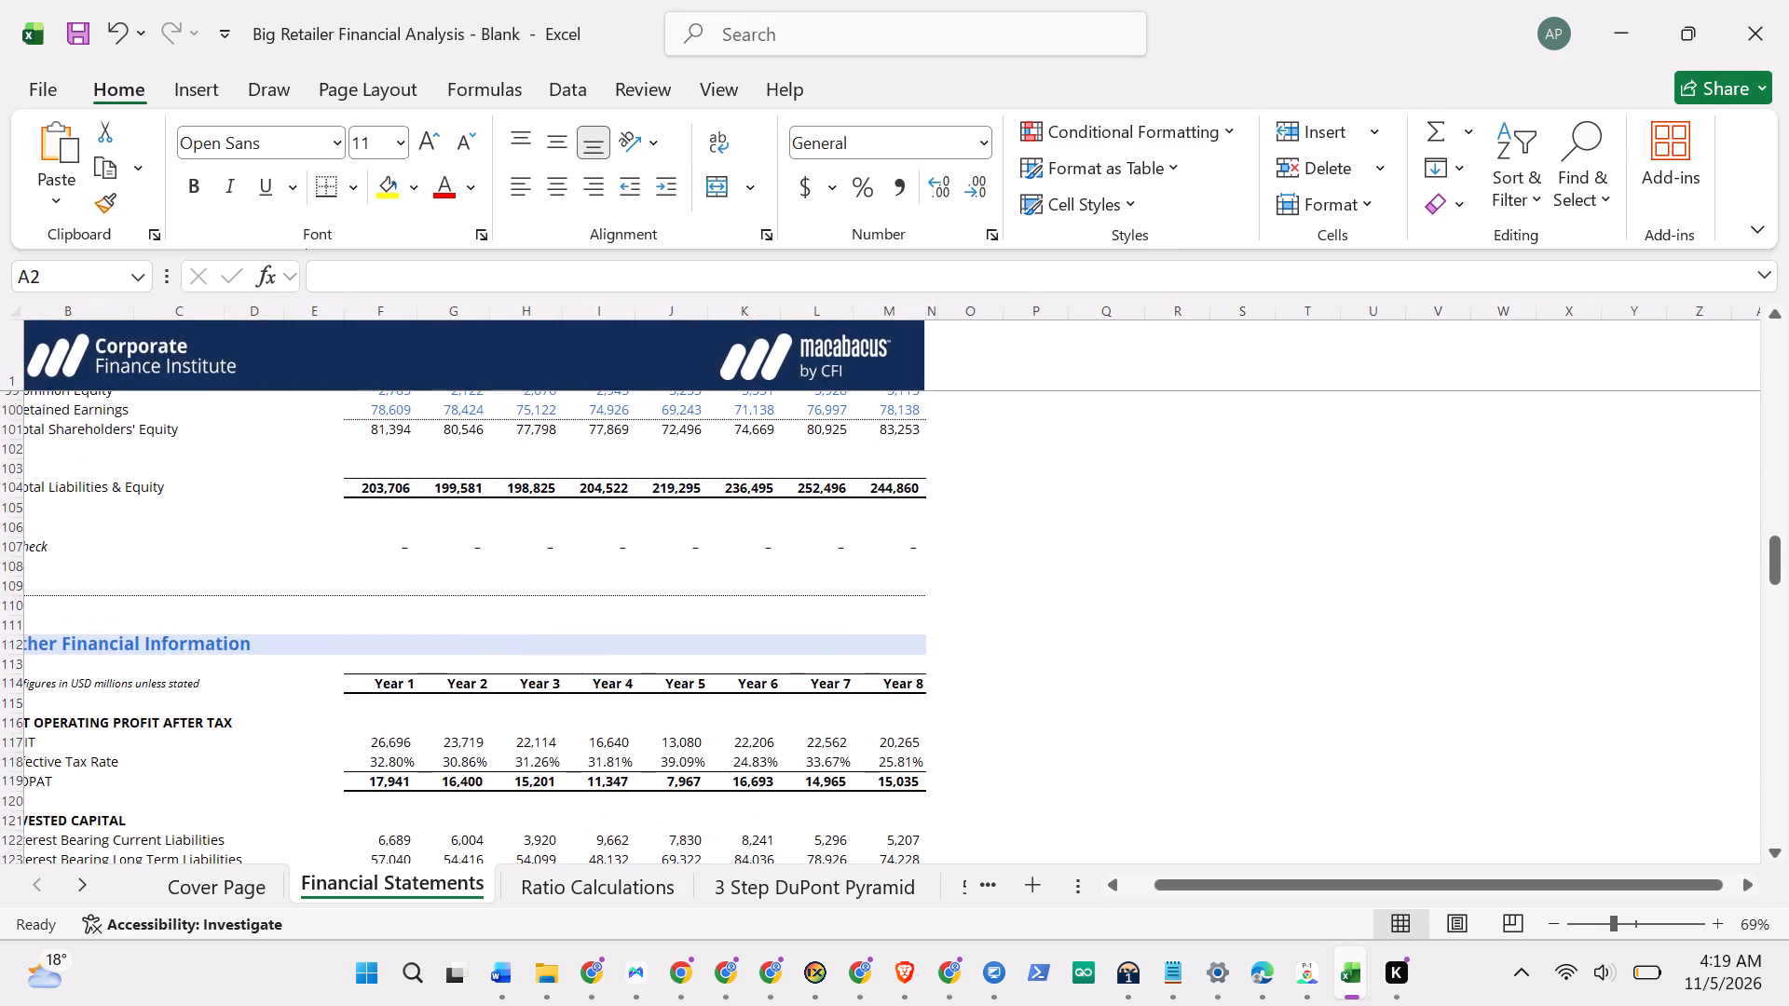
scroll(734, 515, "right", 1)
scroll(734, 515, "up", 1)
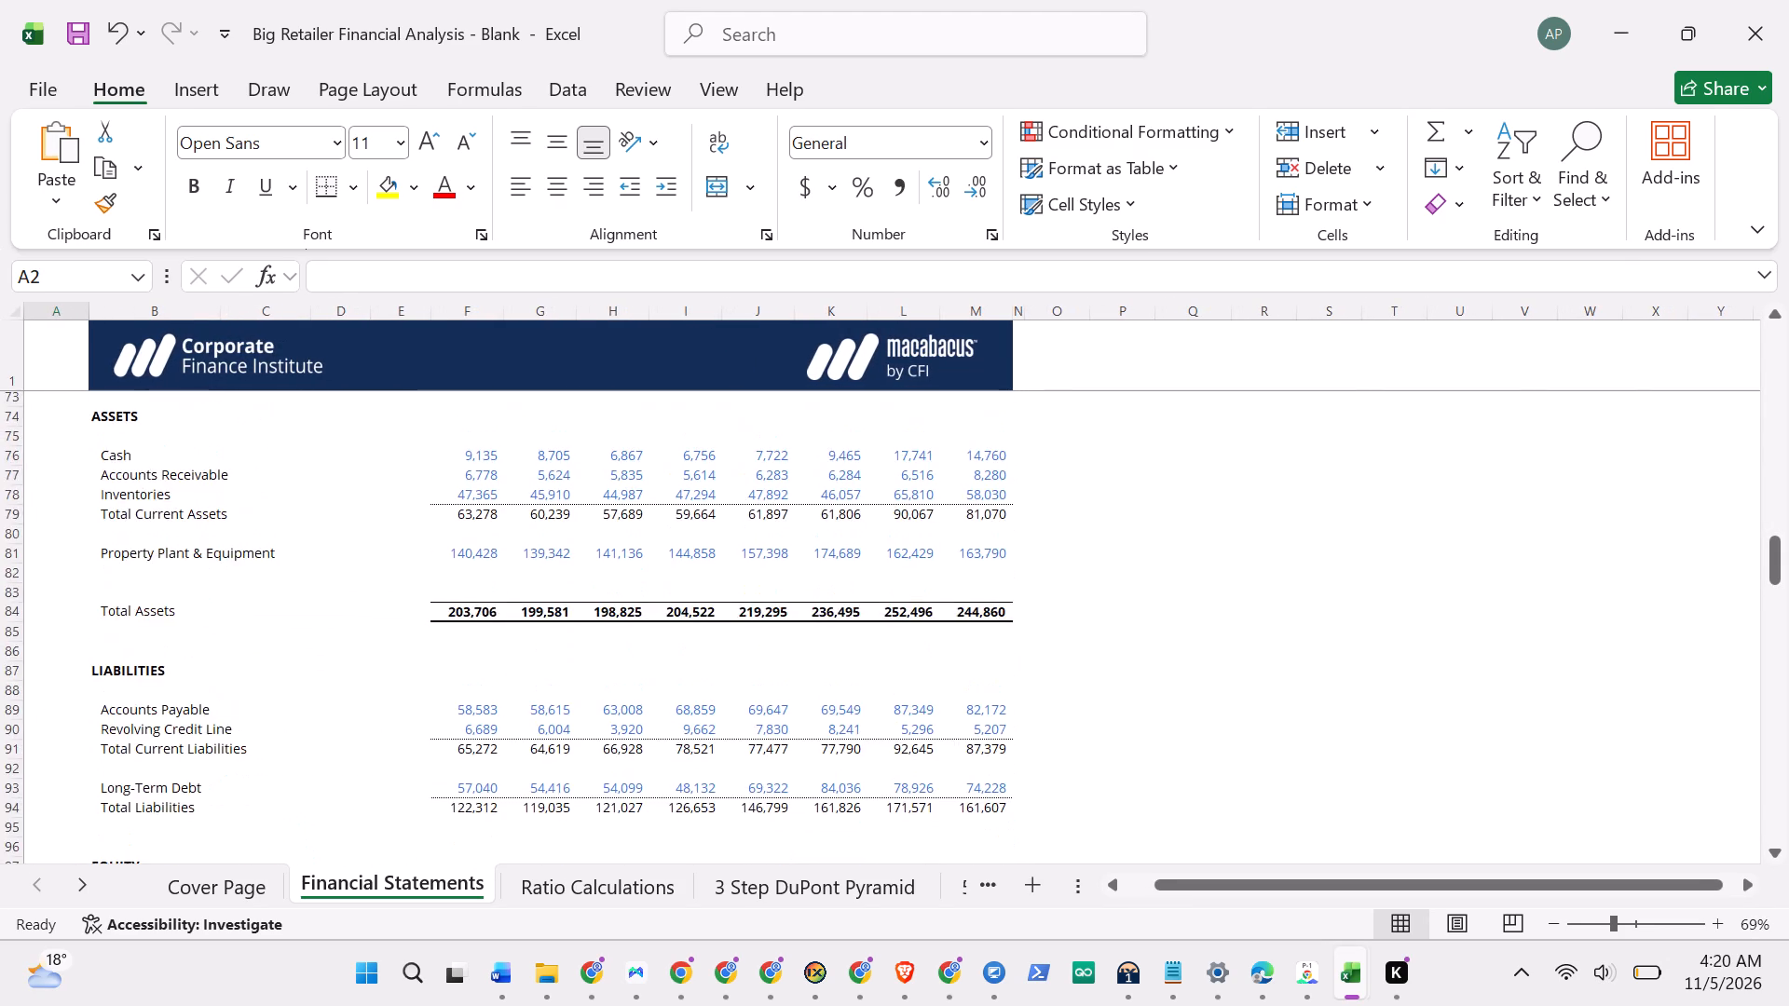
scroll(734, 515, "up", 4)
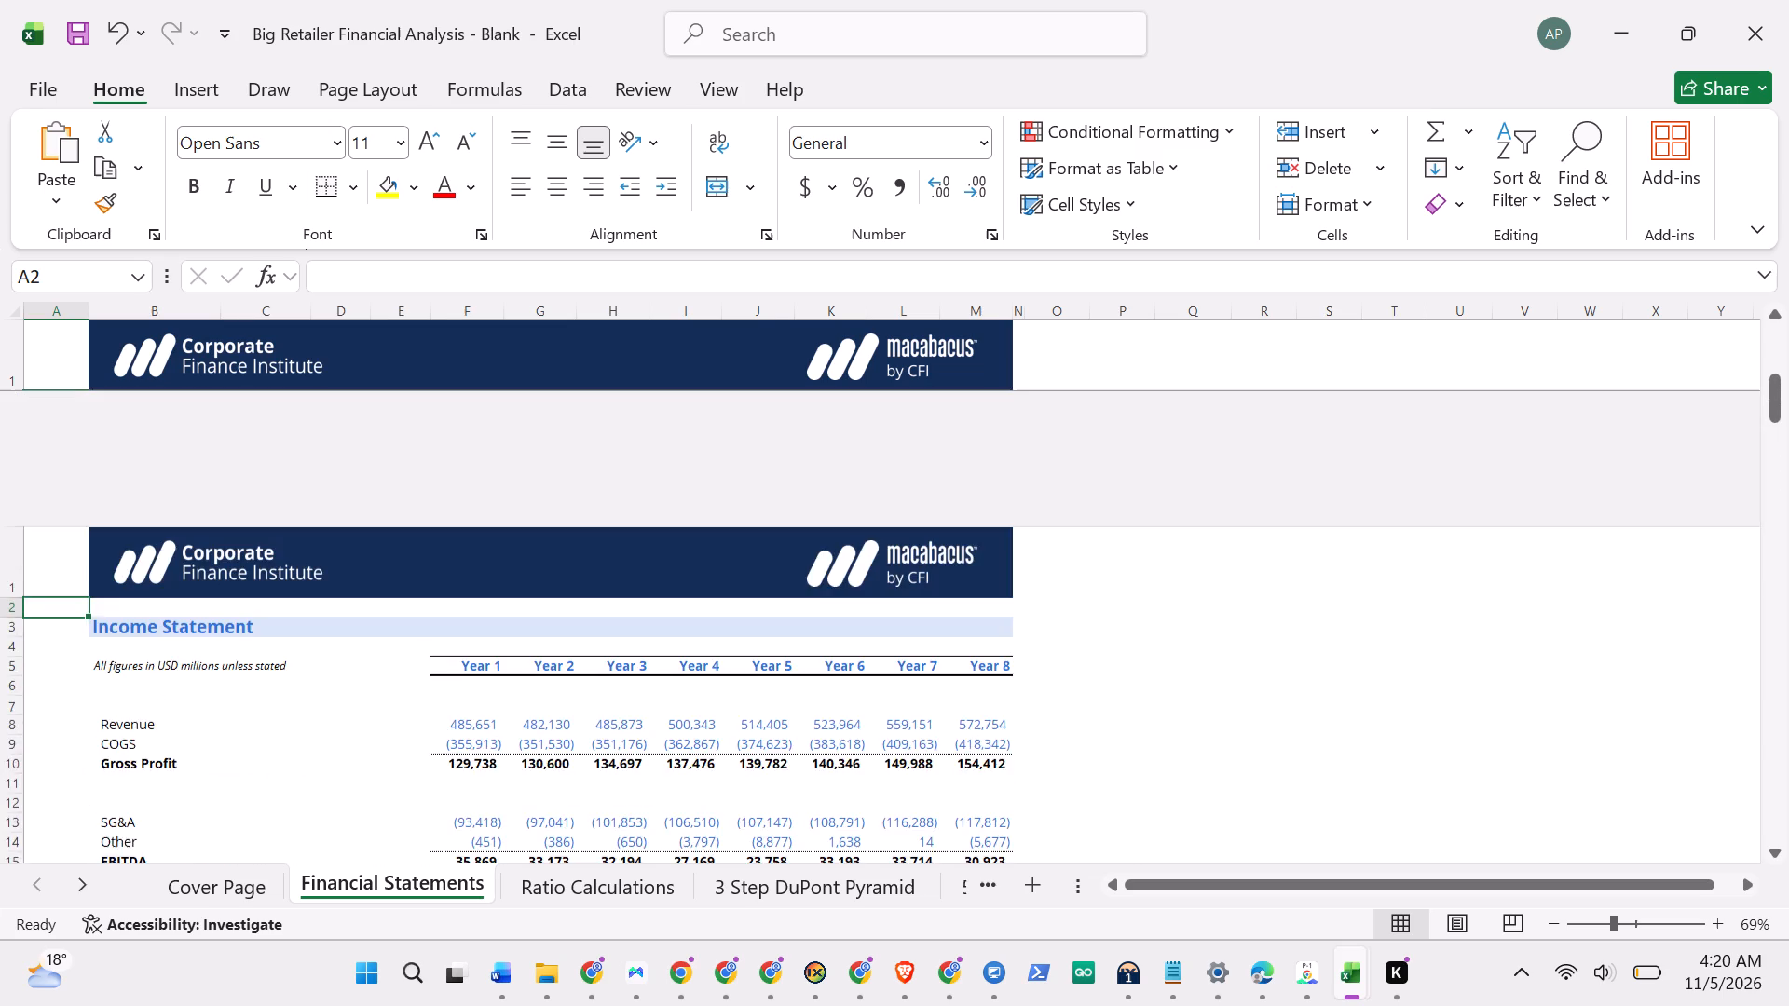
scroll(734, 515, "up", 1)
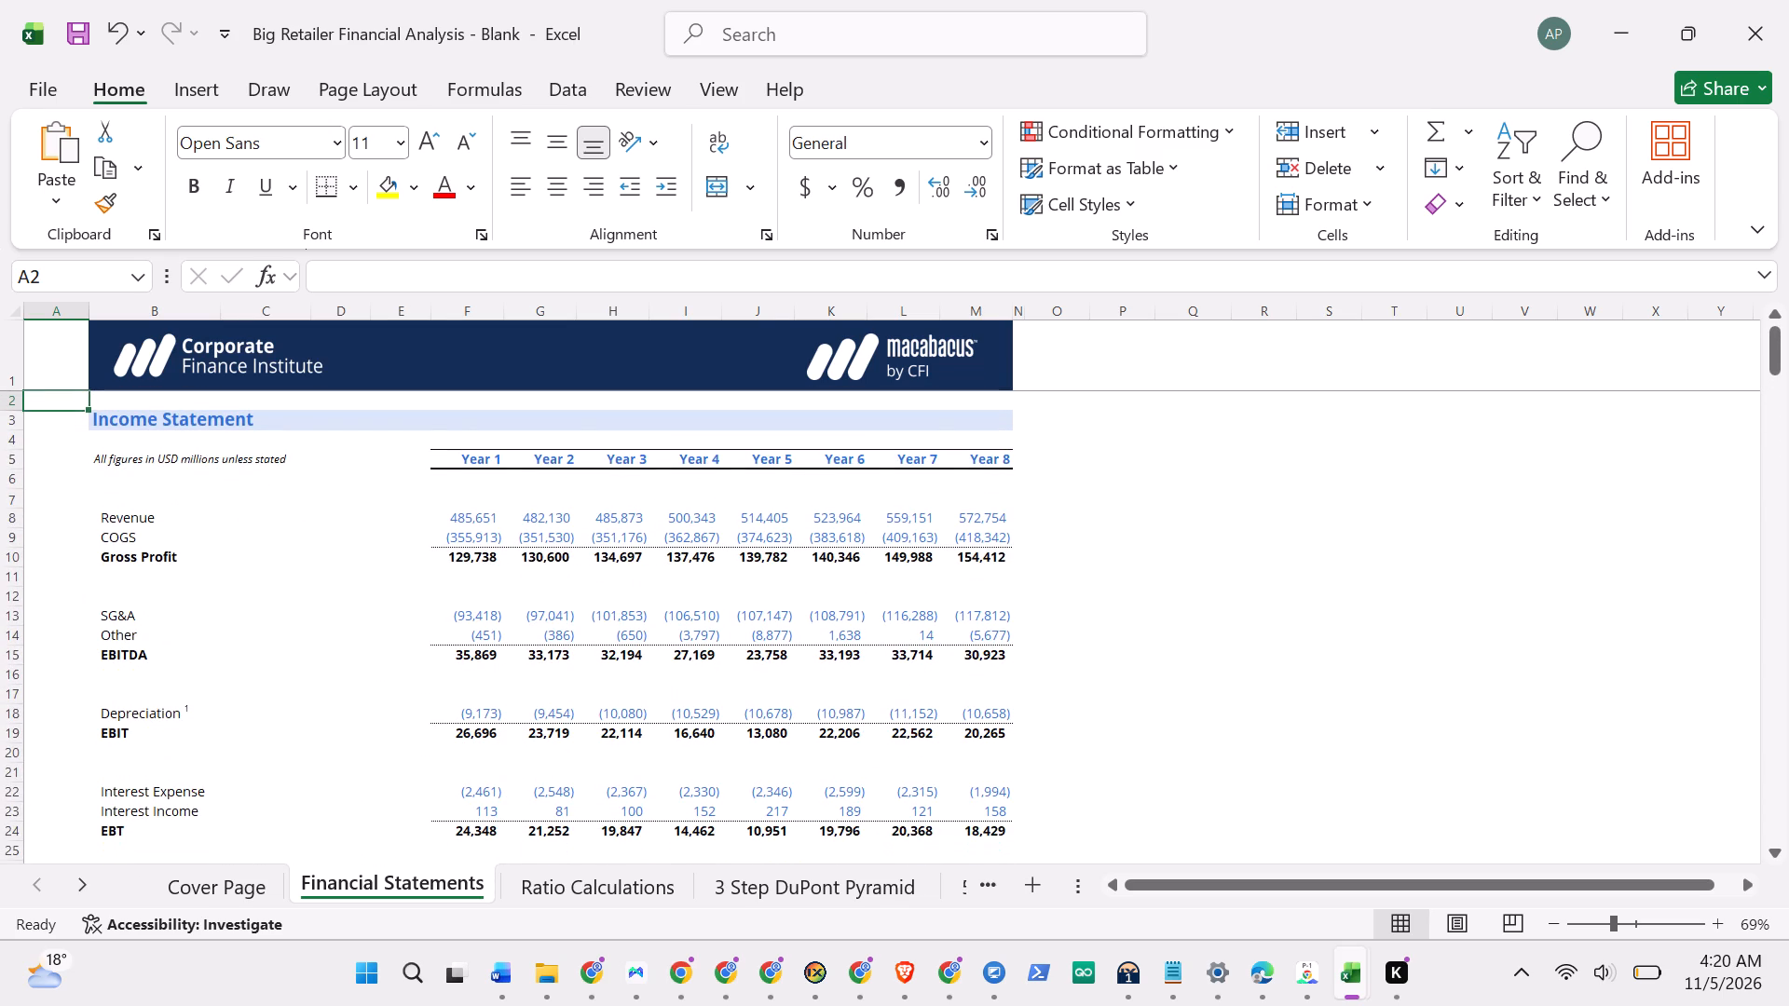
scroll(237, 661, "down", 1)
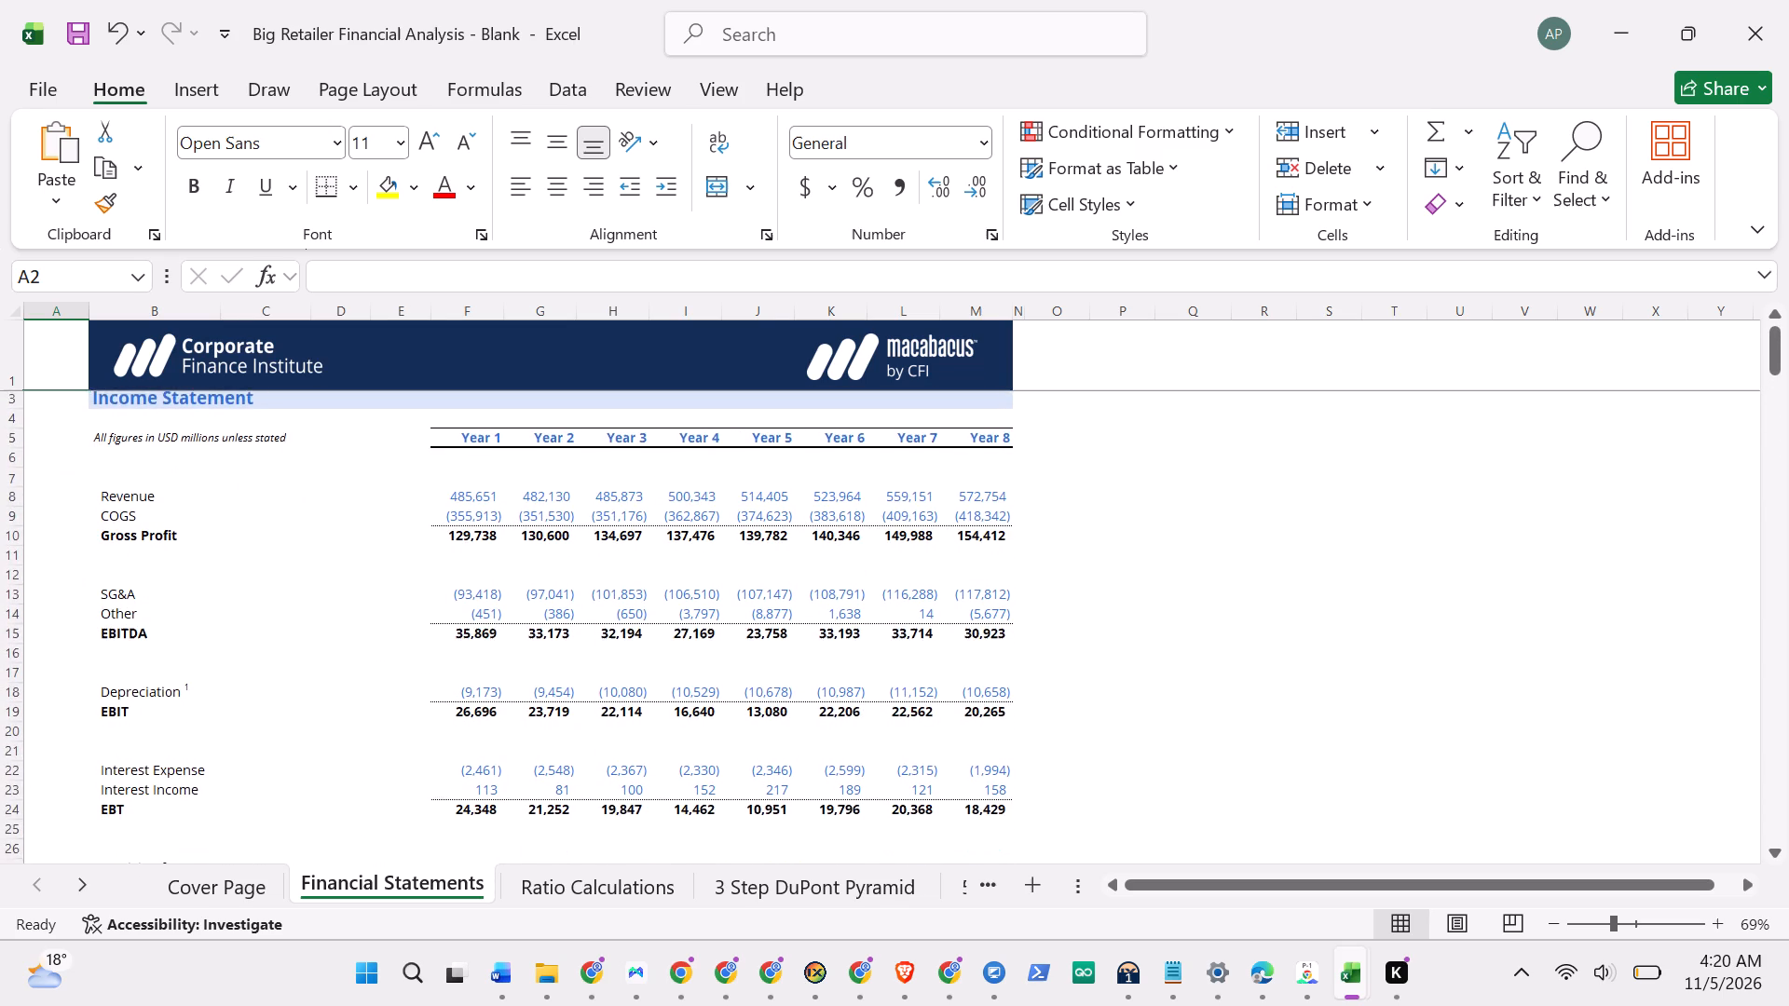
scroll(237, 661, "down", 2)
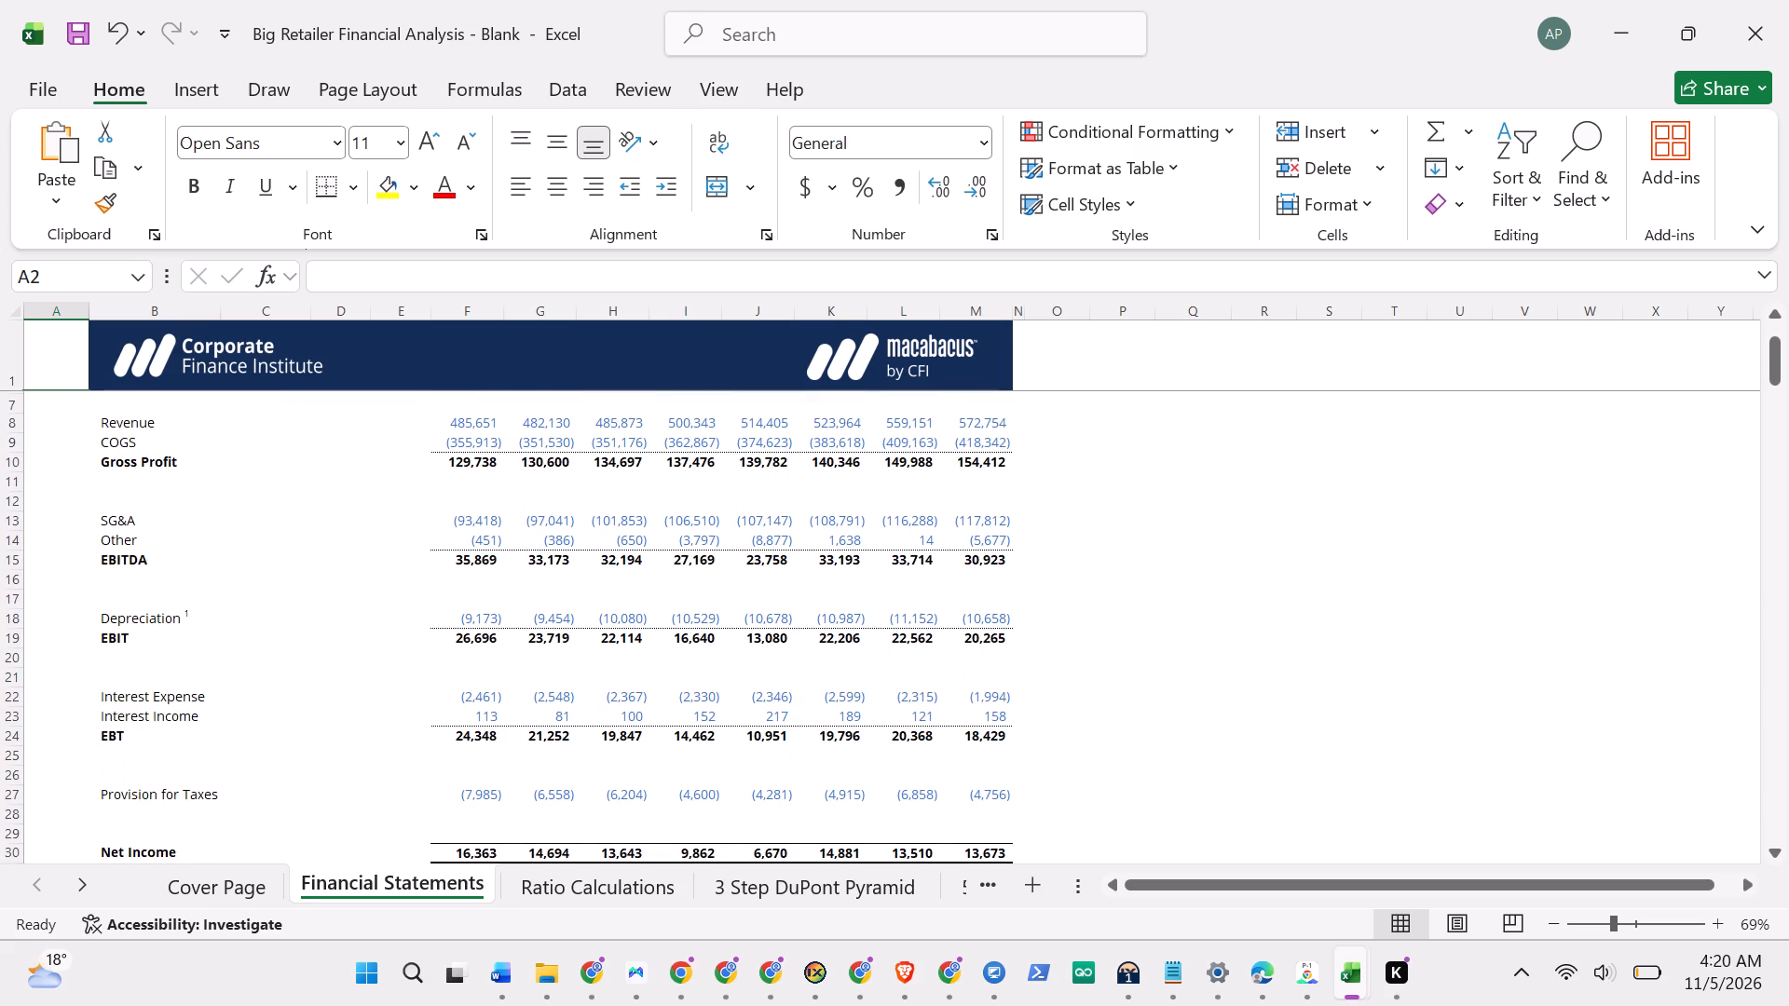
scroll(237, 661, "down", 1)
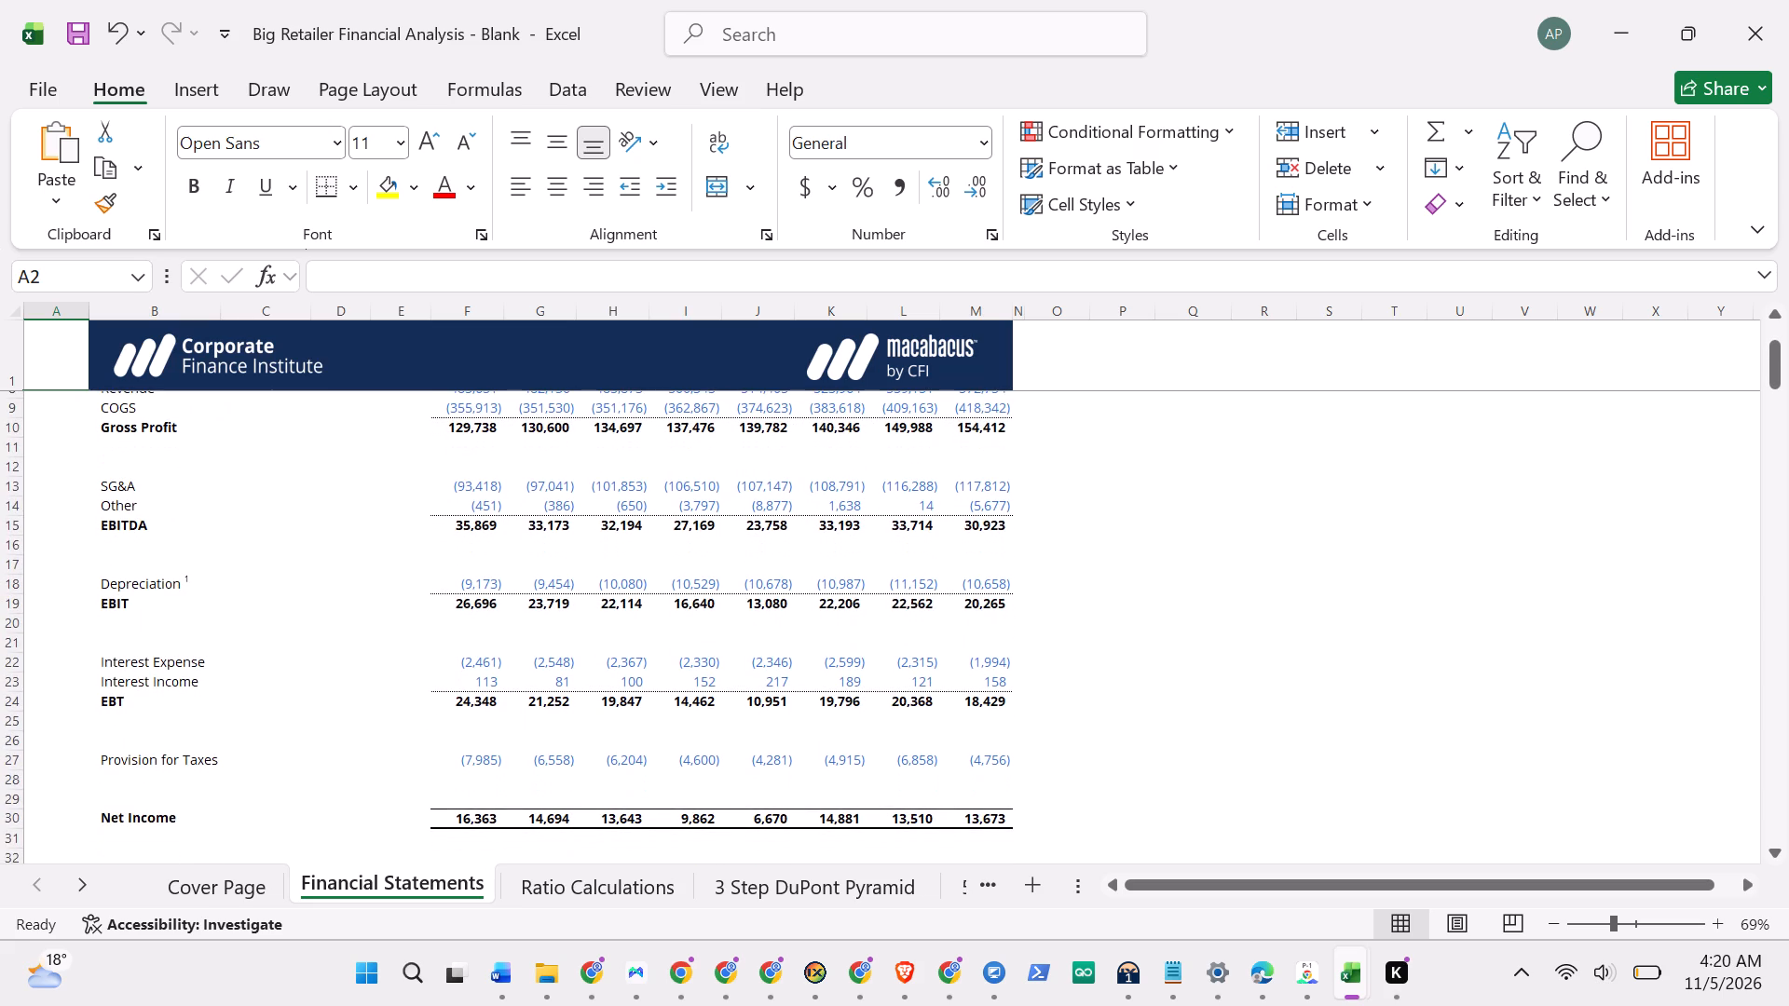
scroll(237, 661, "down", 1)
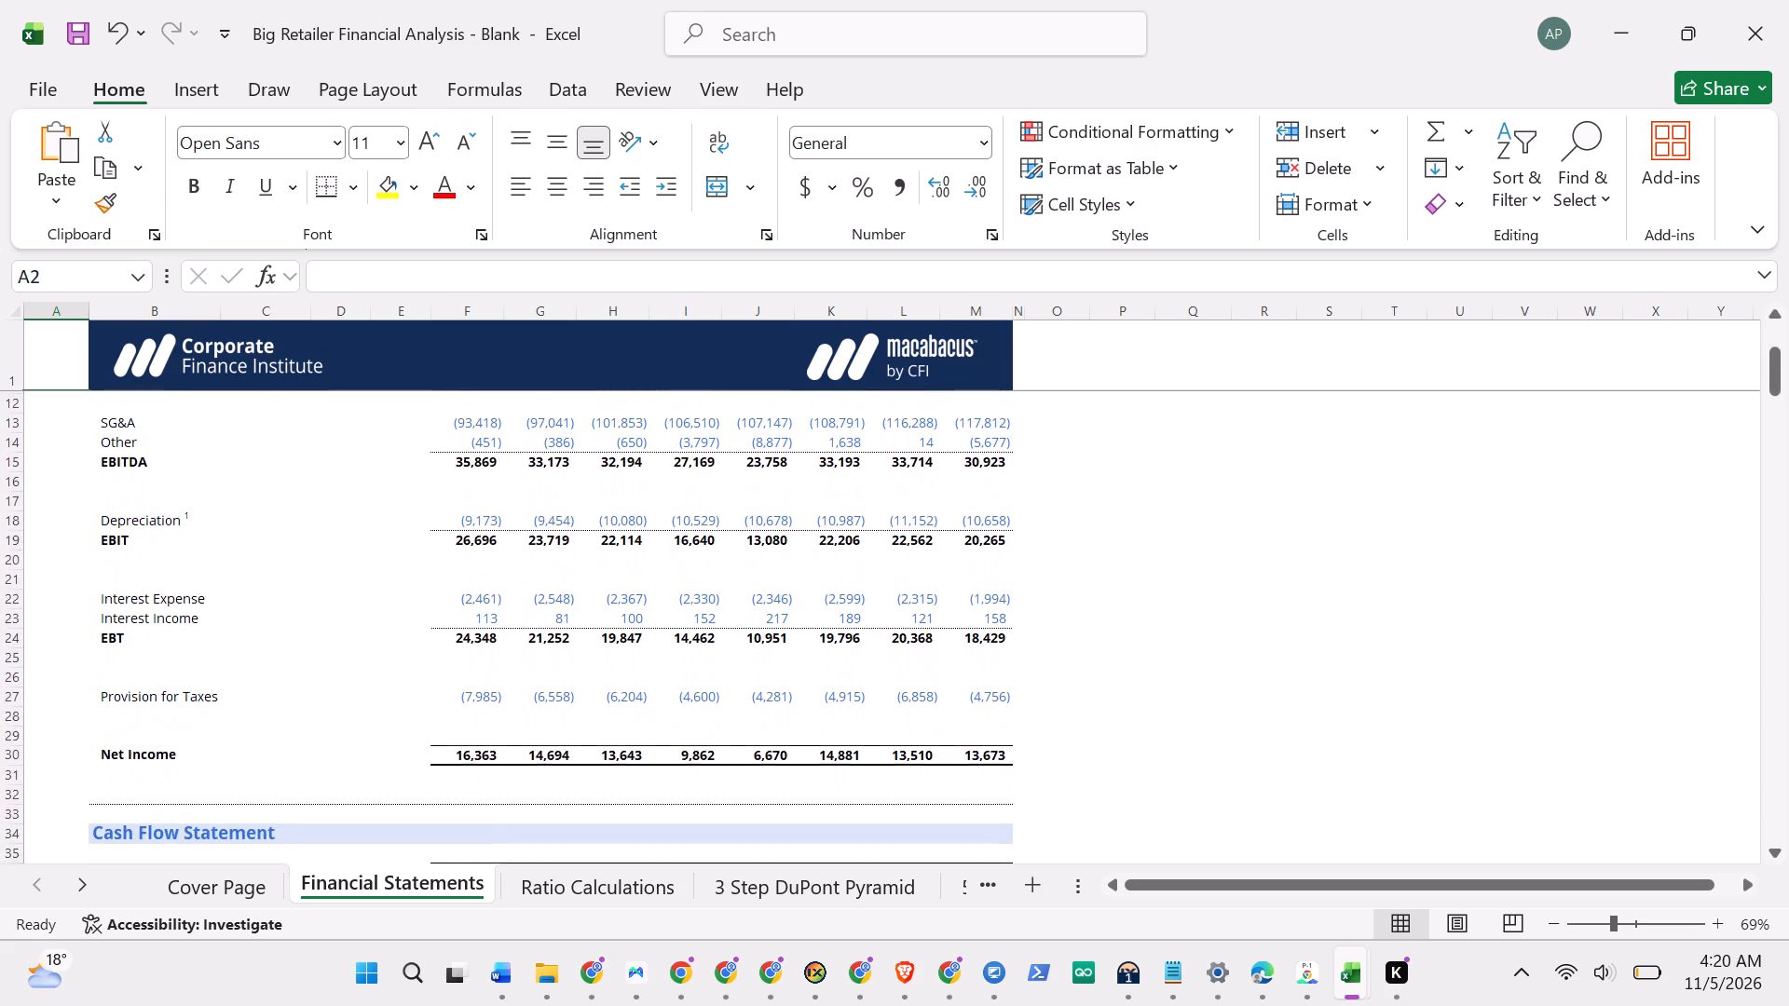
Examine the Cash Flow Statement's operating, investing, financing and cash balance sections for Years 1 to 8.
scroll(237, 661, "down", 2)
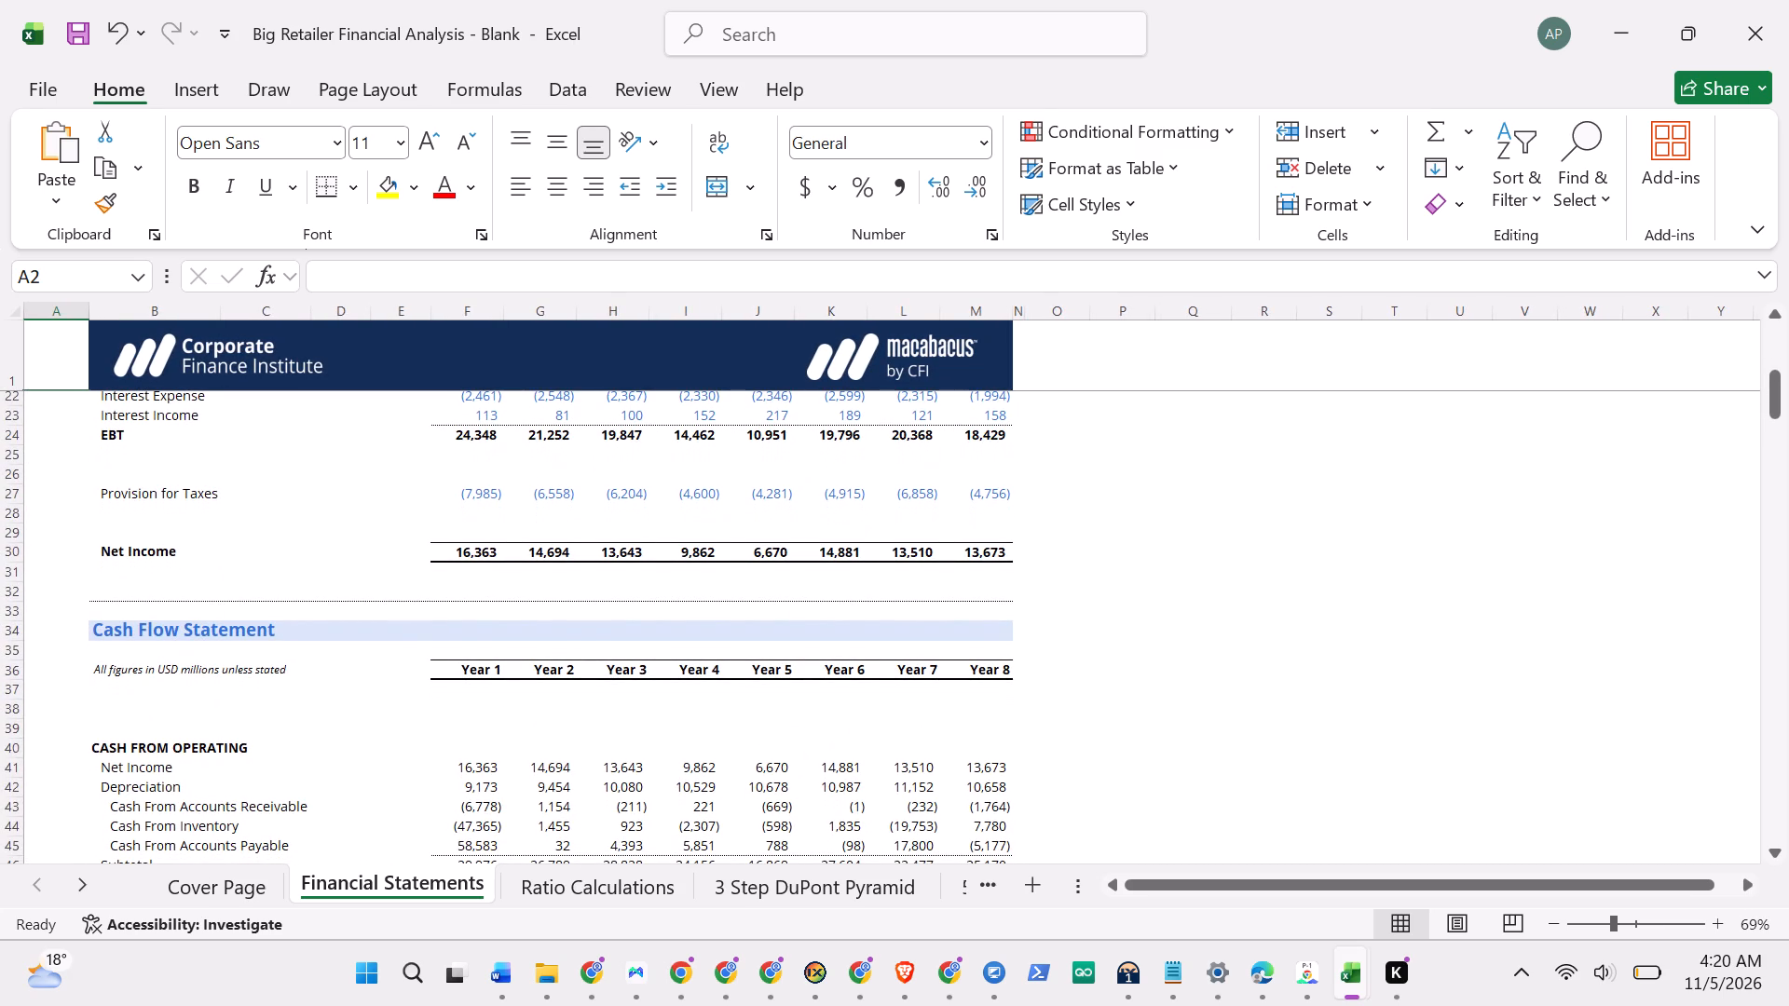
scroll(237, 661, "down", 2)
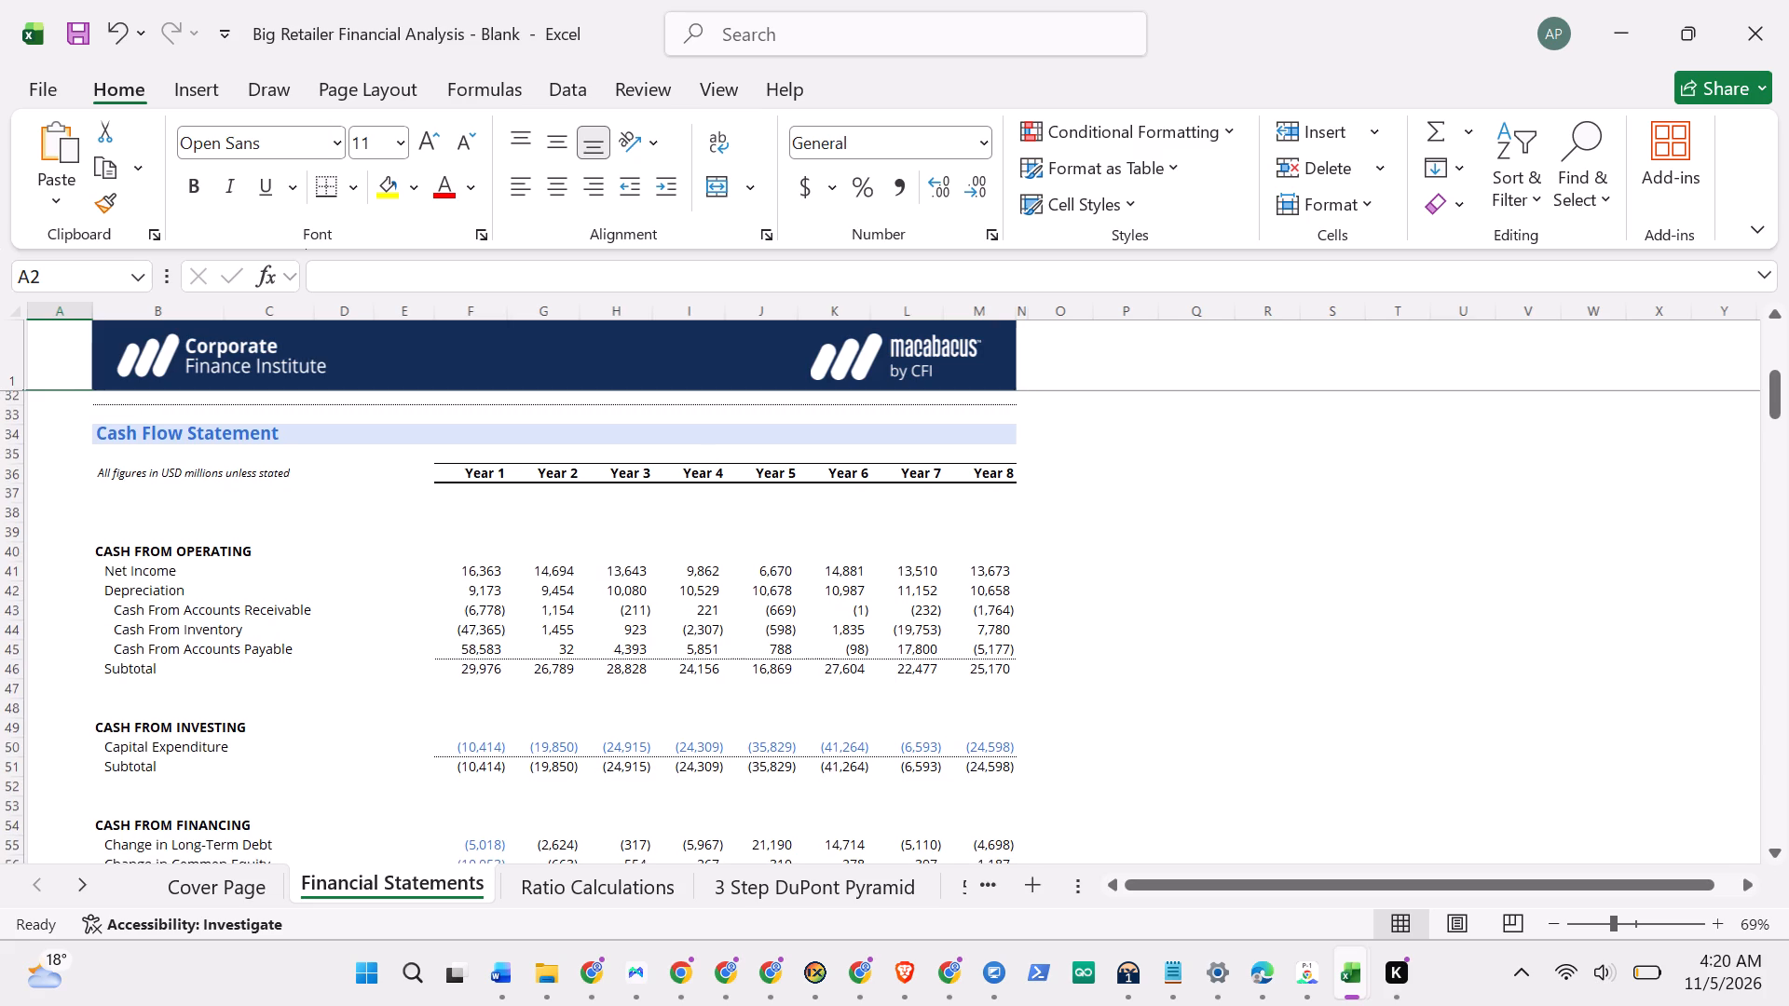
scroll(237, 661, "down", 1)
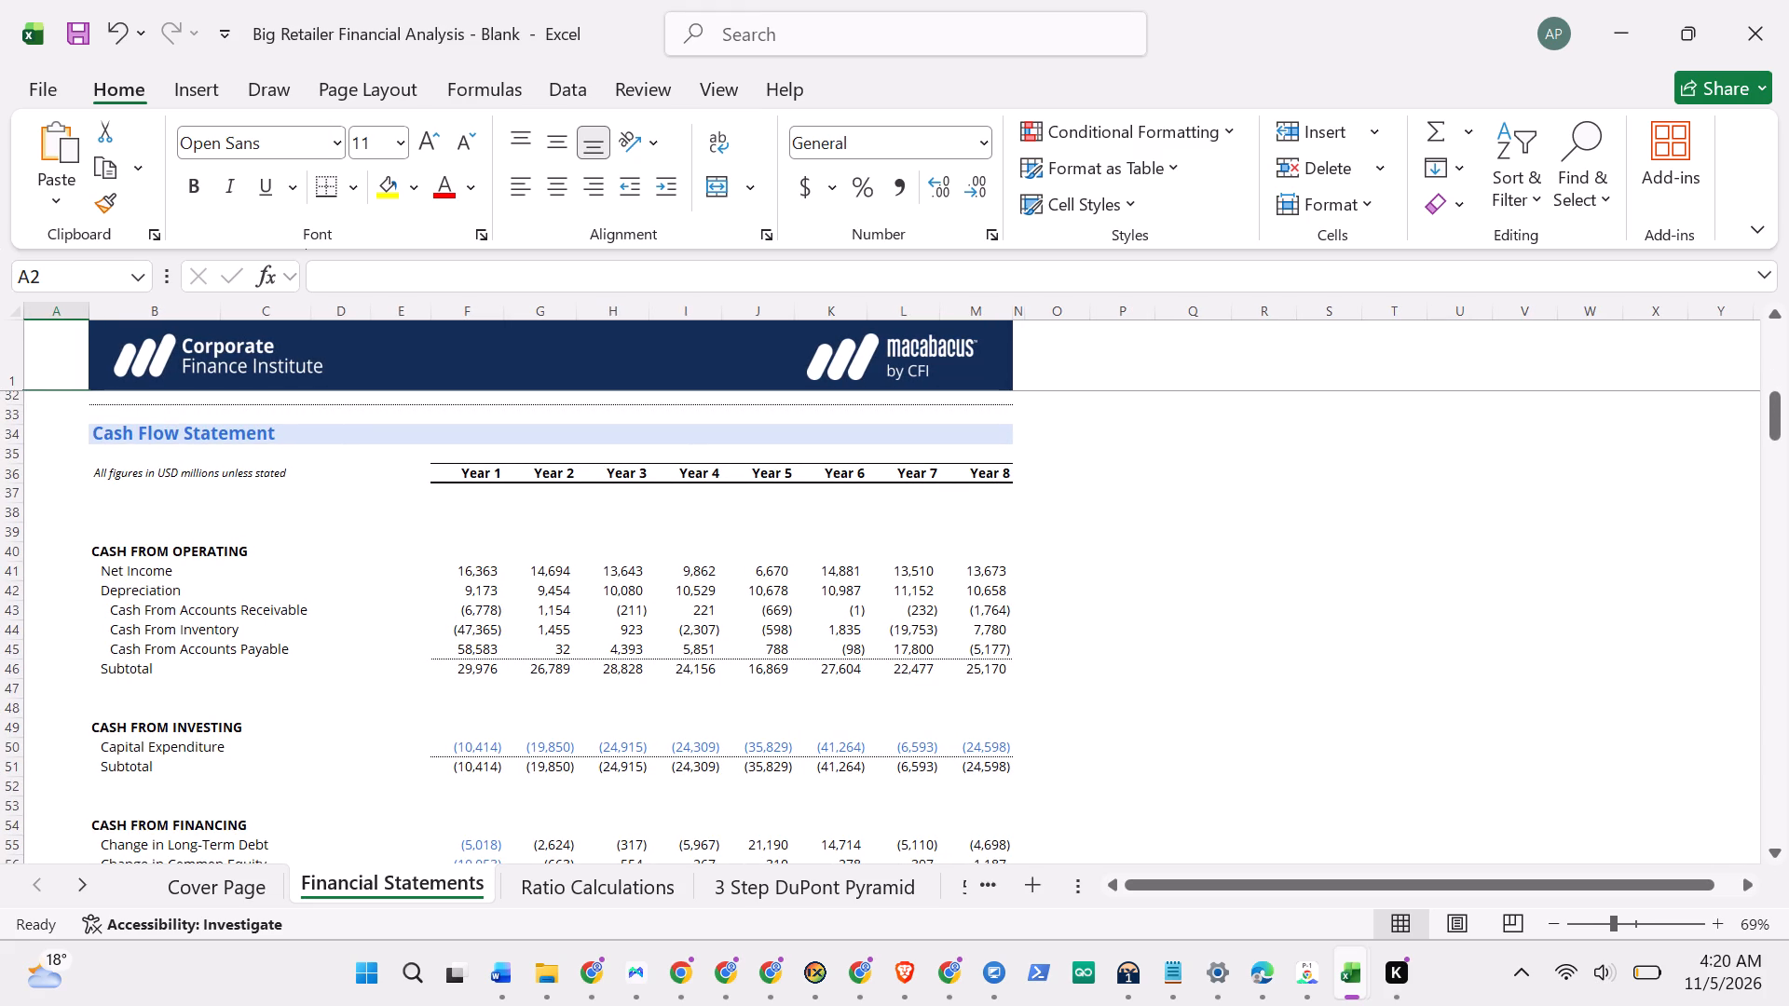
scroll(257, 668, "down", 1)
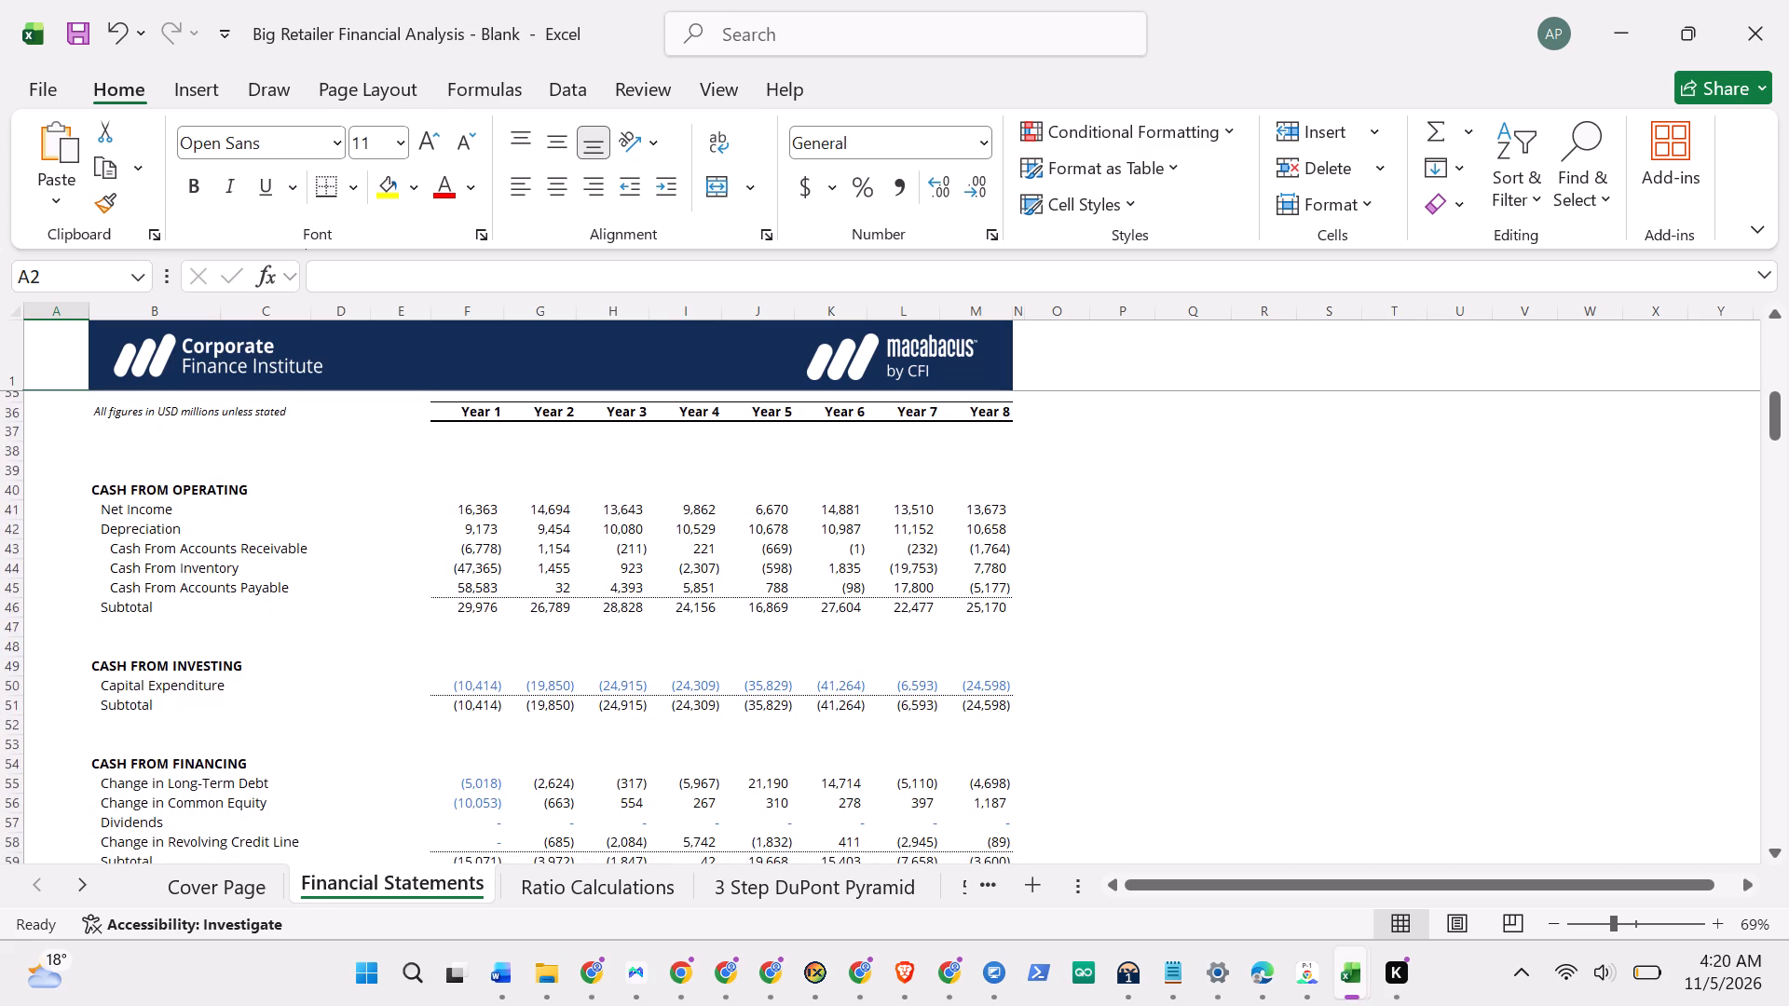
scroll(257, 668, "down", 1)
scroll(257, 668, "right", 1)
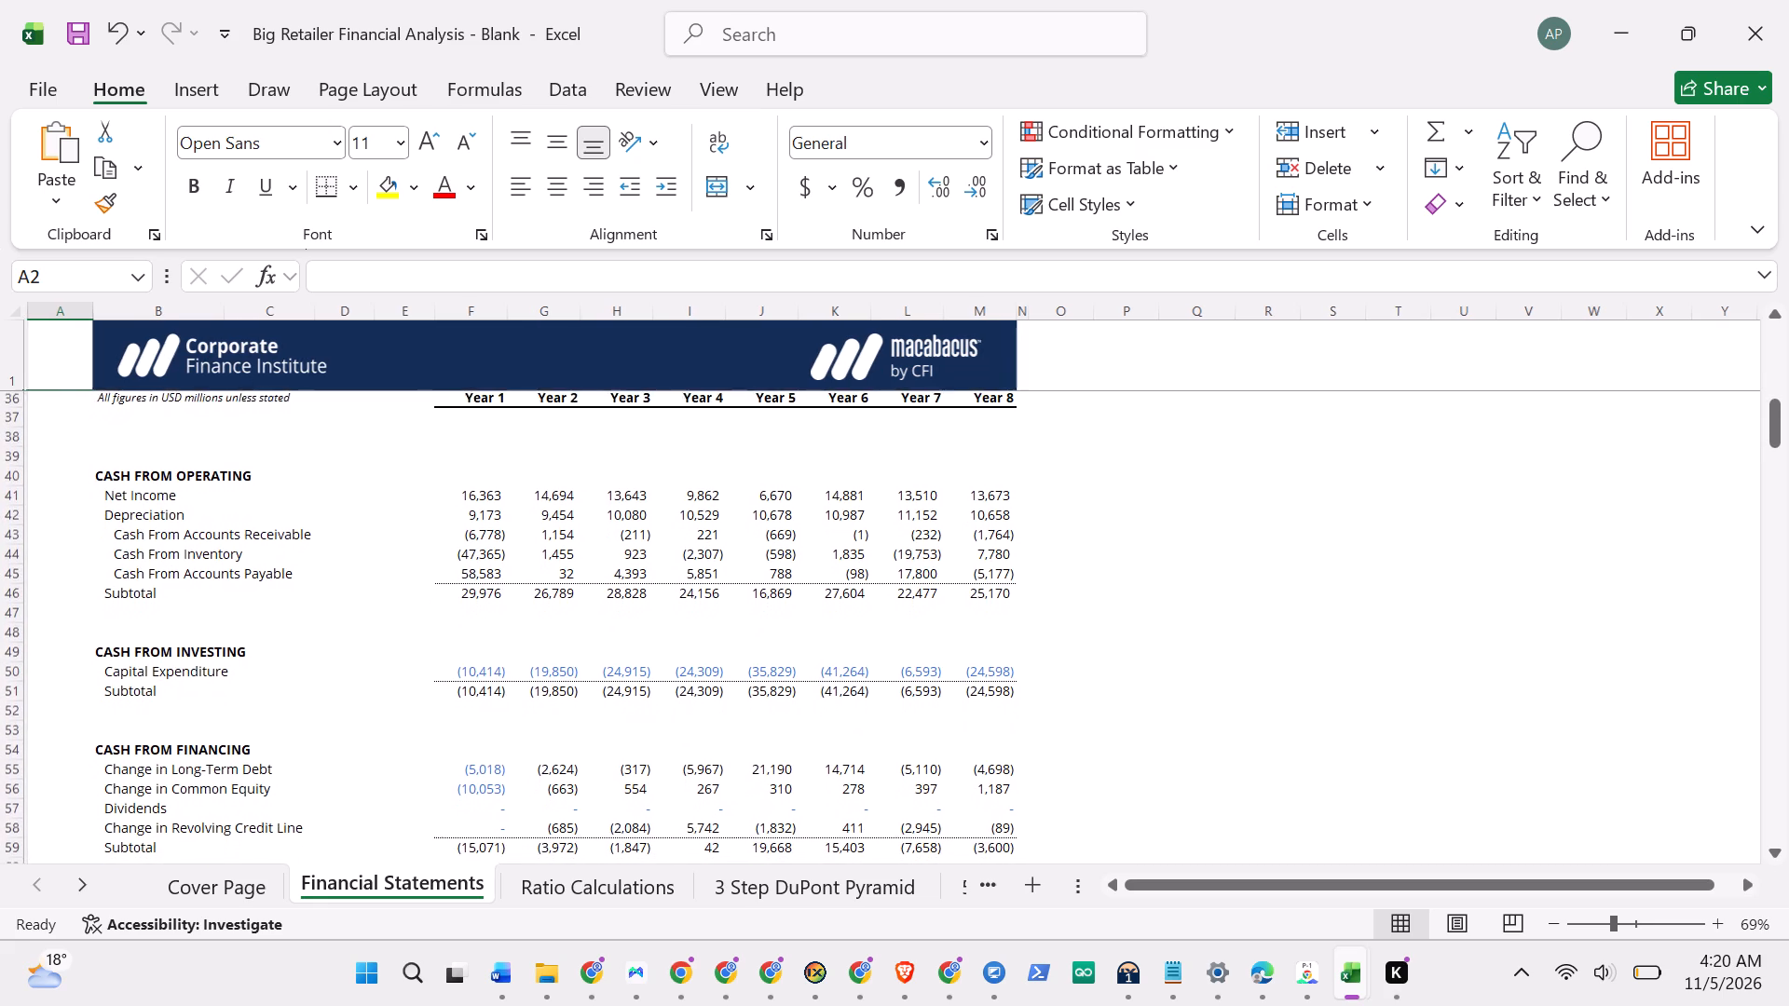
scroll(257, 668, "right", 1)
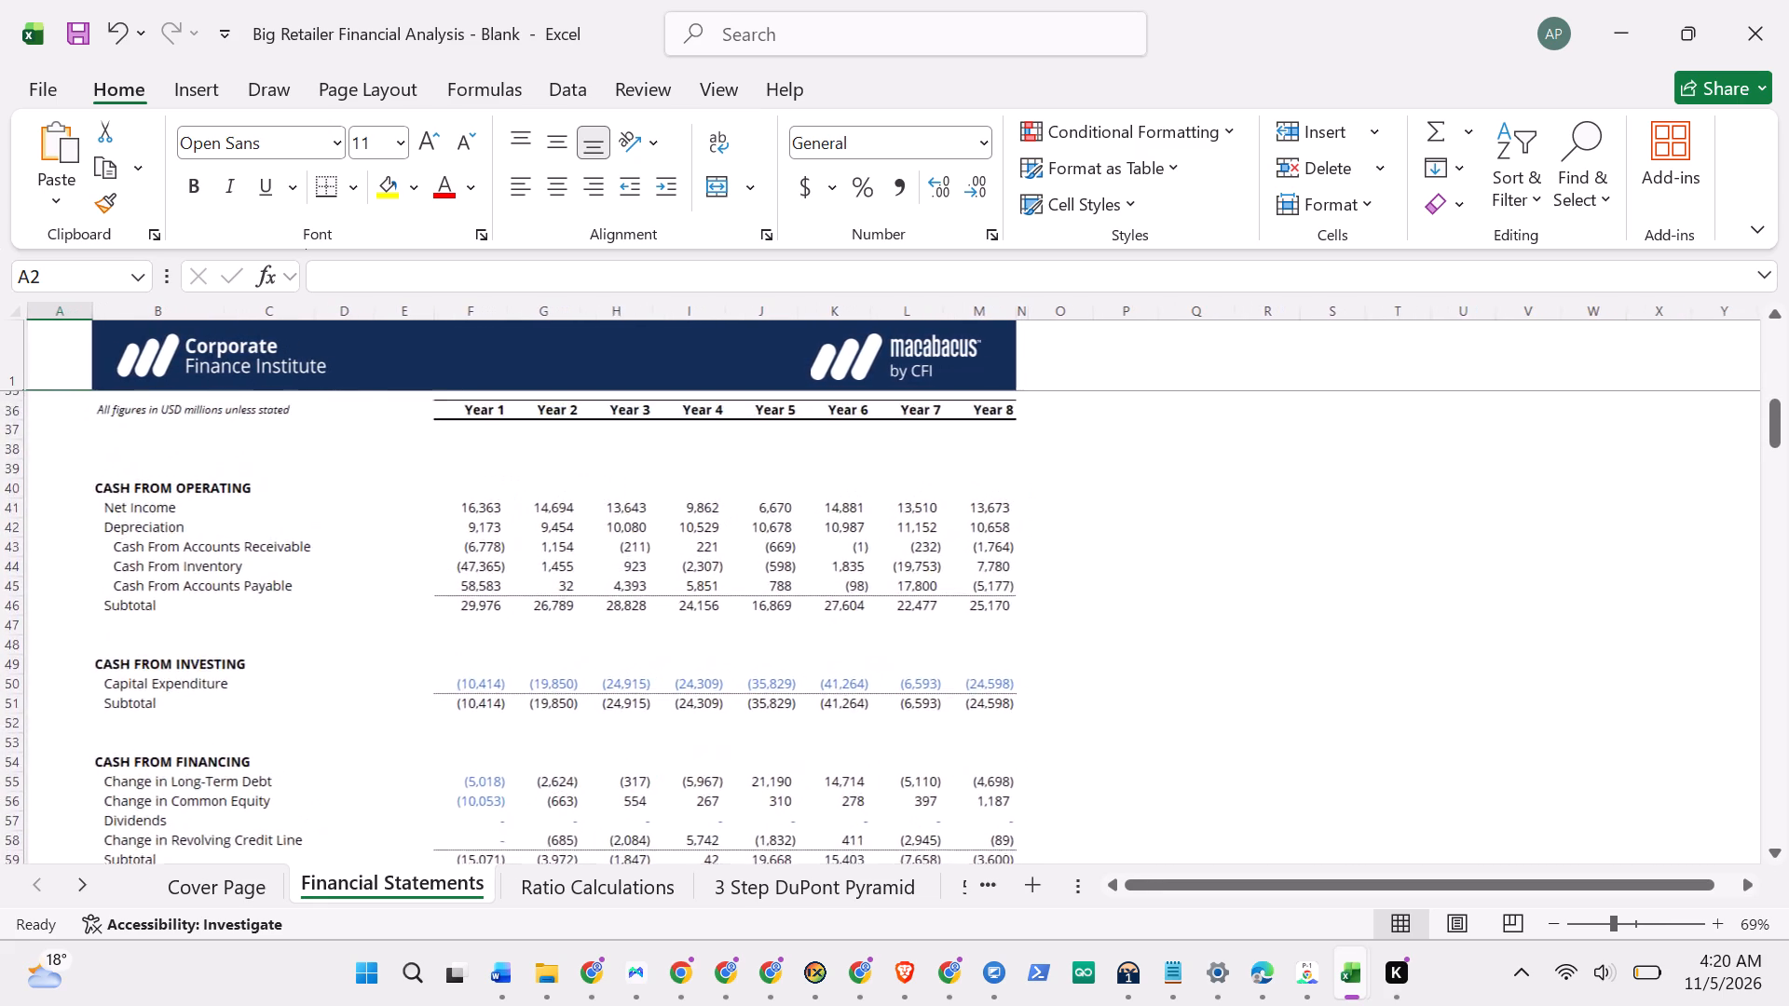
scroll(257, 668, "up", 1)
scroll(257, 668, "down", 1)
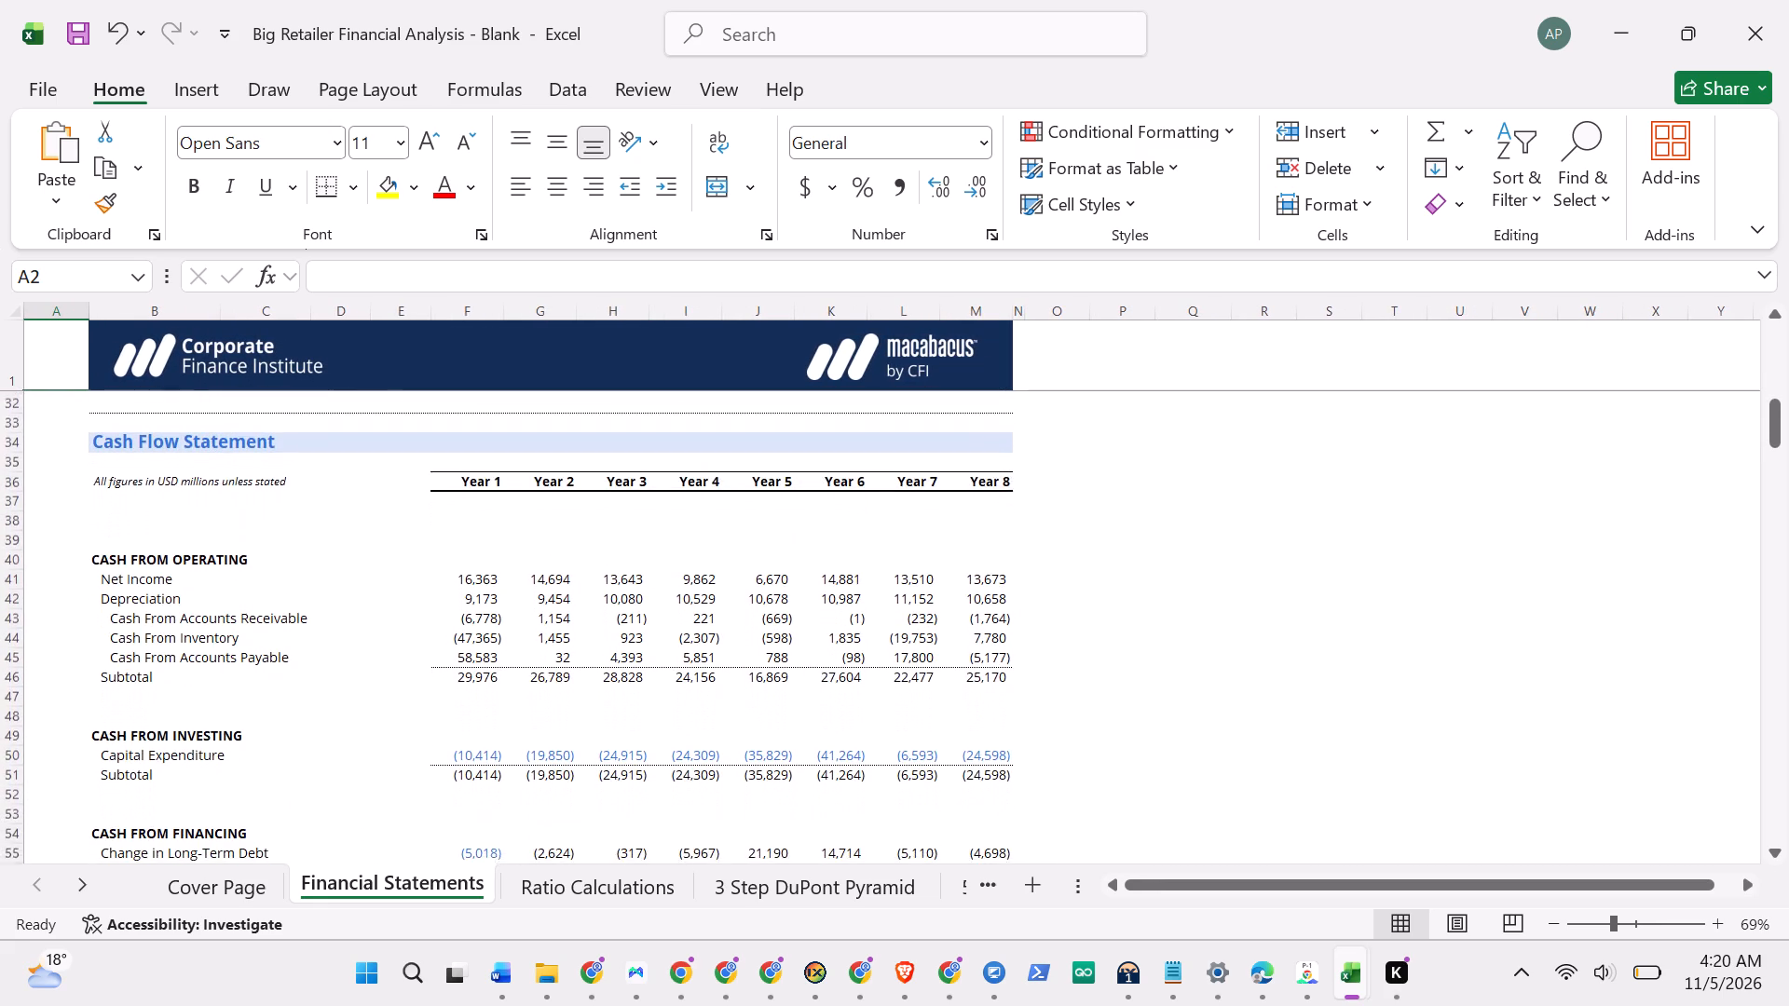
scroll(257, 668, "down", 2)
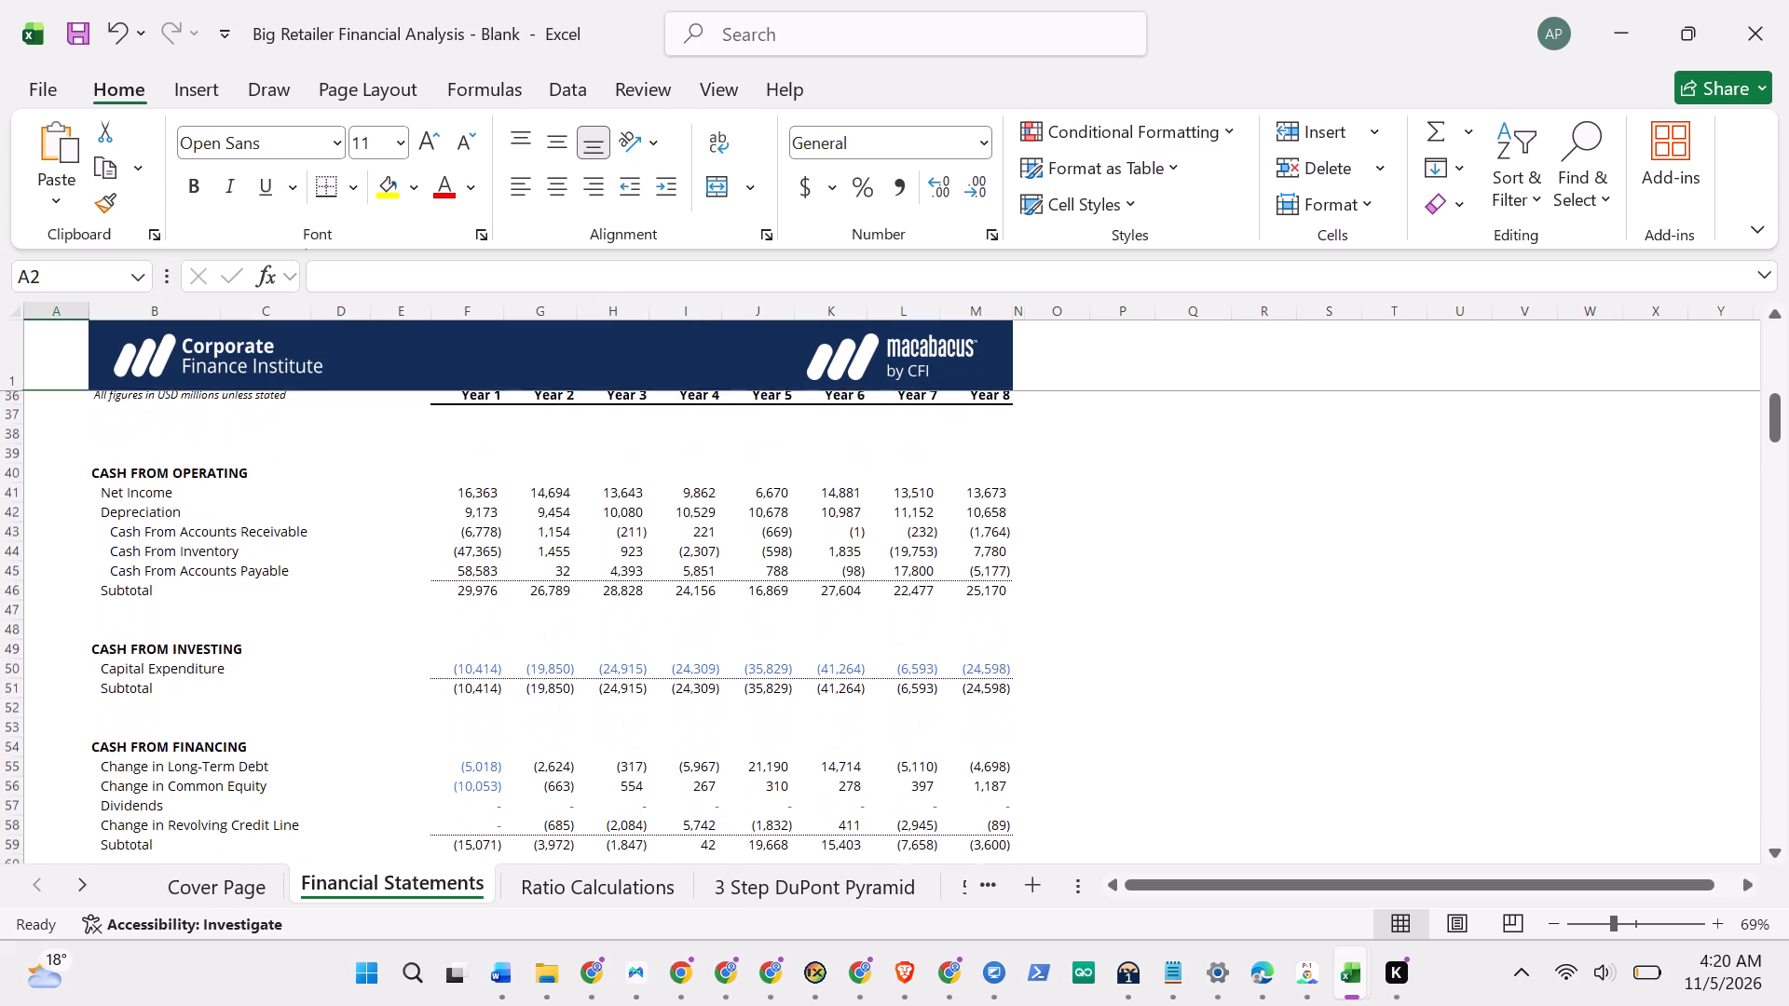
scroll(257, 668, "up", 1)
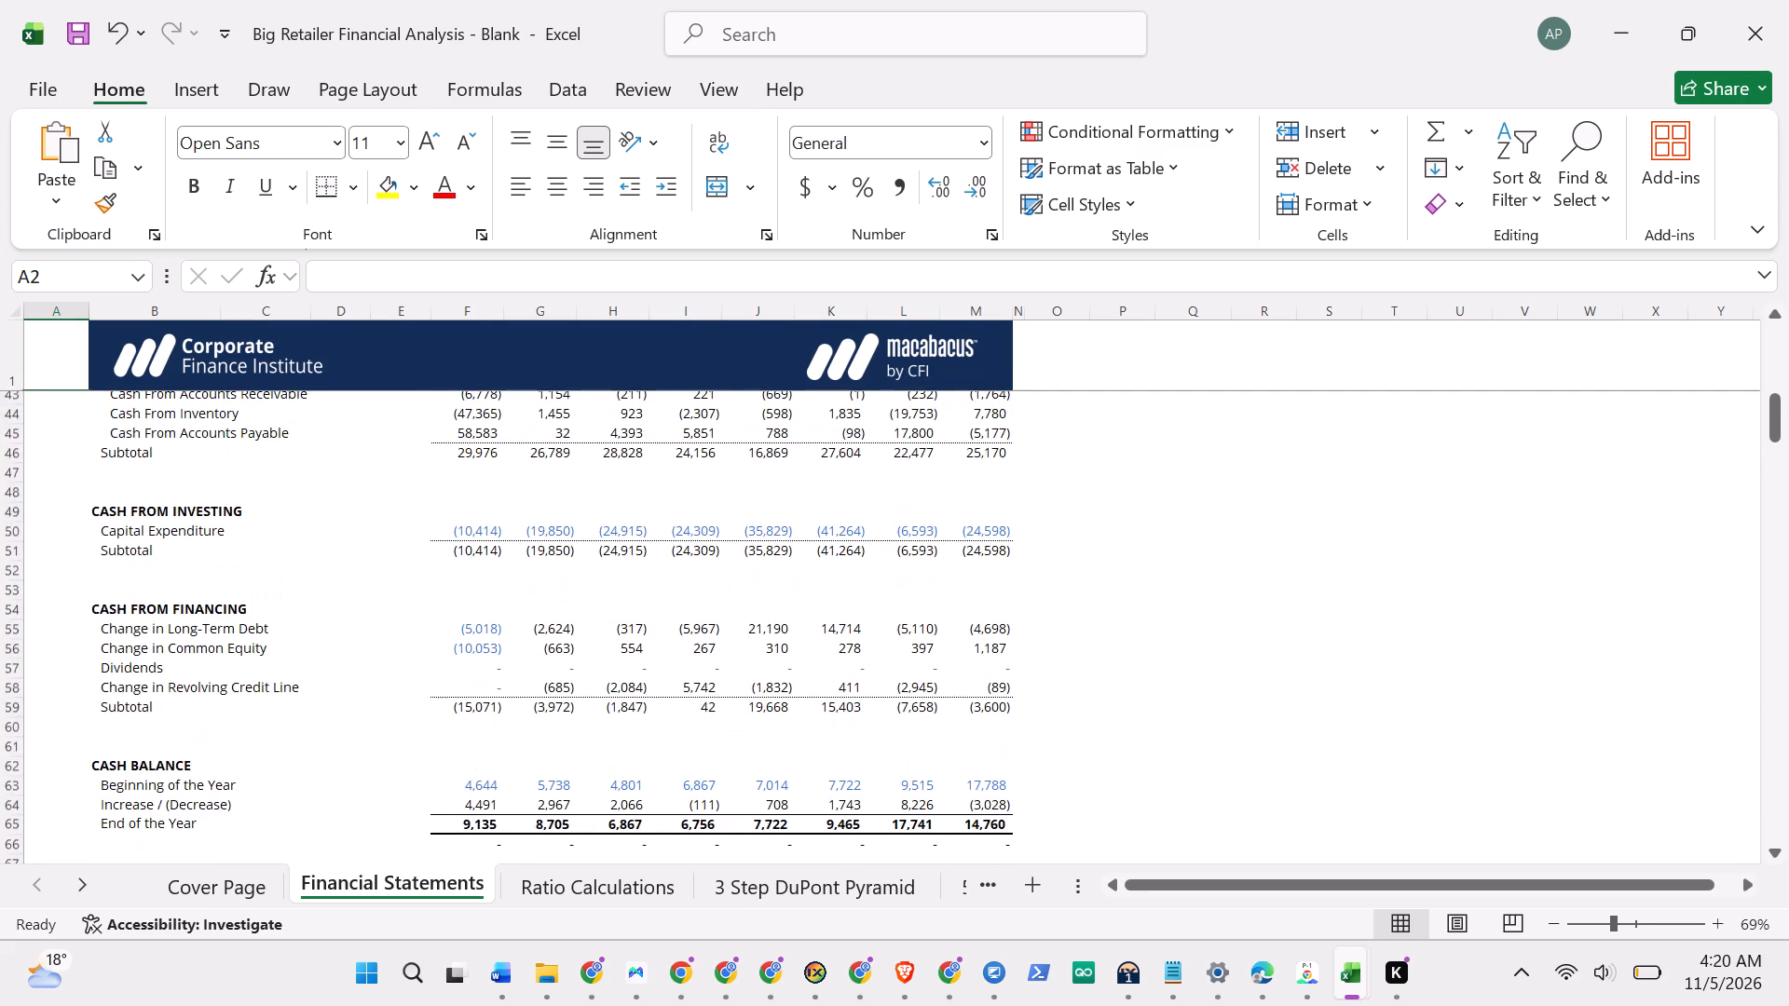
scroll(257, 668, "up", 1)
scroll(257, 668, "down", 1)
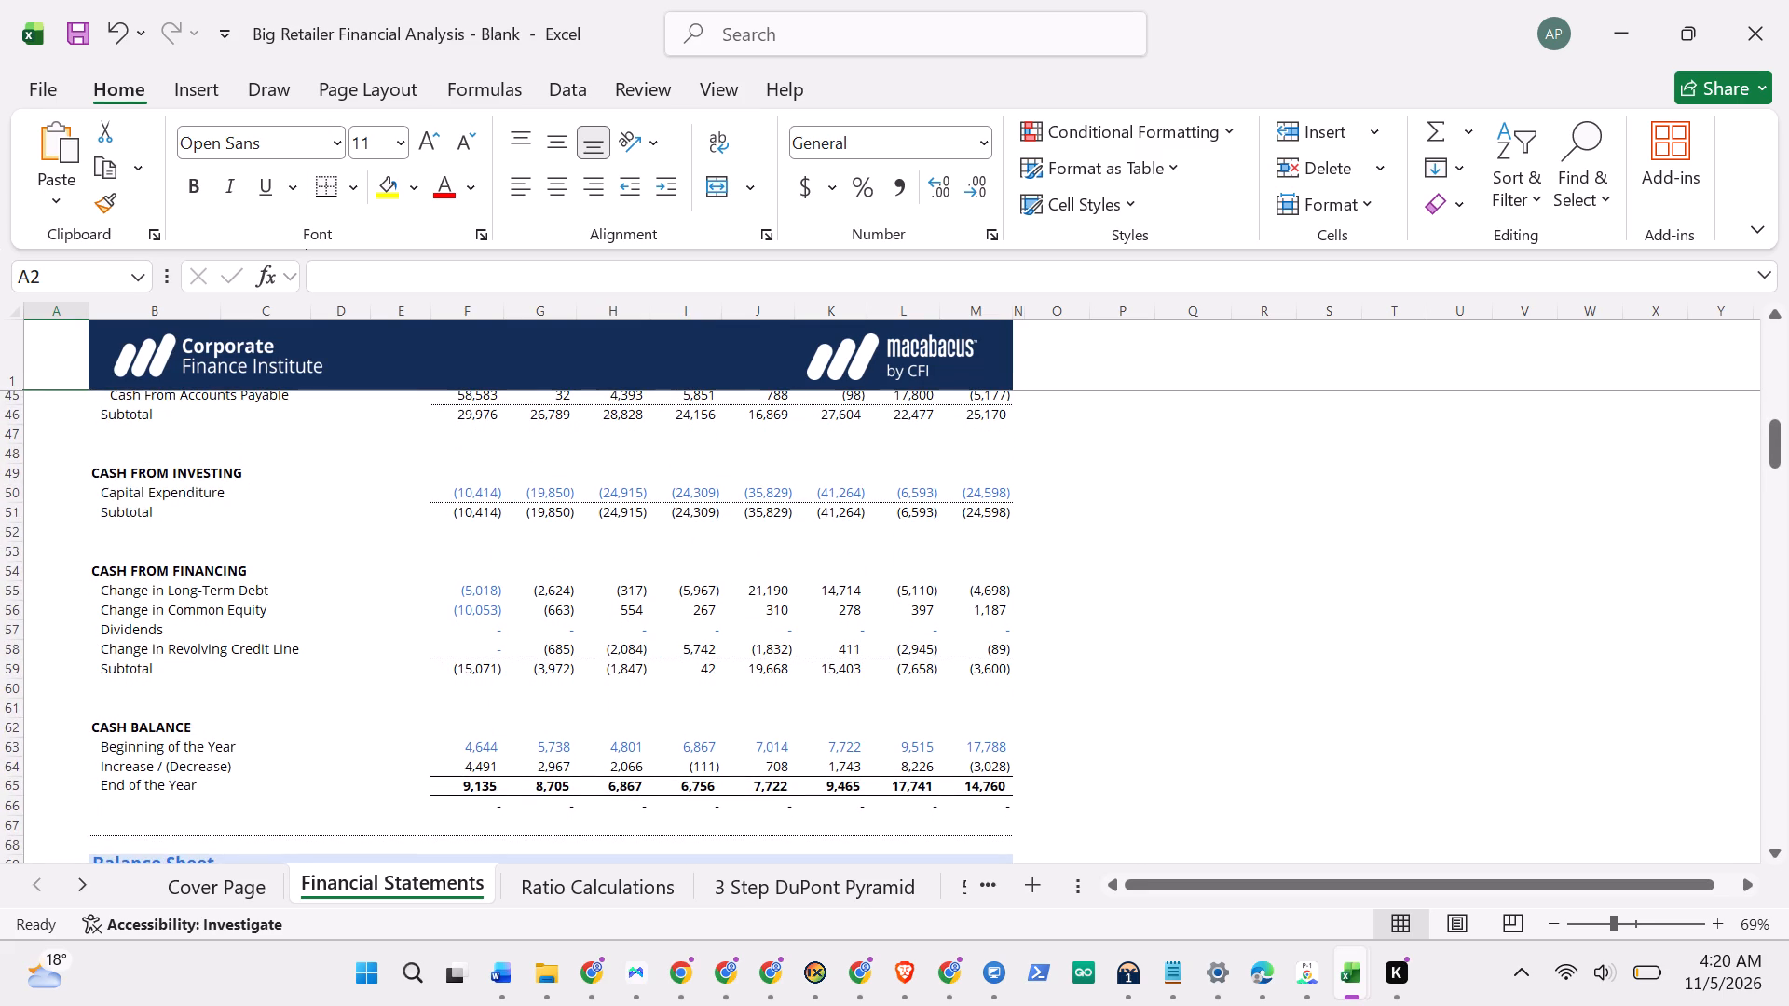
Examine the Balance Sheet's assets, liabilities, equity and check rows down to the start of Other Financial Information.
scroll(288, 719, "down", 2)
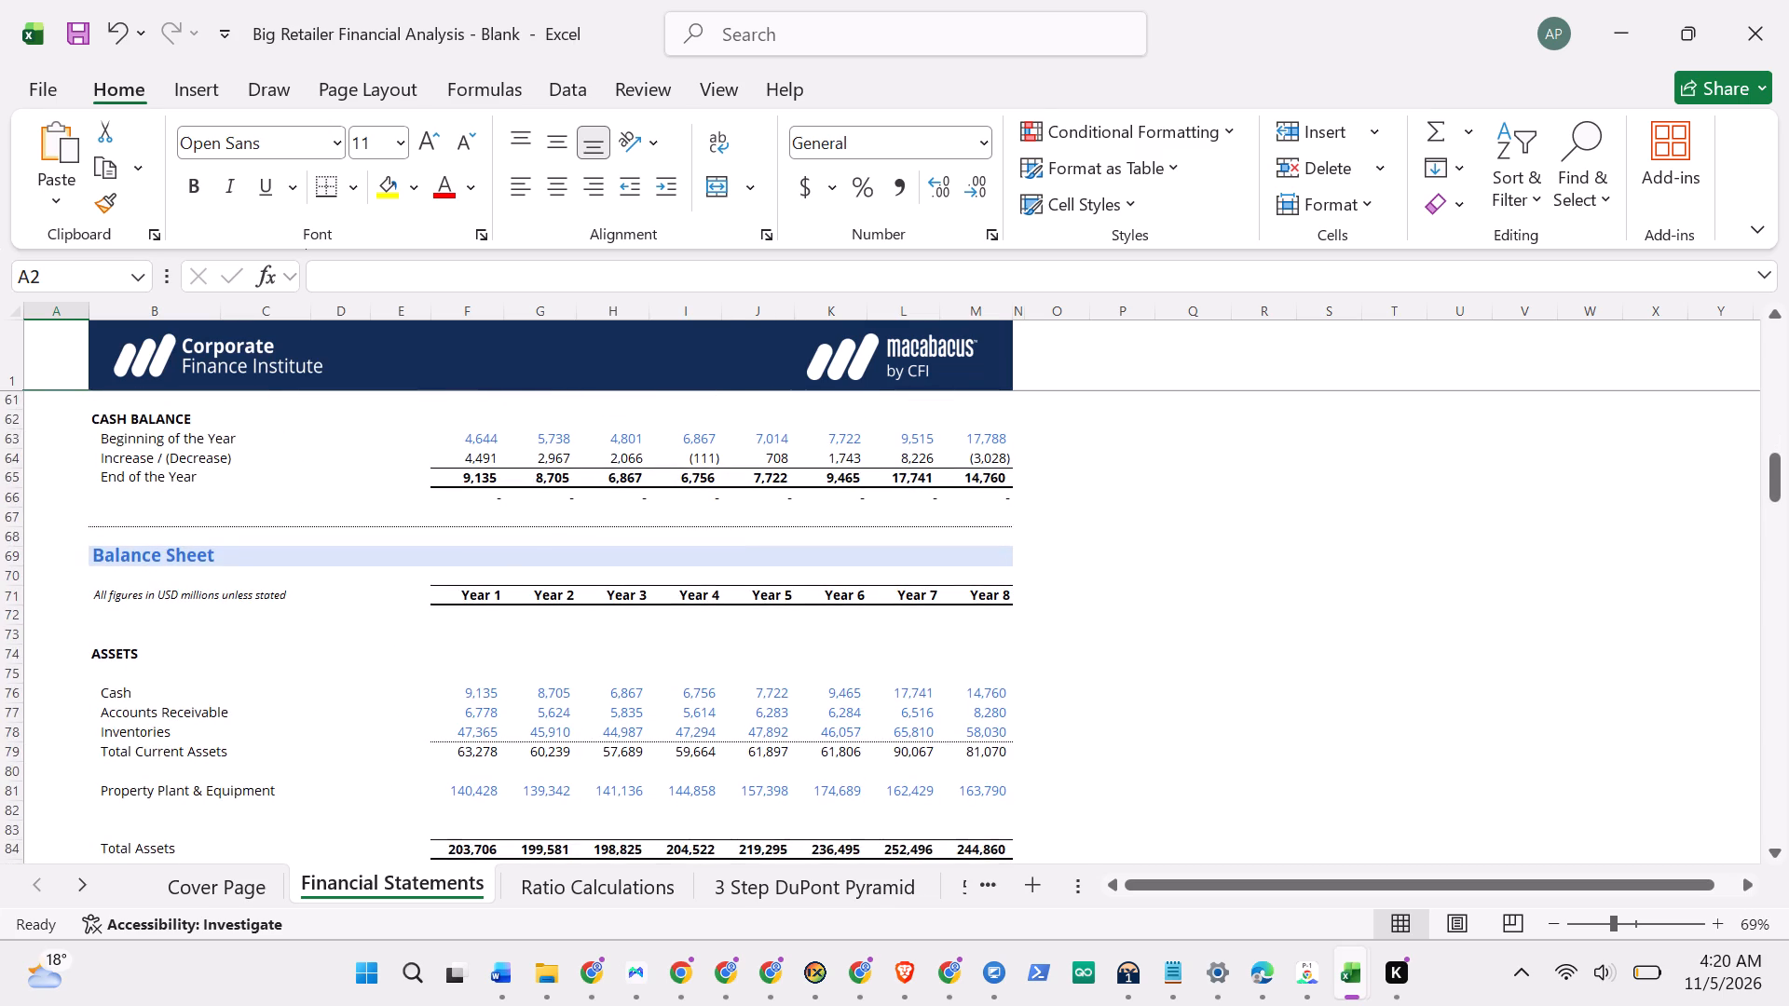
scroll(288, 719, "down", 2)
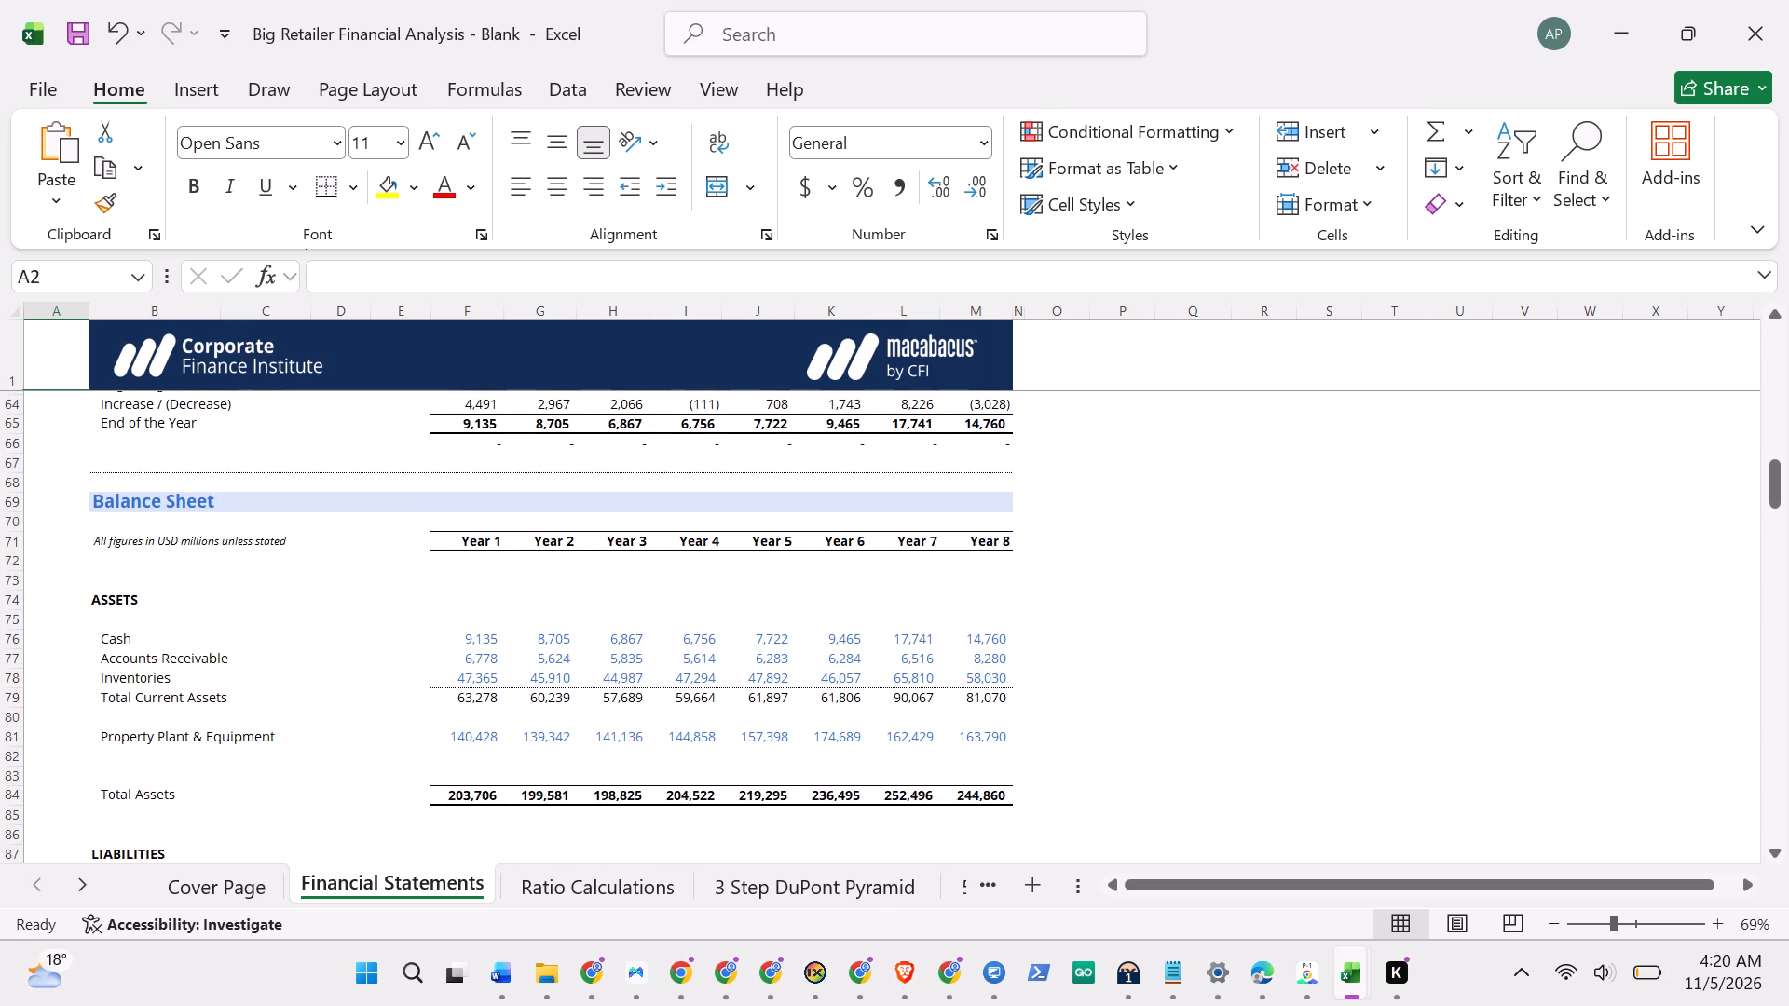
scroll(288, 719, "down", 2)
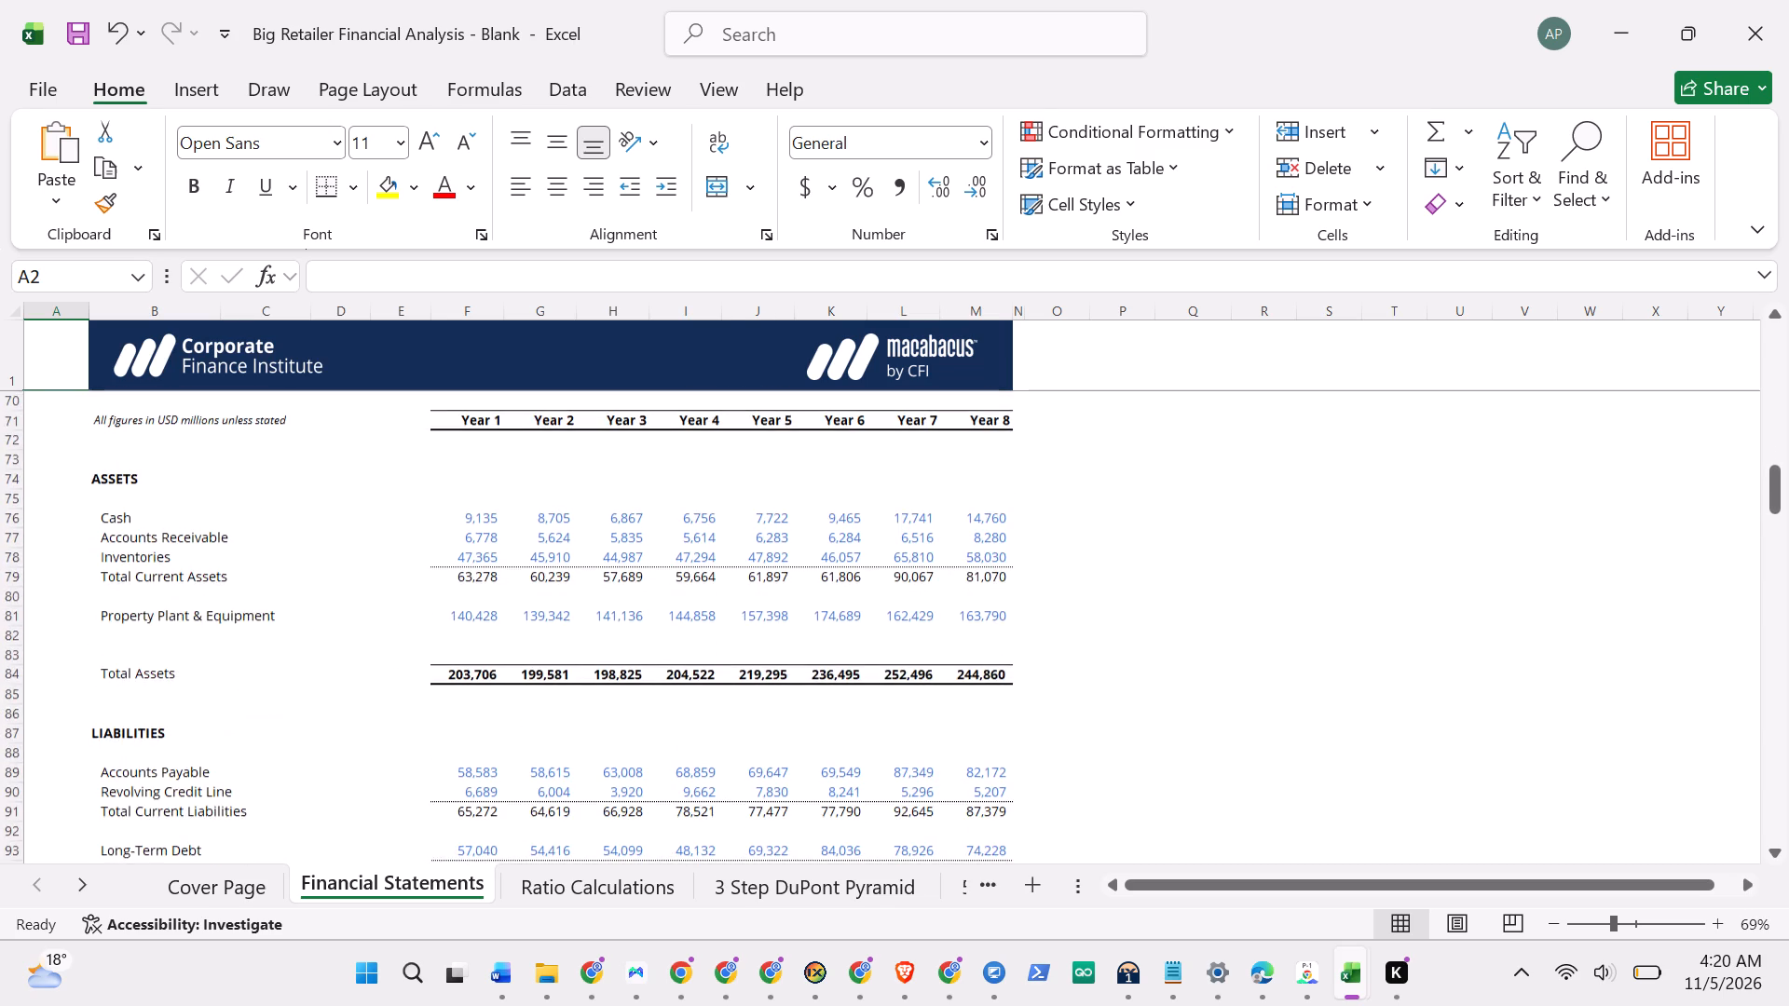
scroll(288, 719, "down", 1)
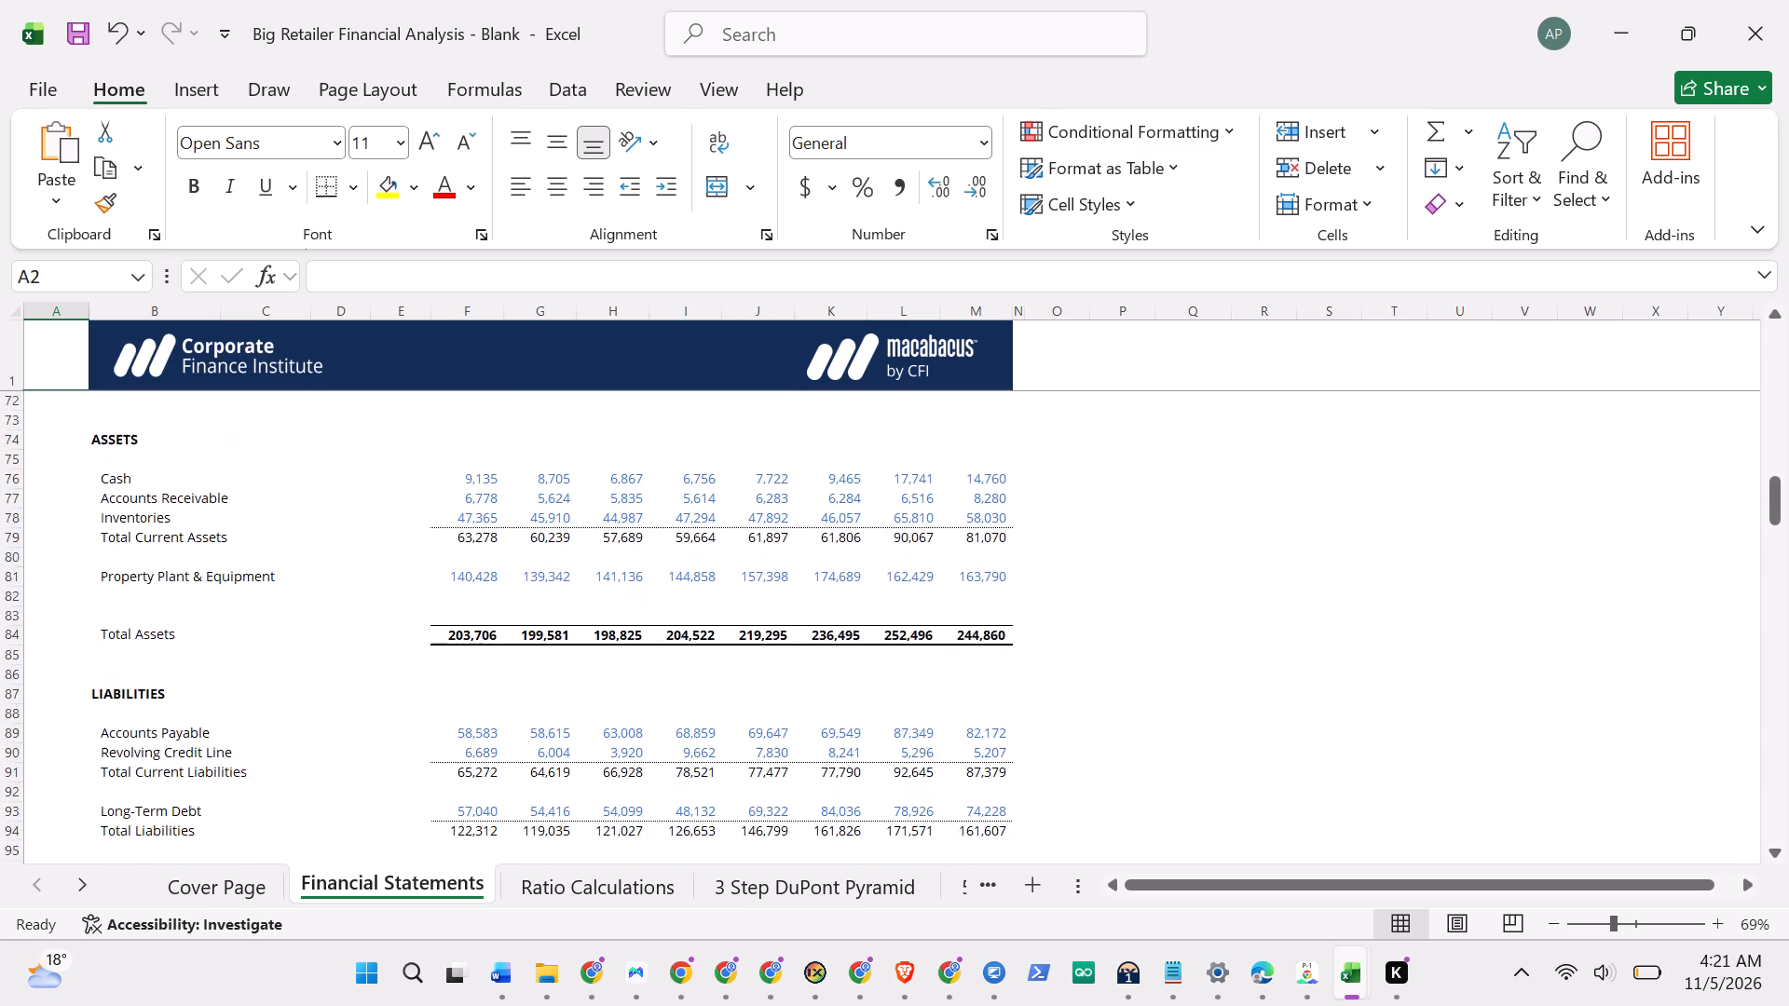
scroll(288, 719, "down", 1)
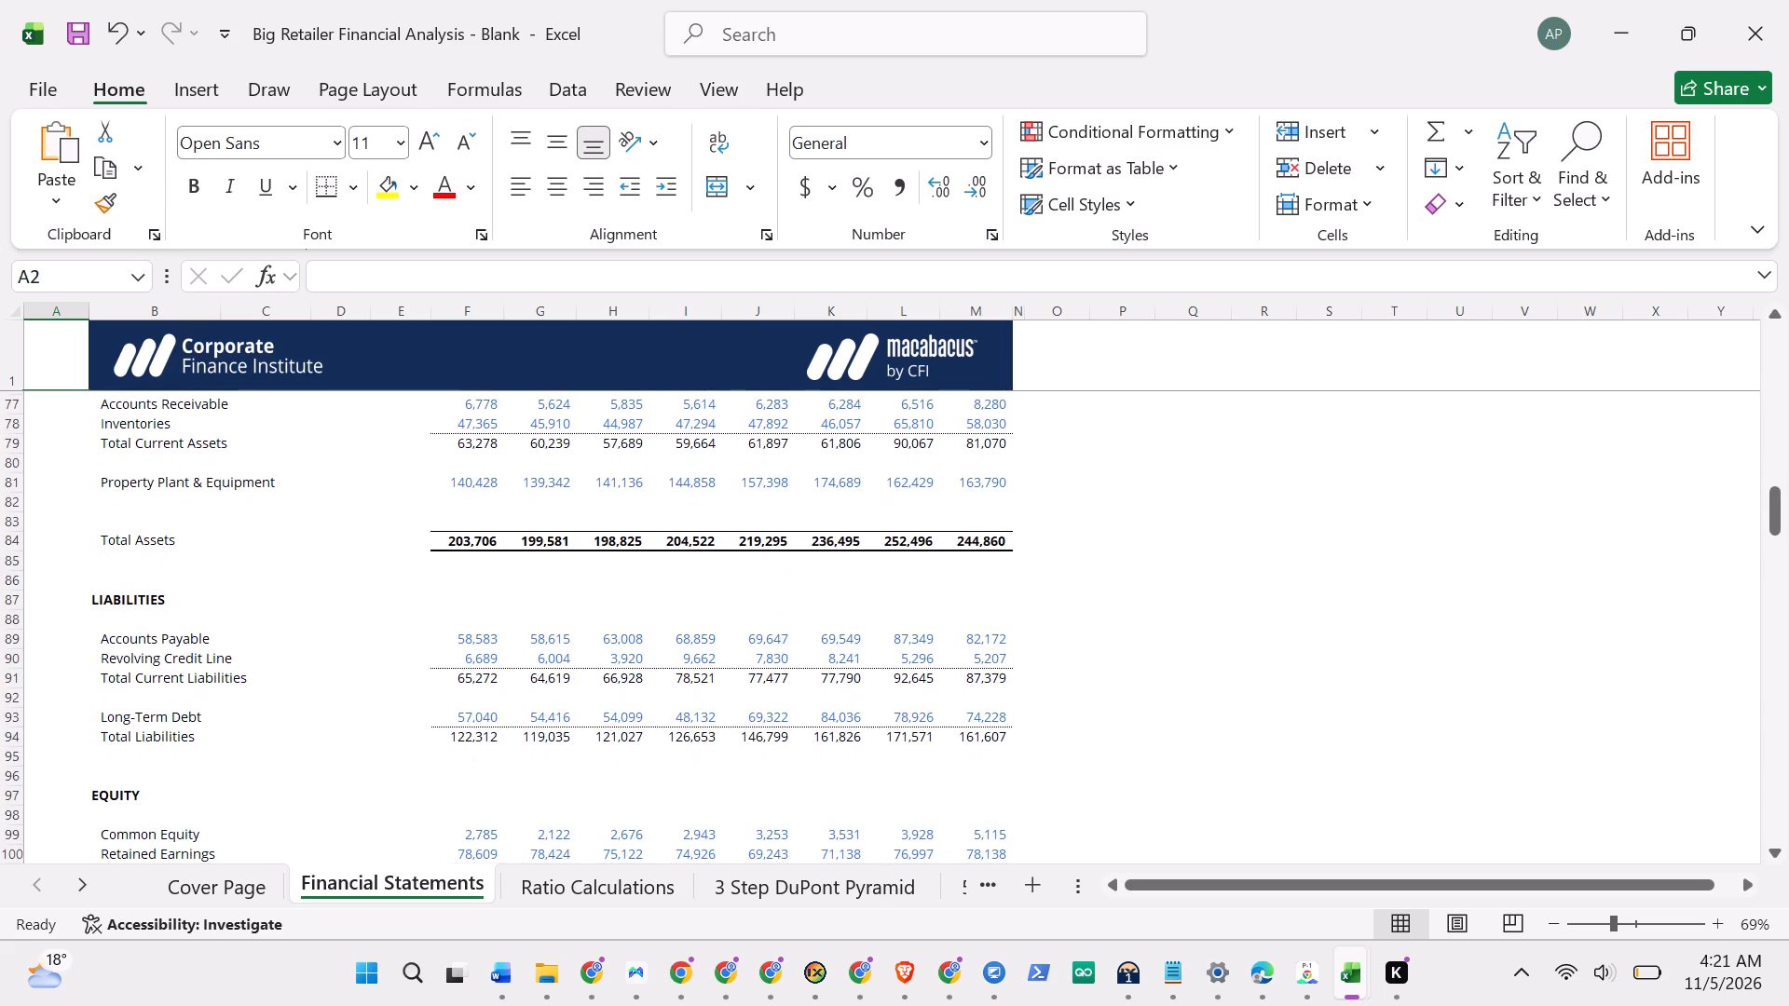
scroll(288, 719, "down", 3)
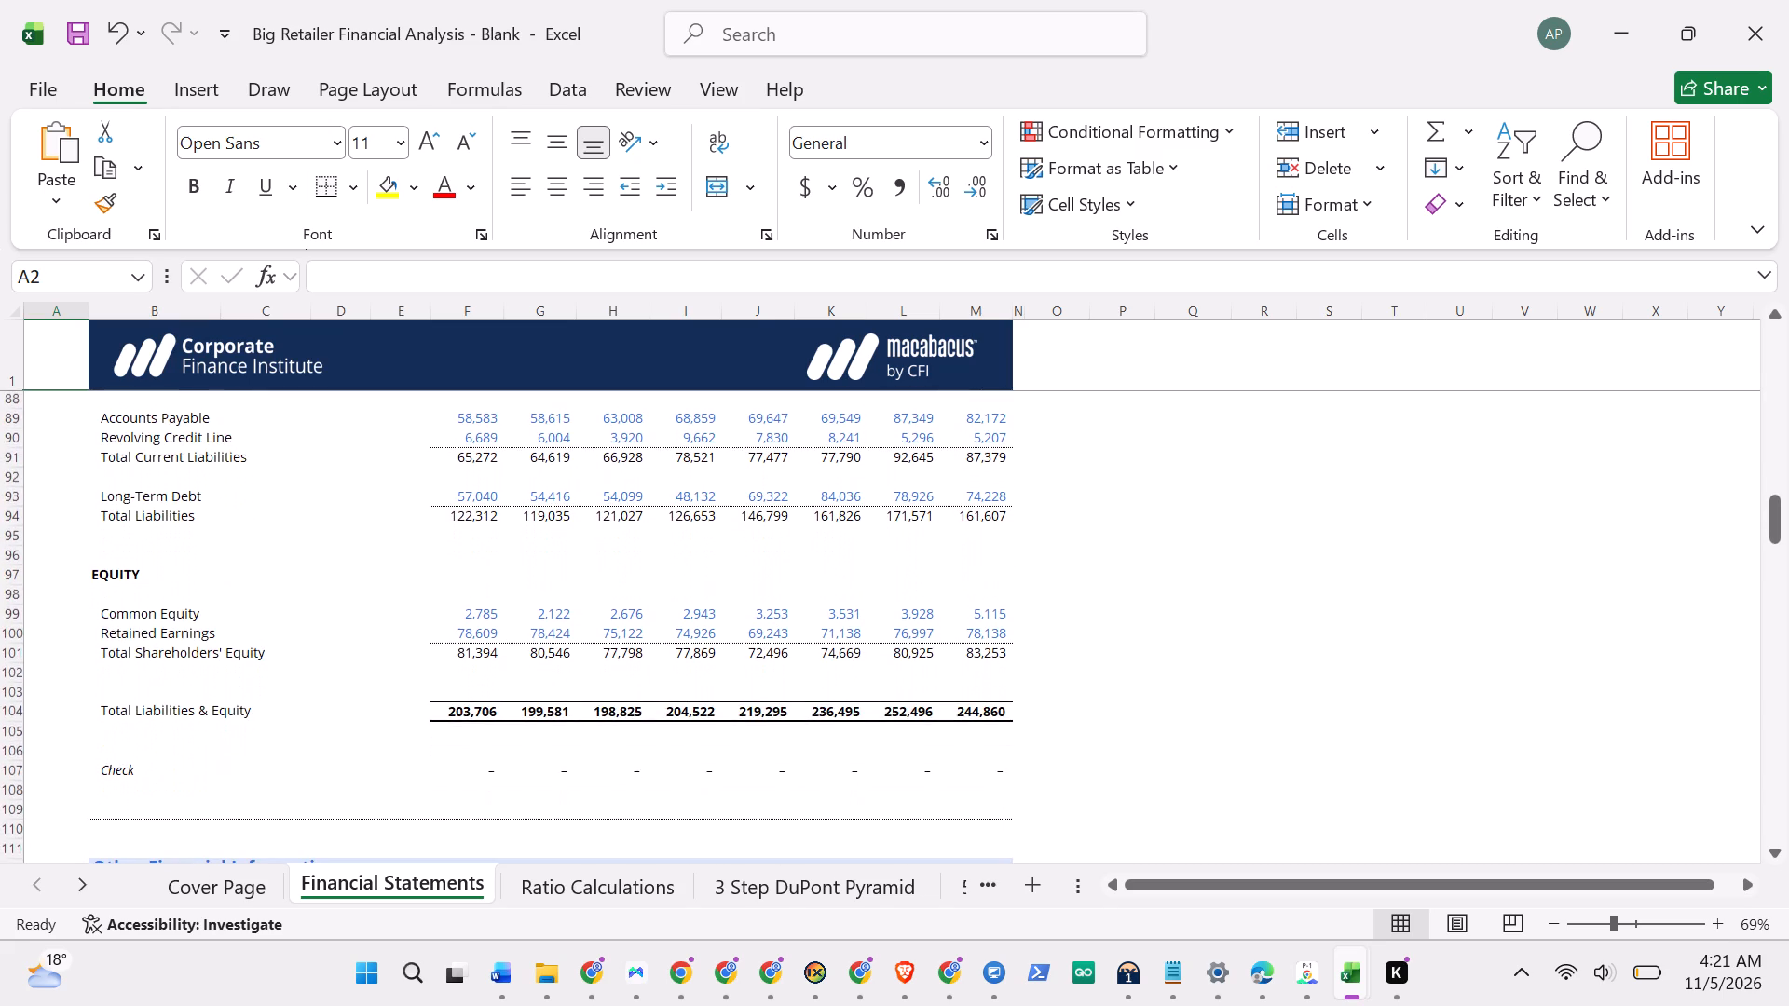
scroll(288, 719, "down", 1)
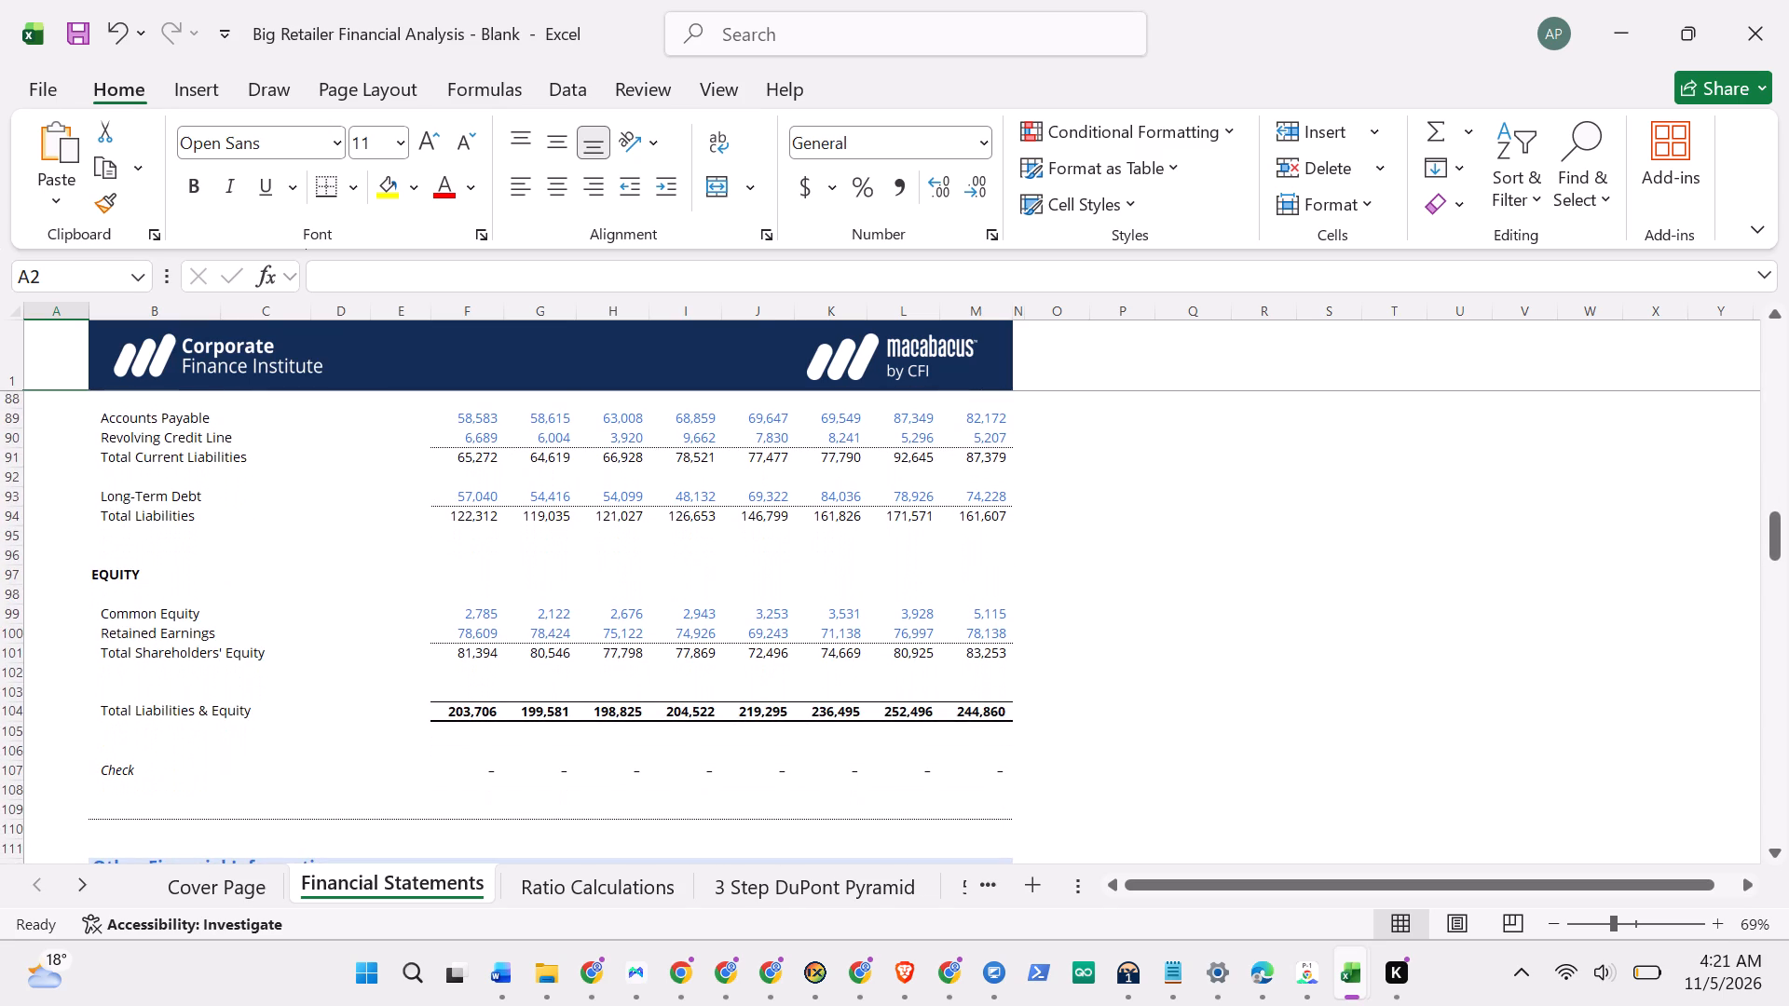
scroll(288, 719, "down", 1)
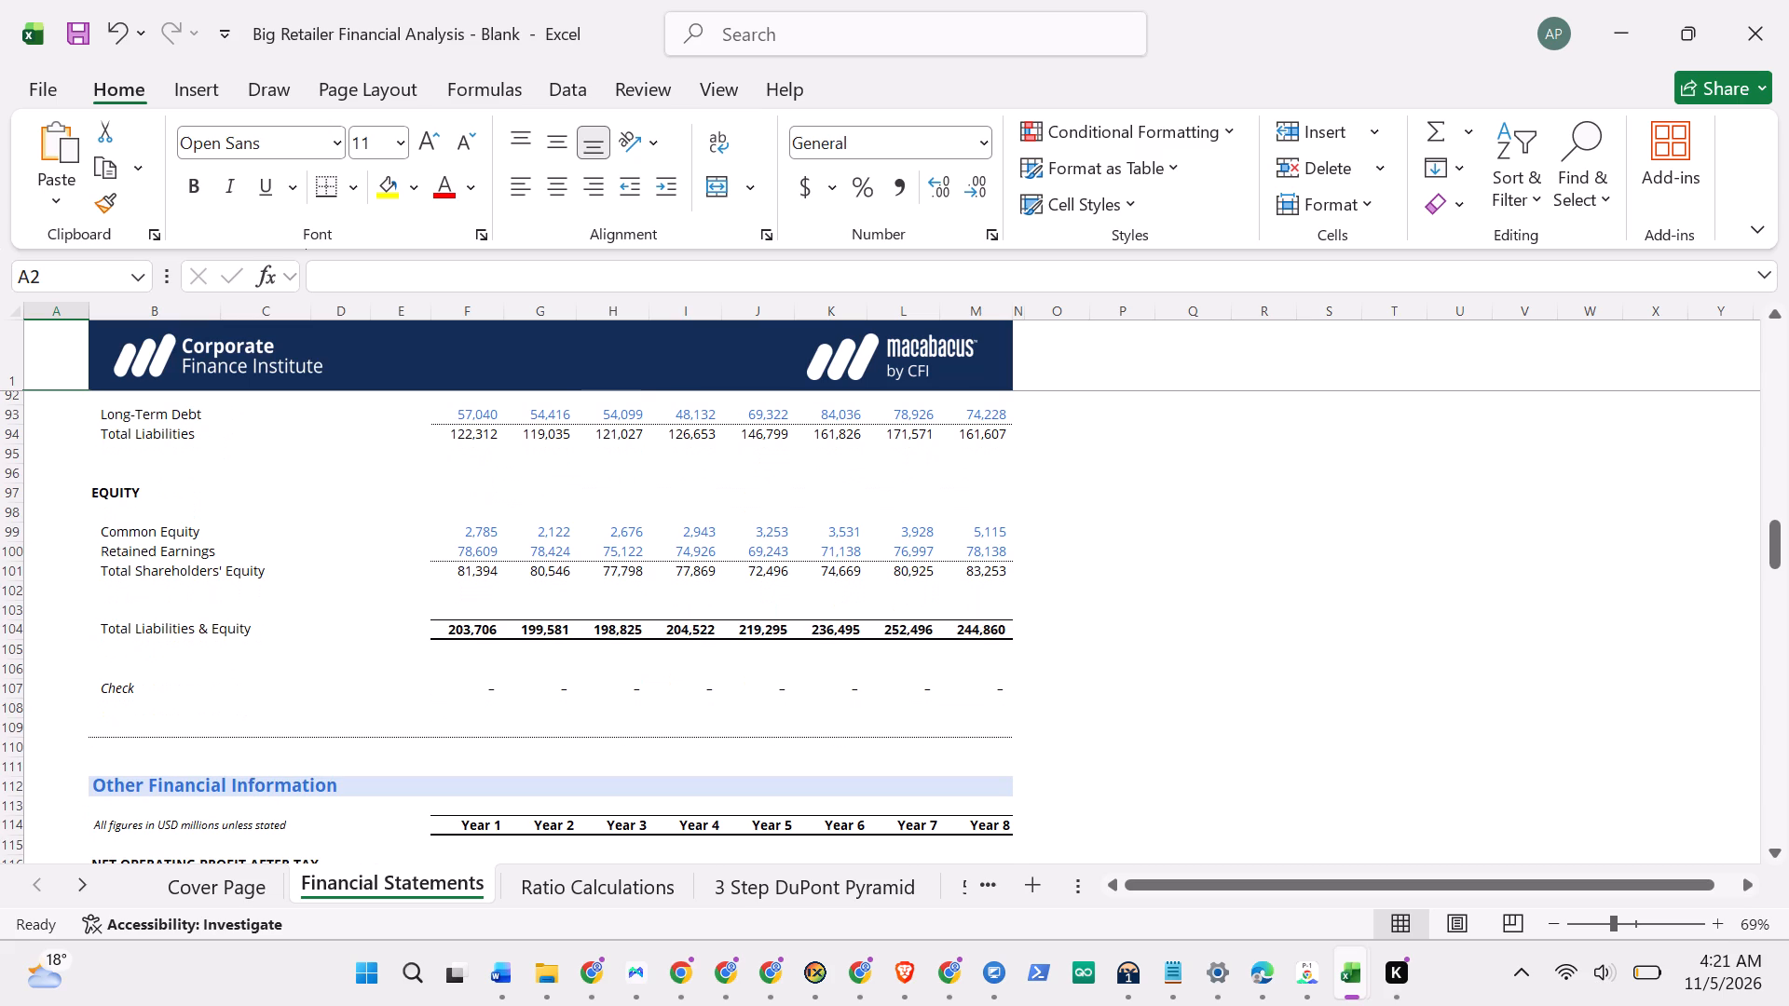
scroll(288, 719, "down", 1)
Review the Balance Sheet's liabilities, equity and check rows together with the Net Operating Profit After Tax rows for Years 1 to 8.
scroll(288, 719, "down", 1)
scroll(288, 719, "up", 1)
scroll(288, 719, "down", 1)
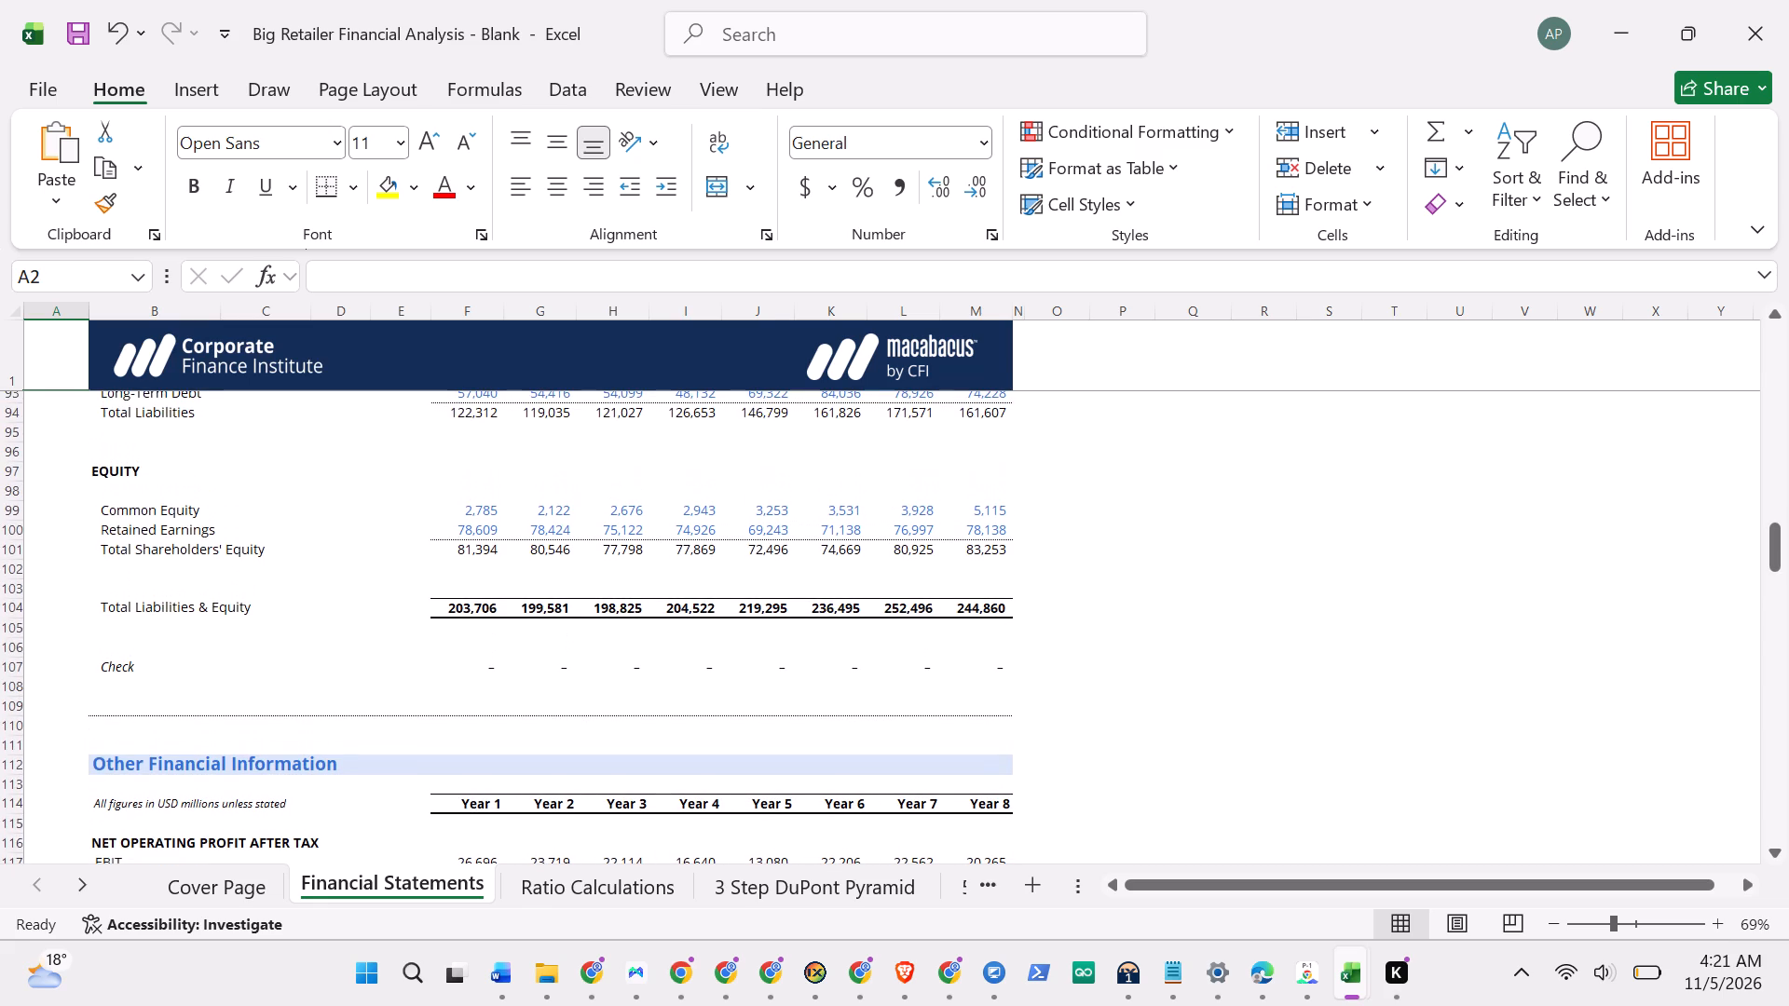
left_click(288, 719)
scroll(288, 719, "down", 1)
left_click(337, 672)
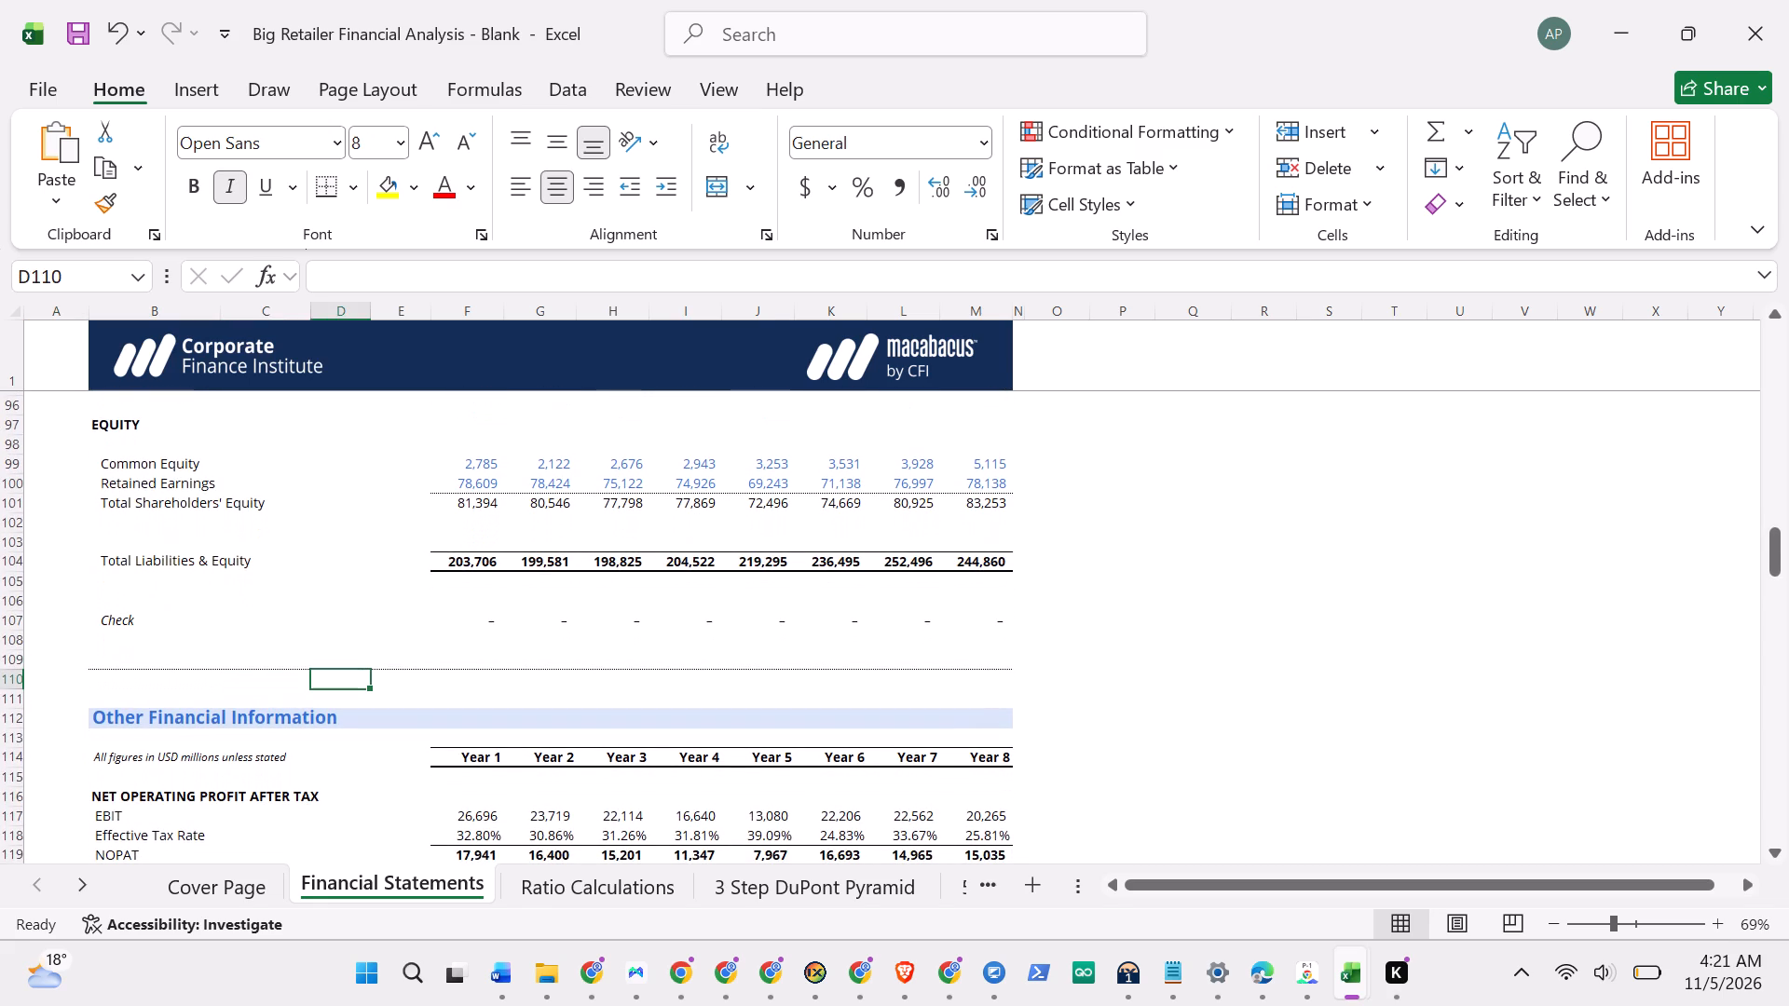
scroll(337, 672, "down", 1)
scroll(337, 672, "up", 1)
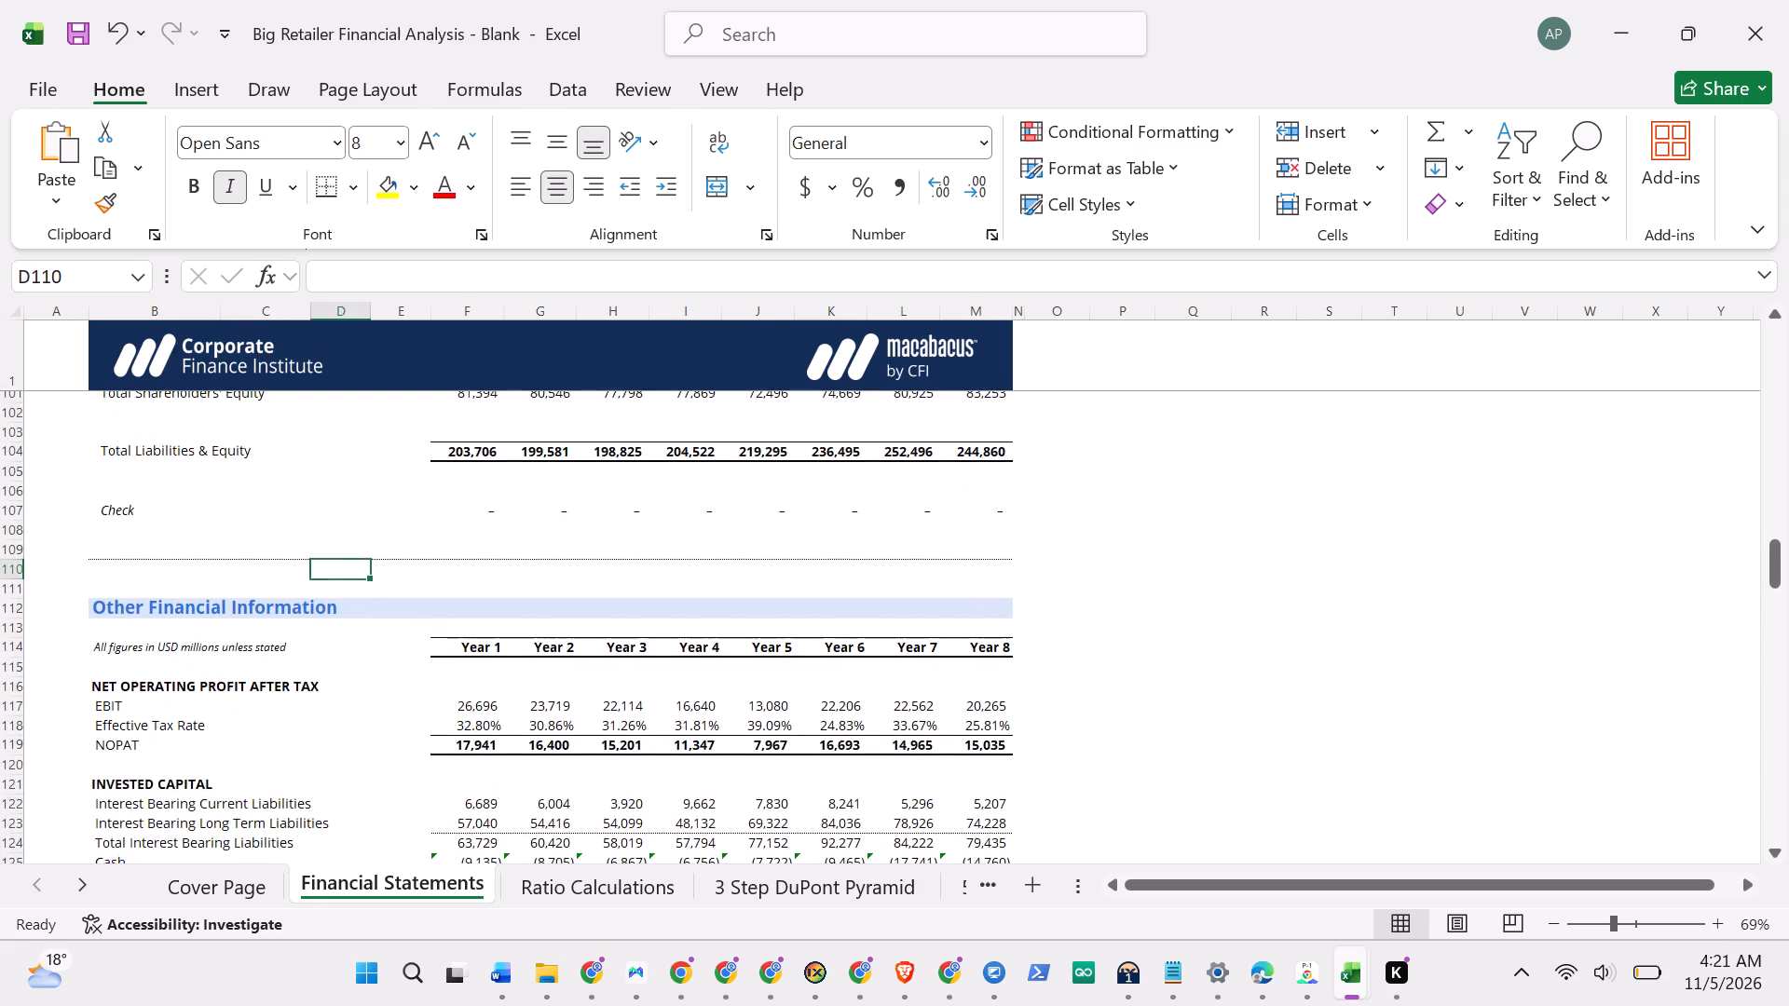
scroll(337, 672, "up", 1)
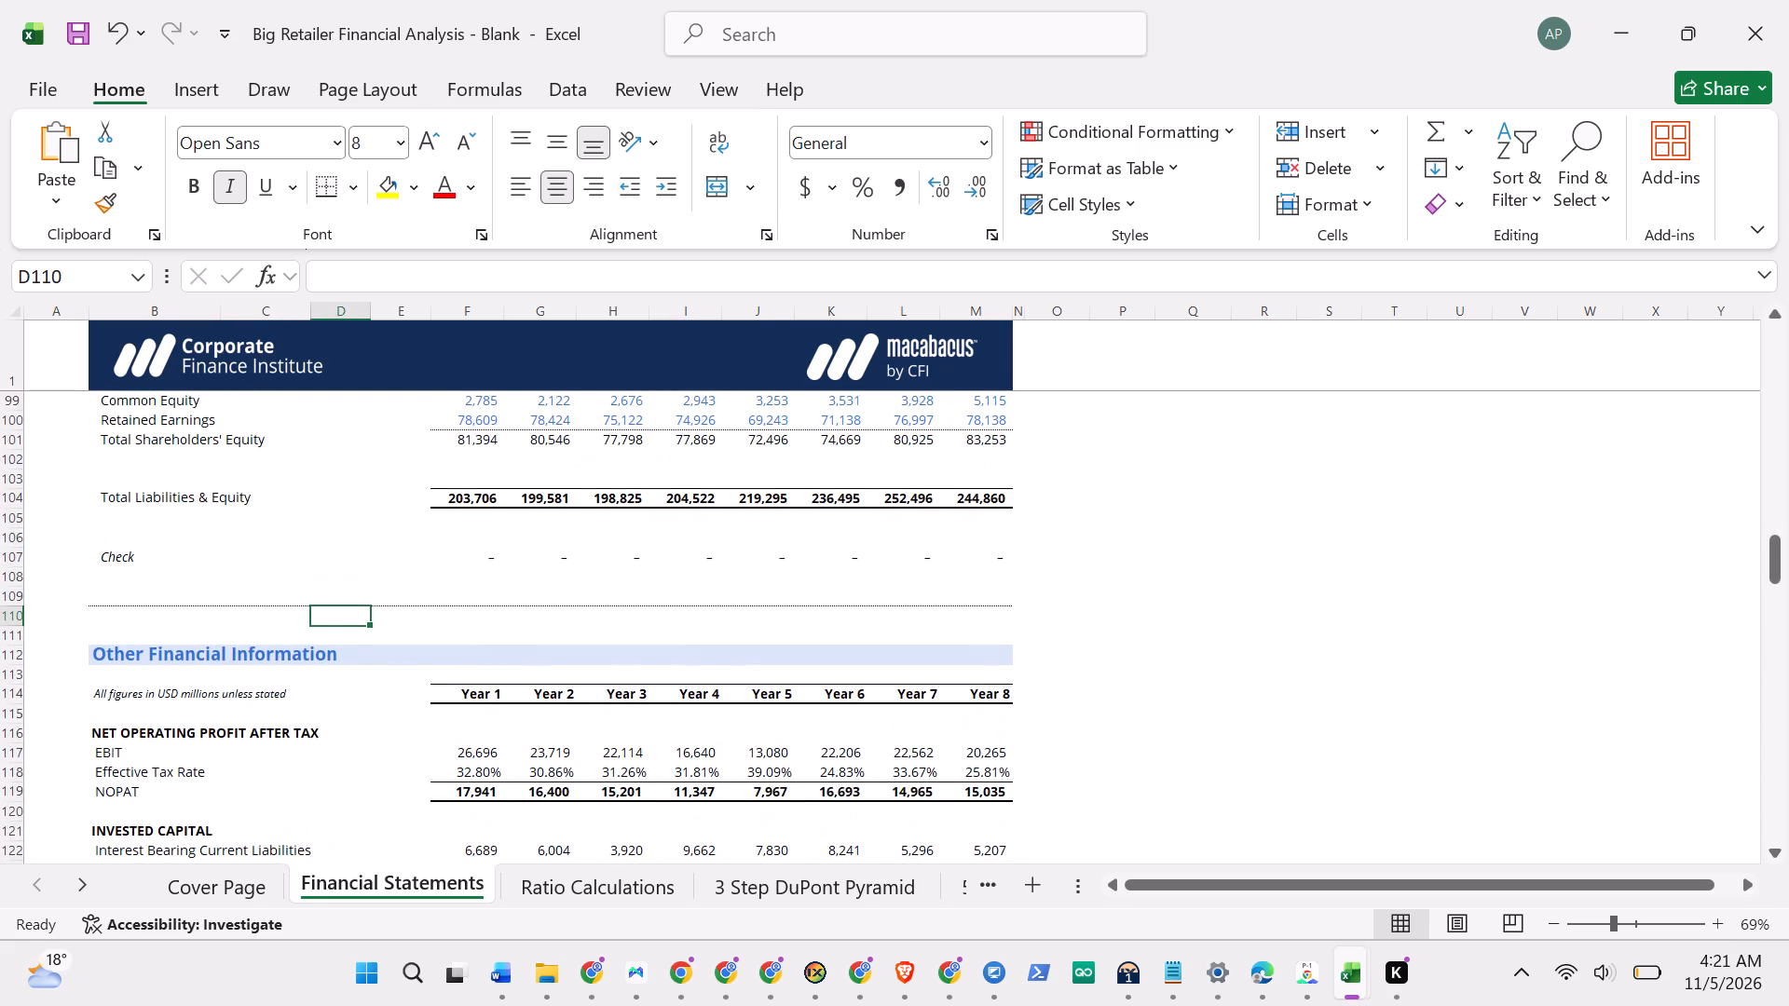
scroll(337, 672, "down", 1)
scroll(337, 672, "up", 1)
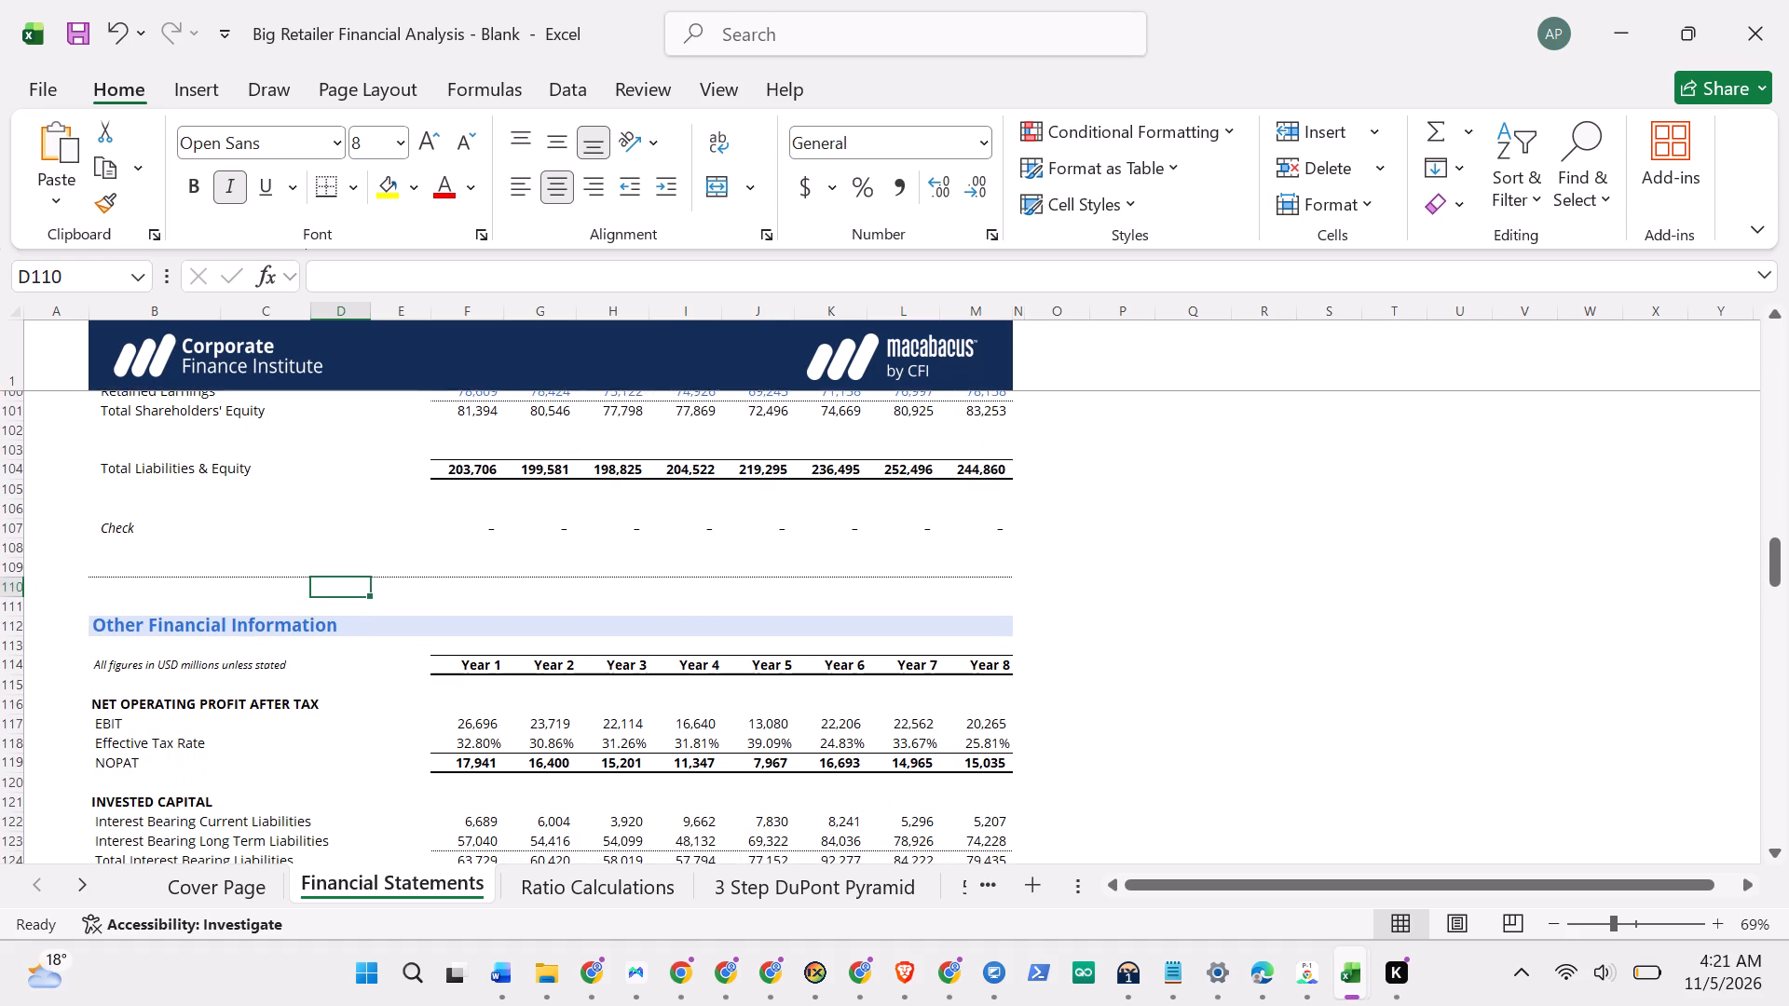
scroll(337, 672, "up", 1)
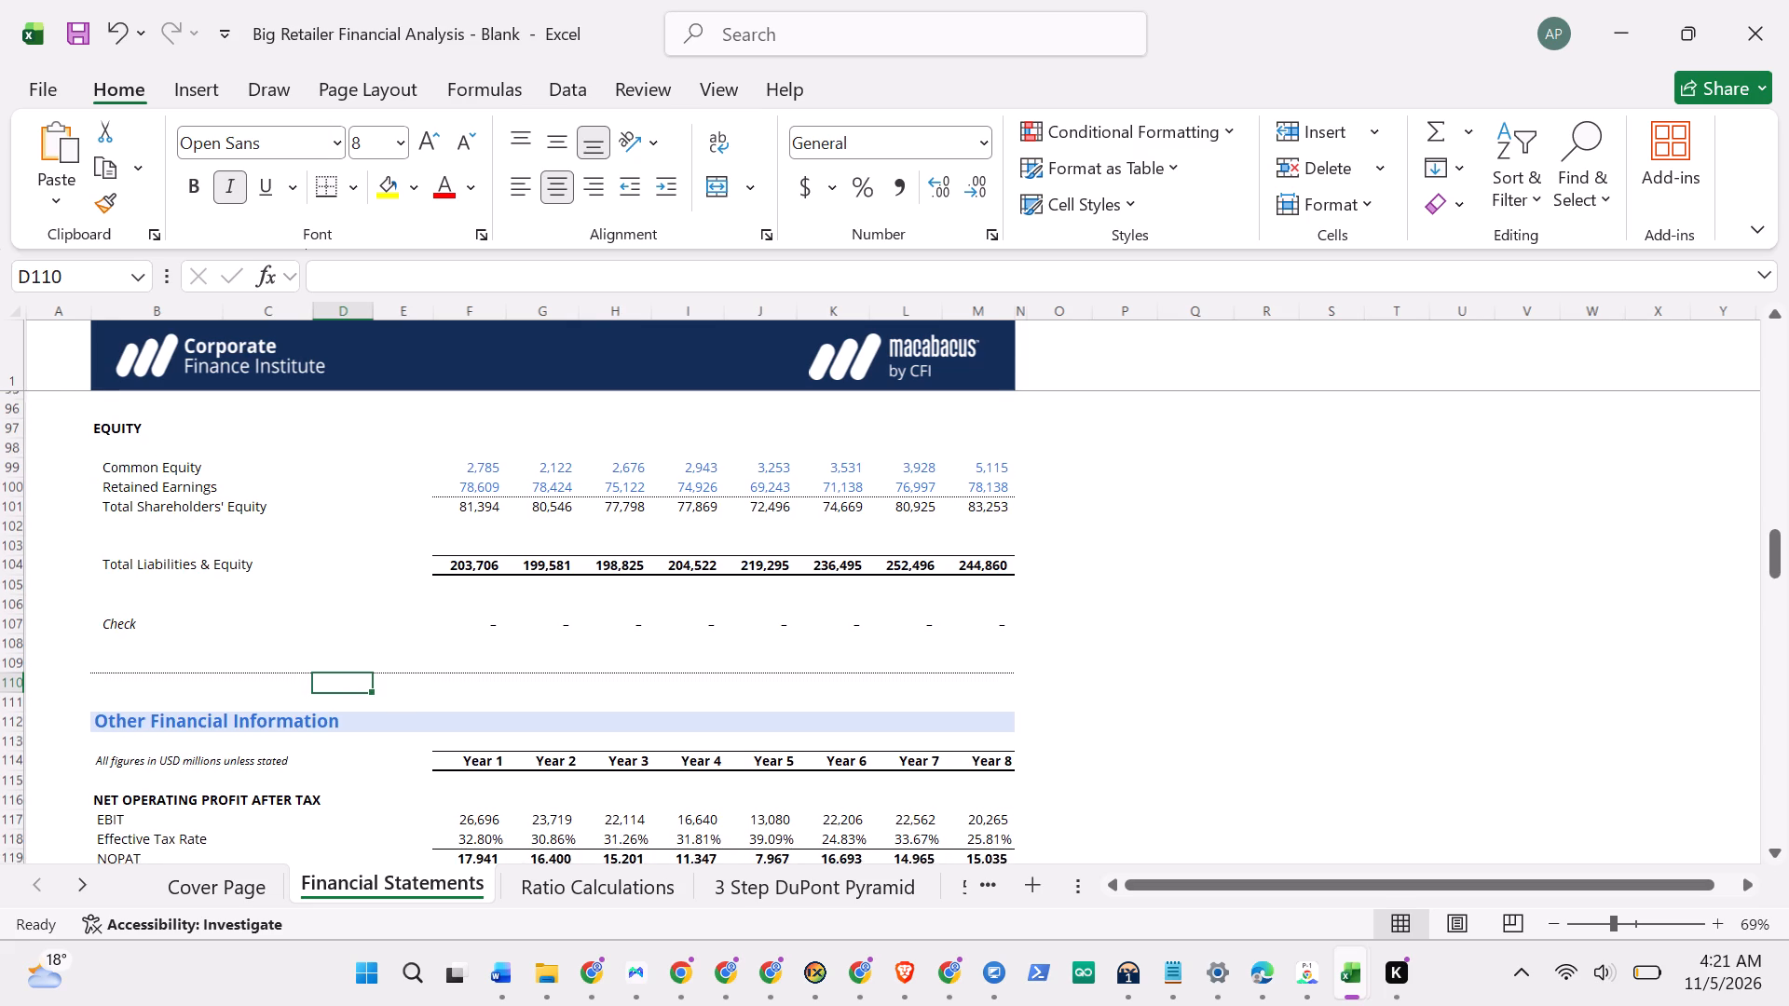
scroll(337, 672, "down", 1)
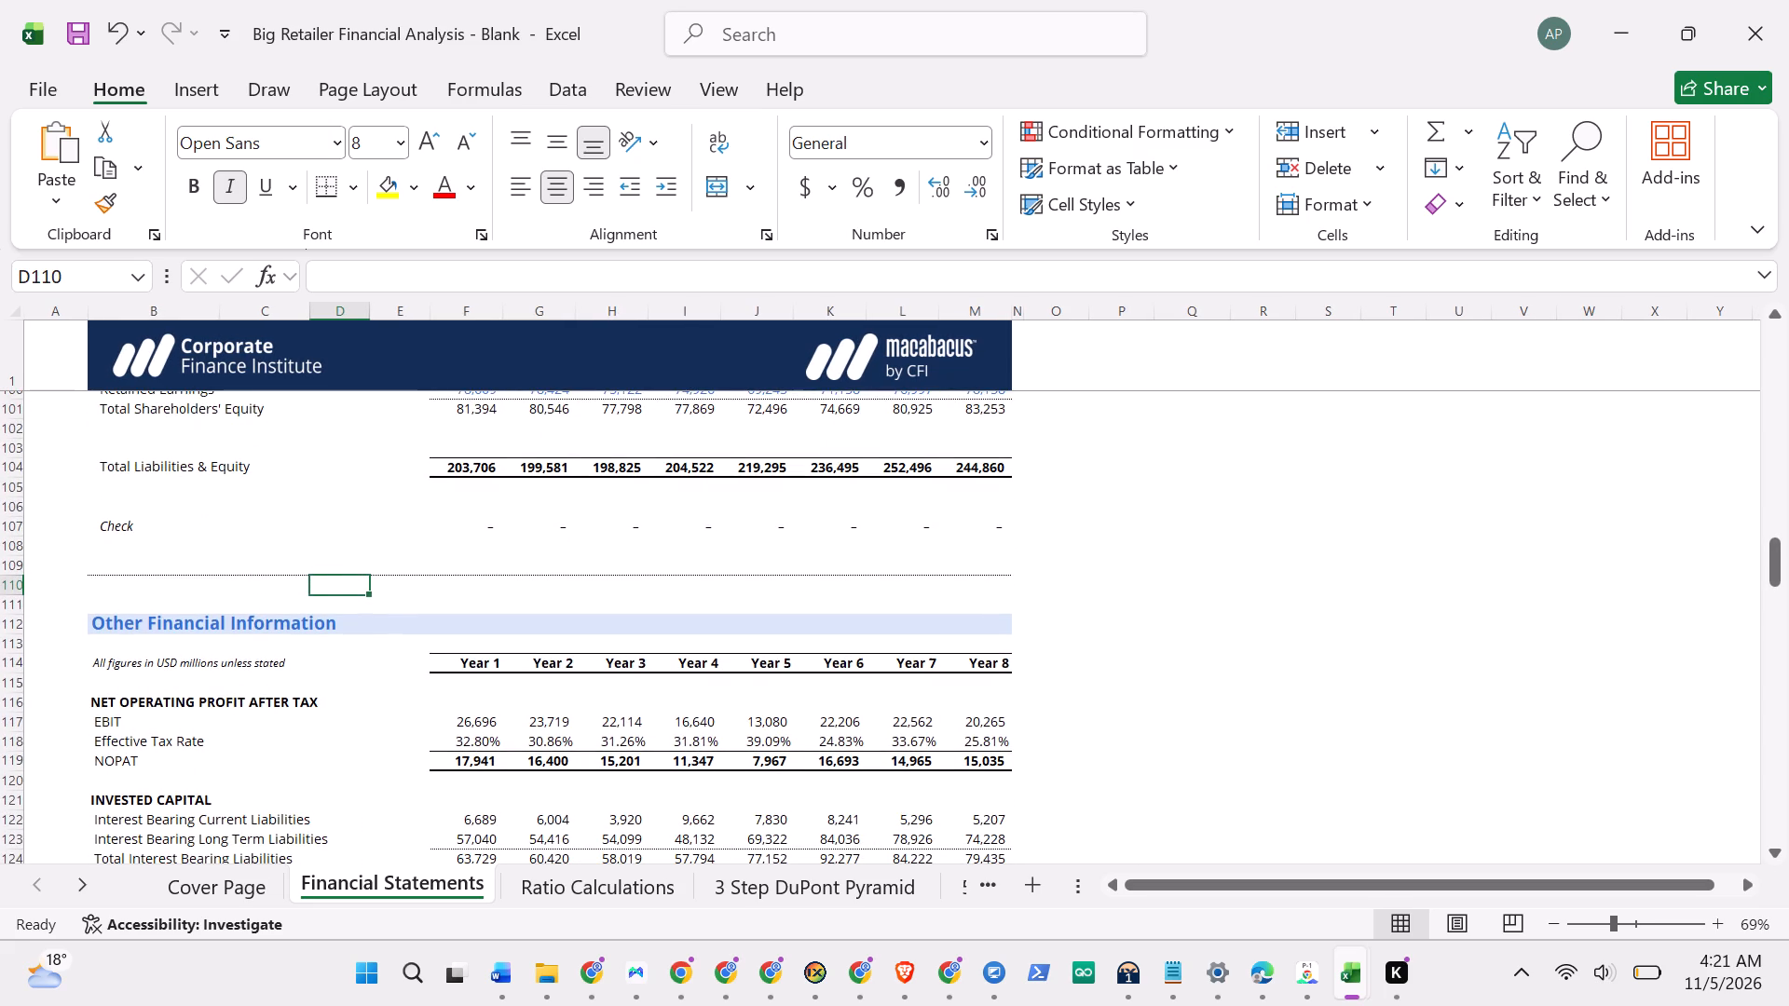
scroll(240, 701, "down", 1)
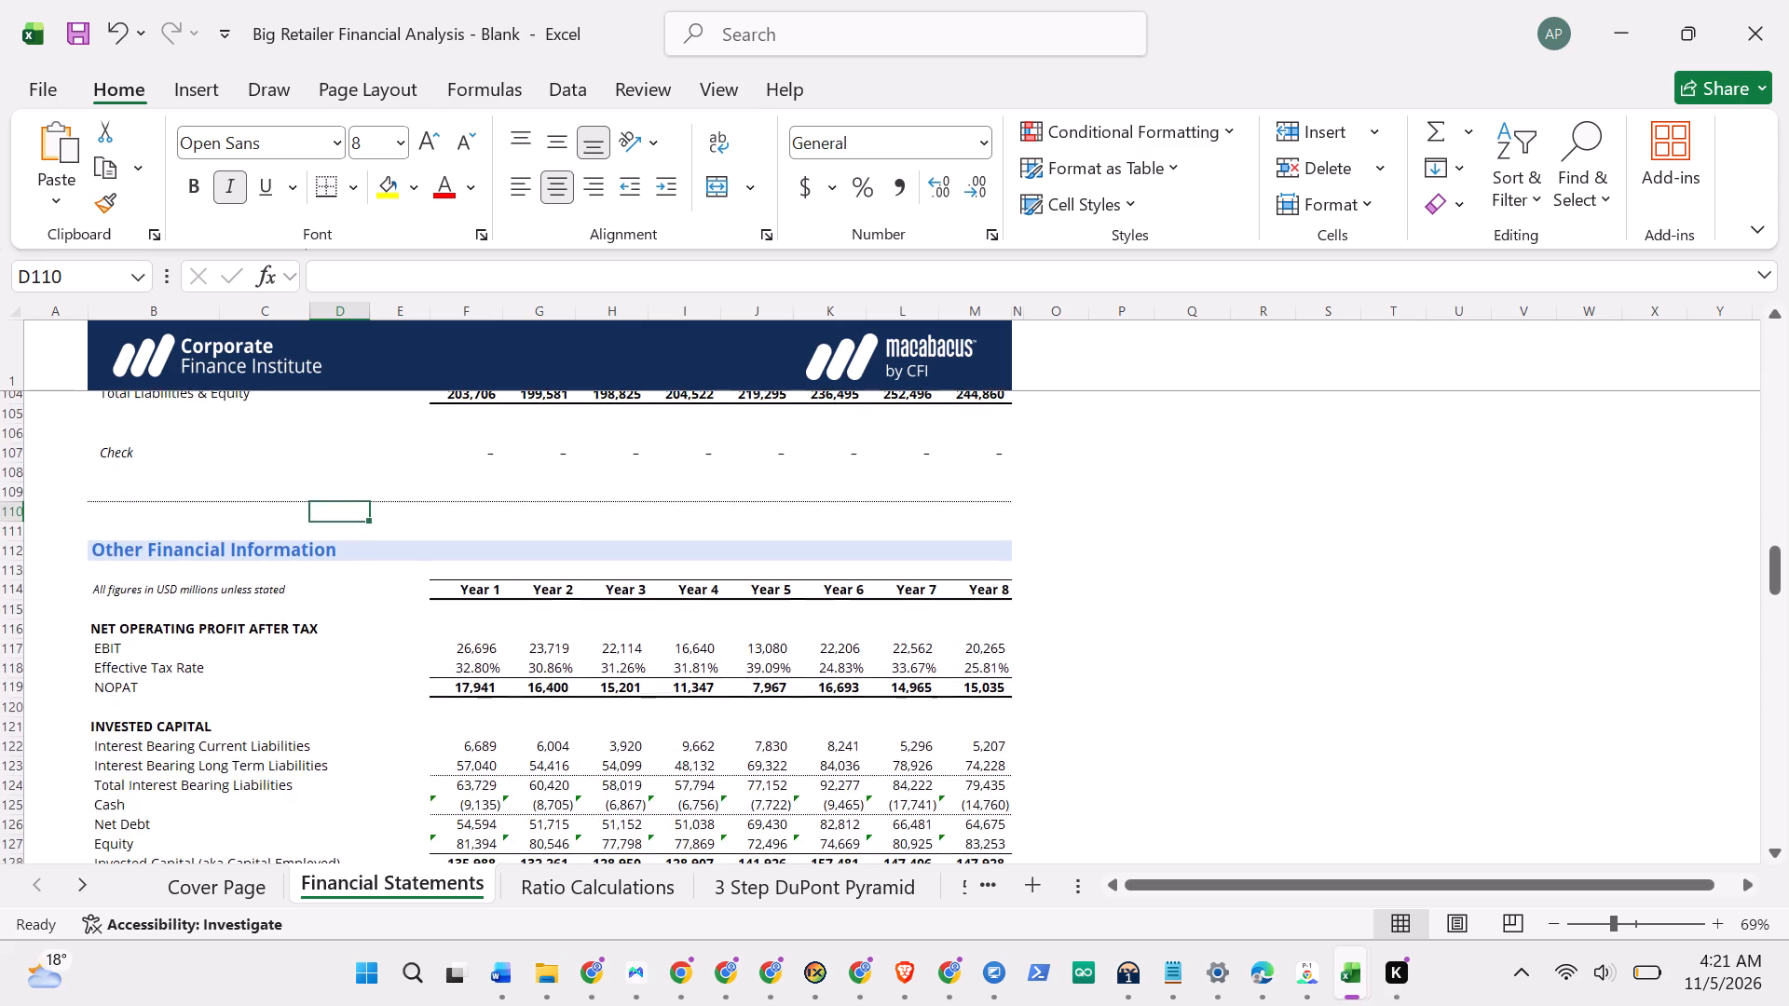
scroll(240, 701, "up", 2)
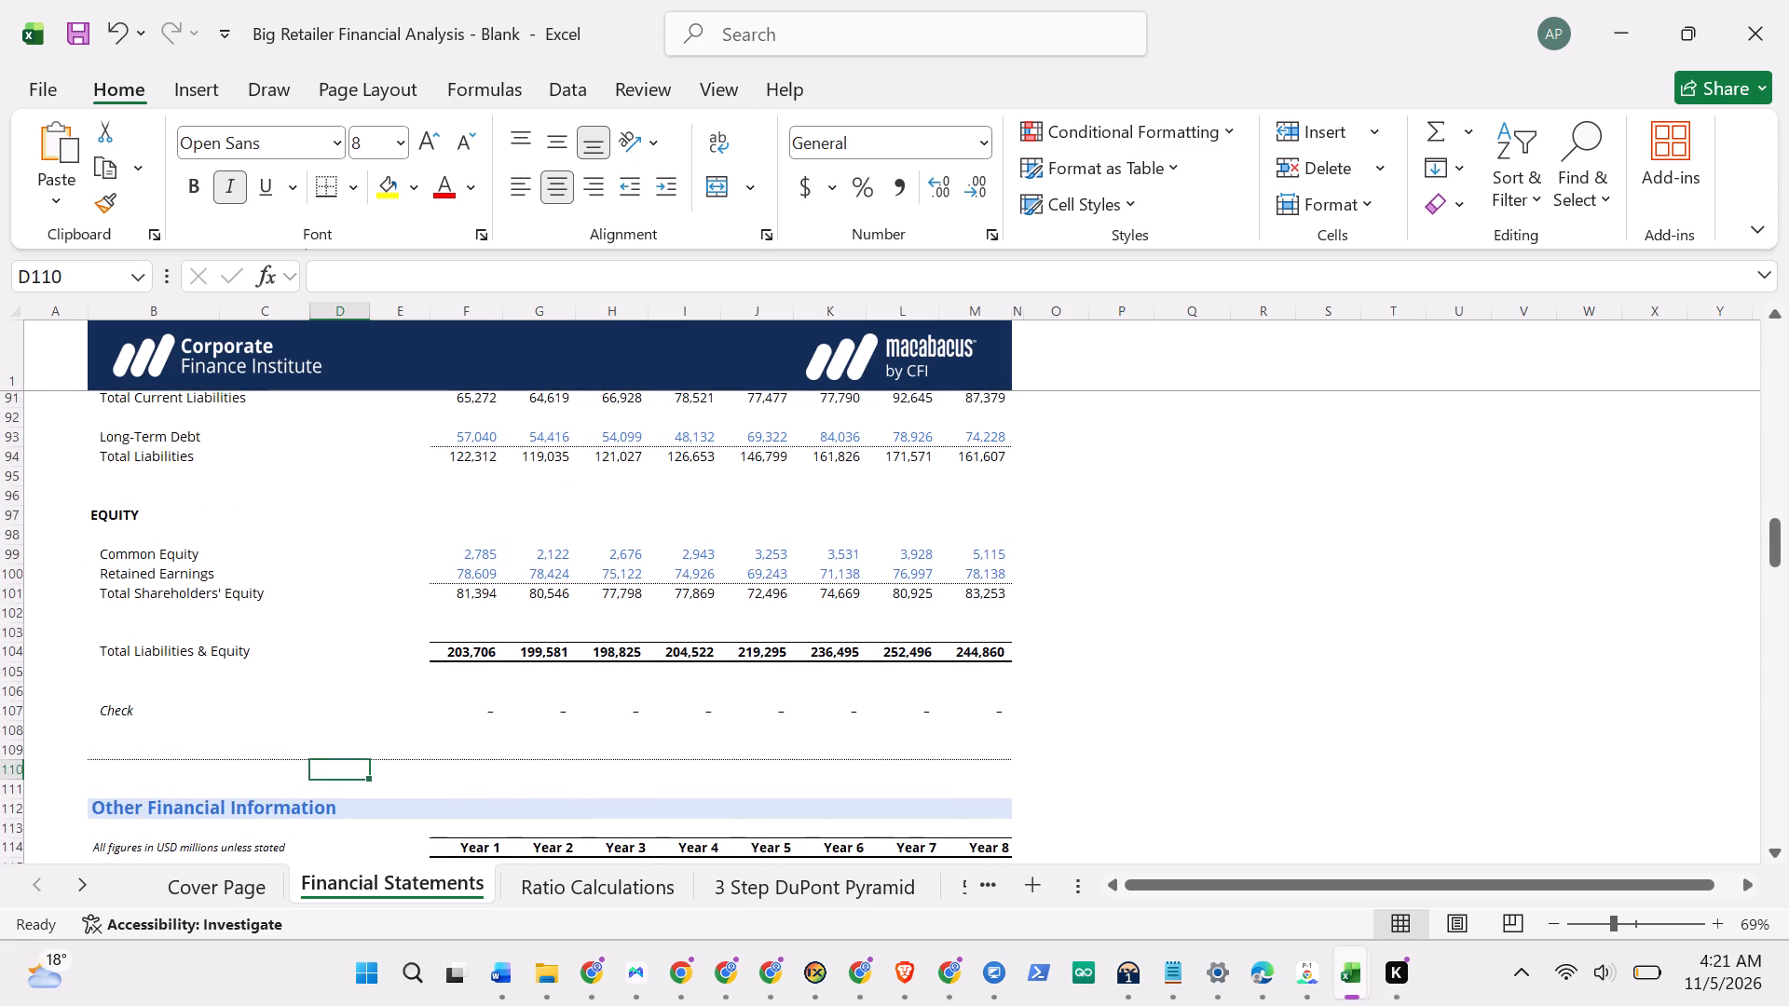
scroll(175, 609, "up", 2)
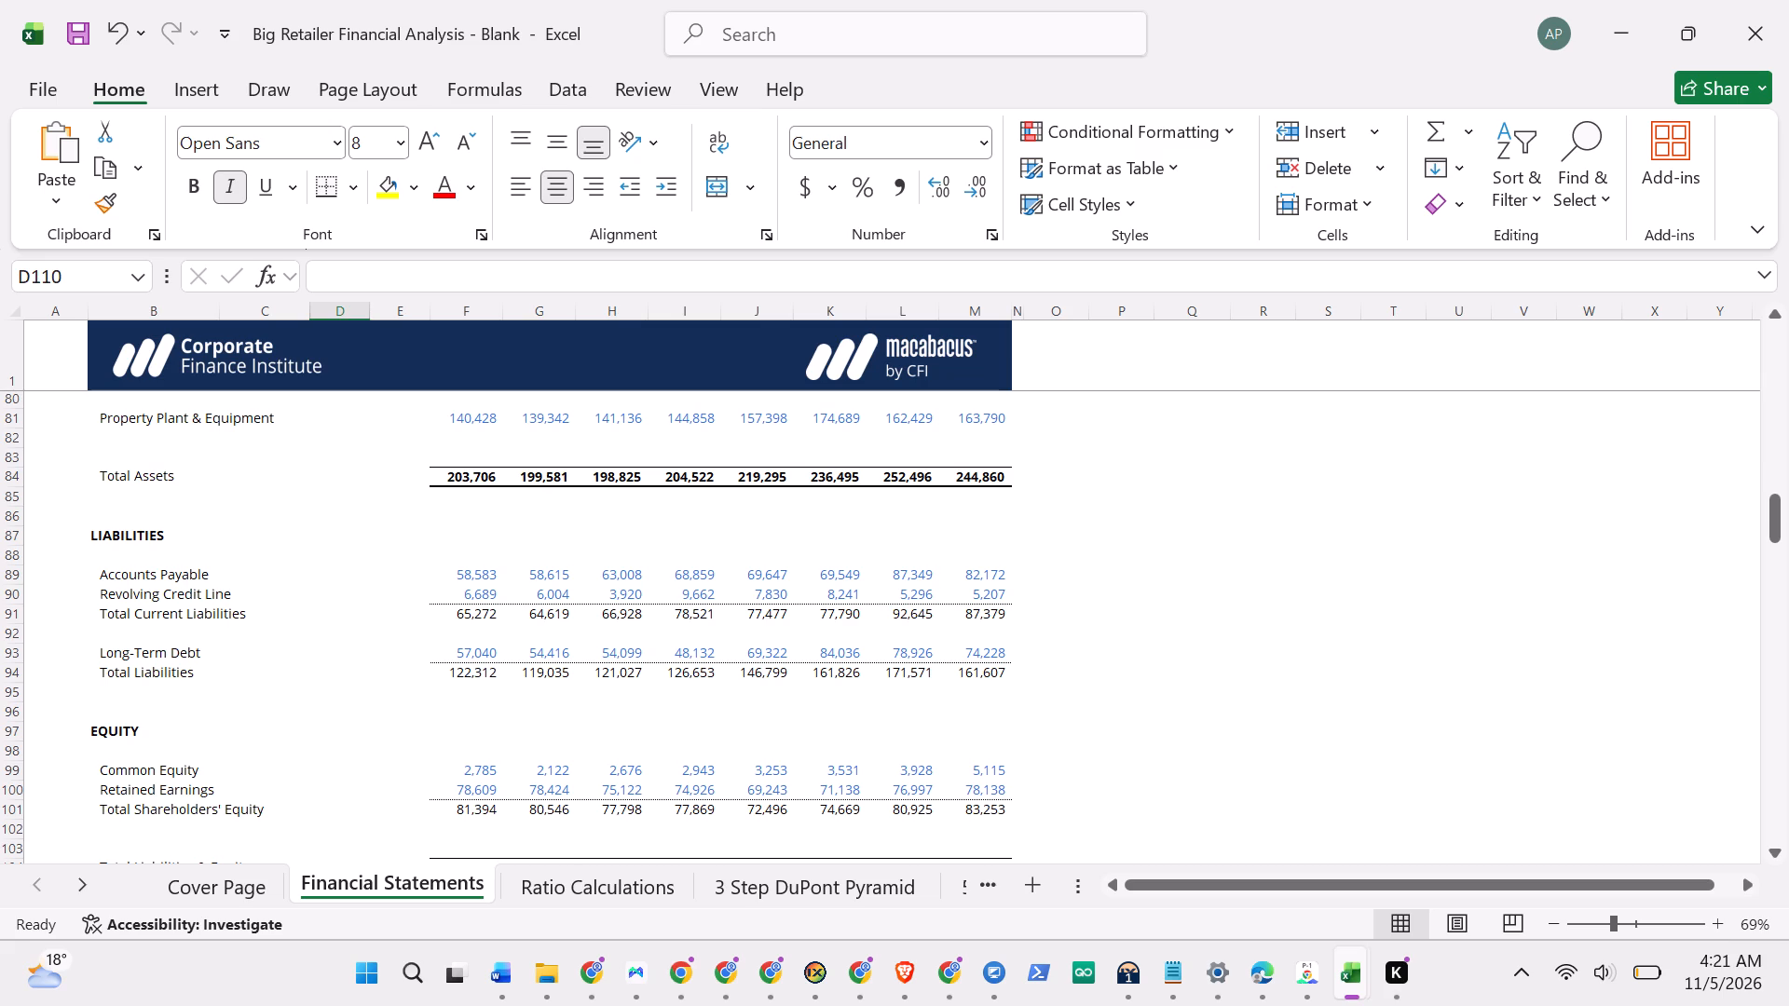
scroll(377, 631, "up", 1)
Examine the Invested Capital and Net Assets calculations in Other Financial Information, including the Year 1 Invested Capital formula.
scroll(423, 609, "down", 1)
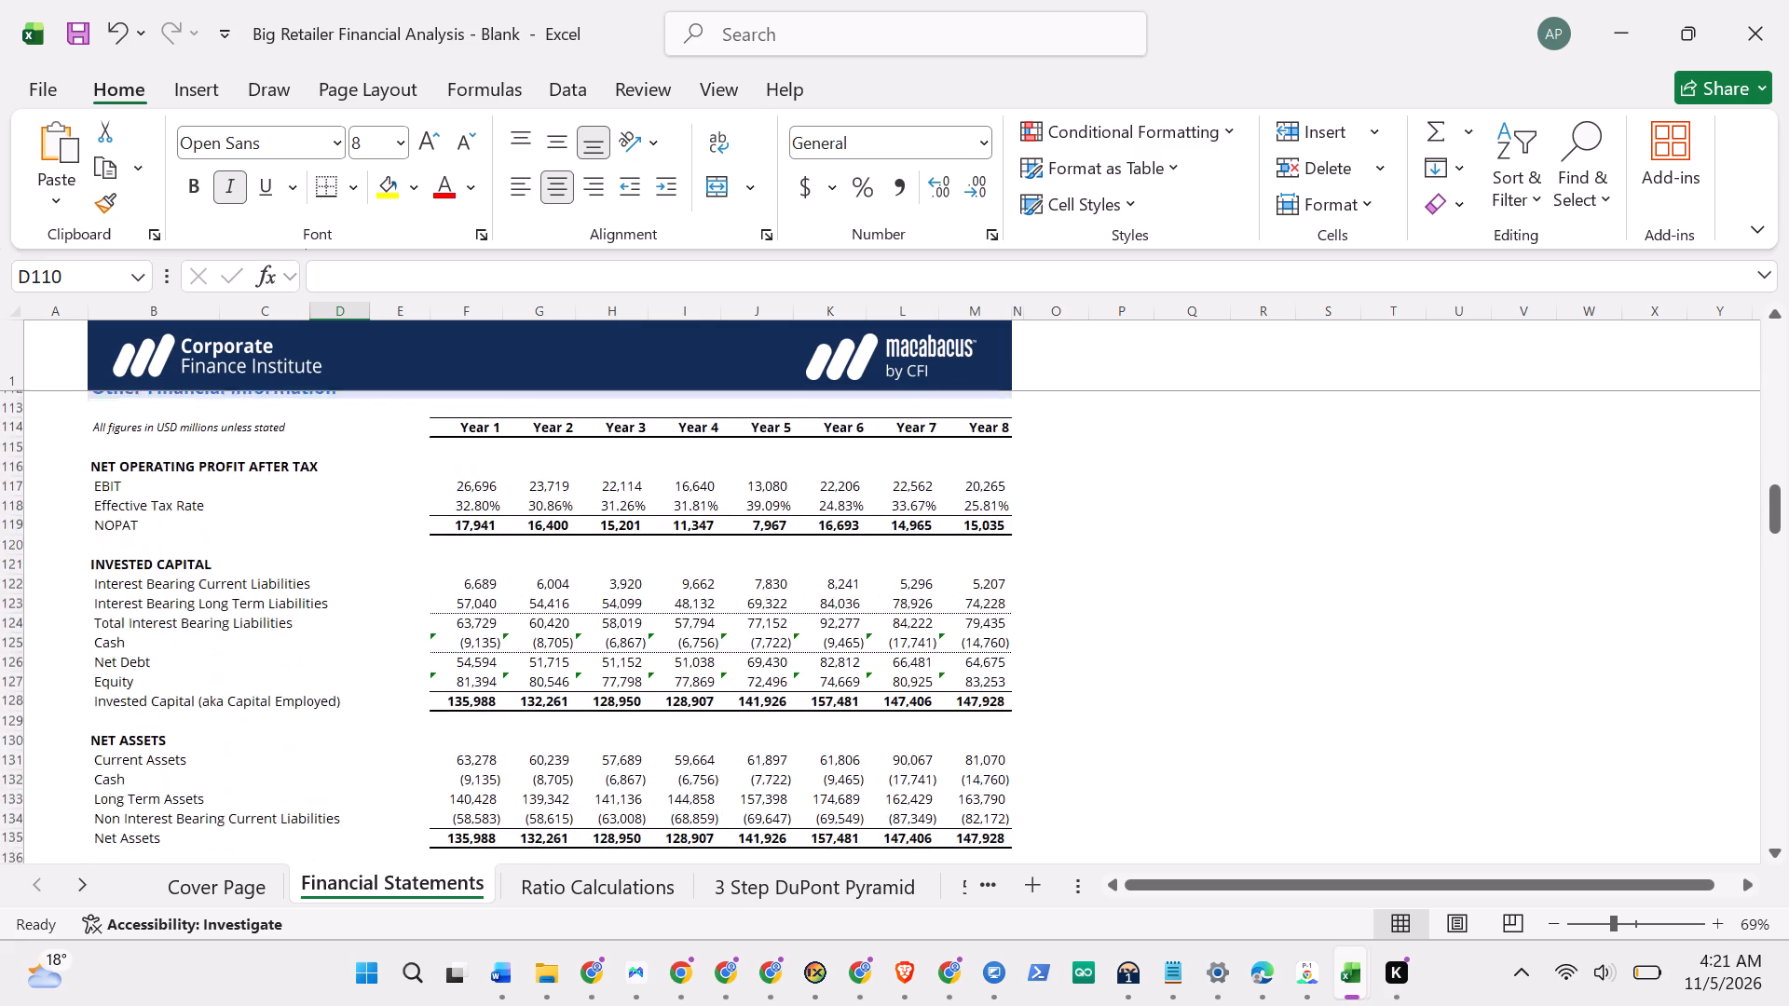
scroll(423, 609, "down", 1)
scroll(423, 609, "up", 1)
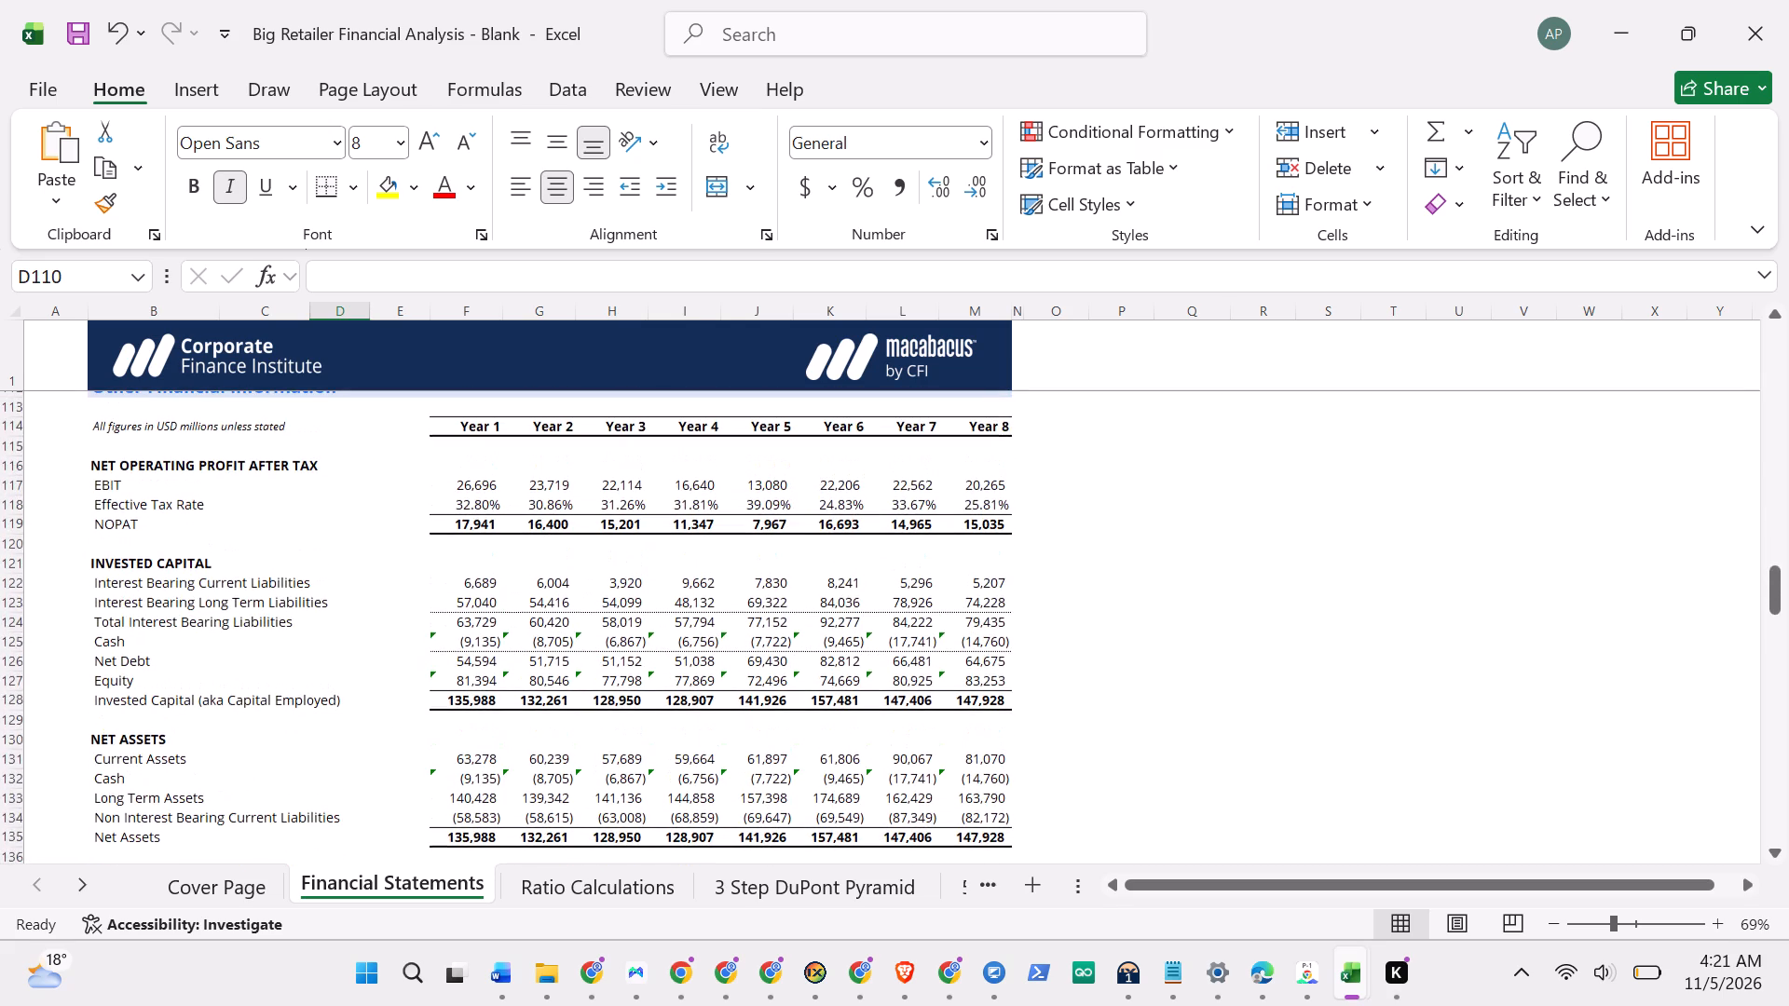
left_click(196, 564)
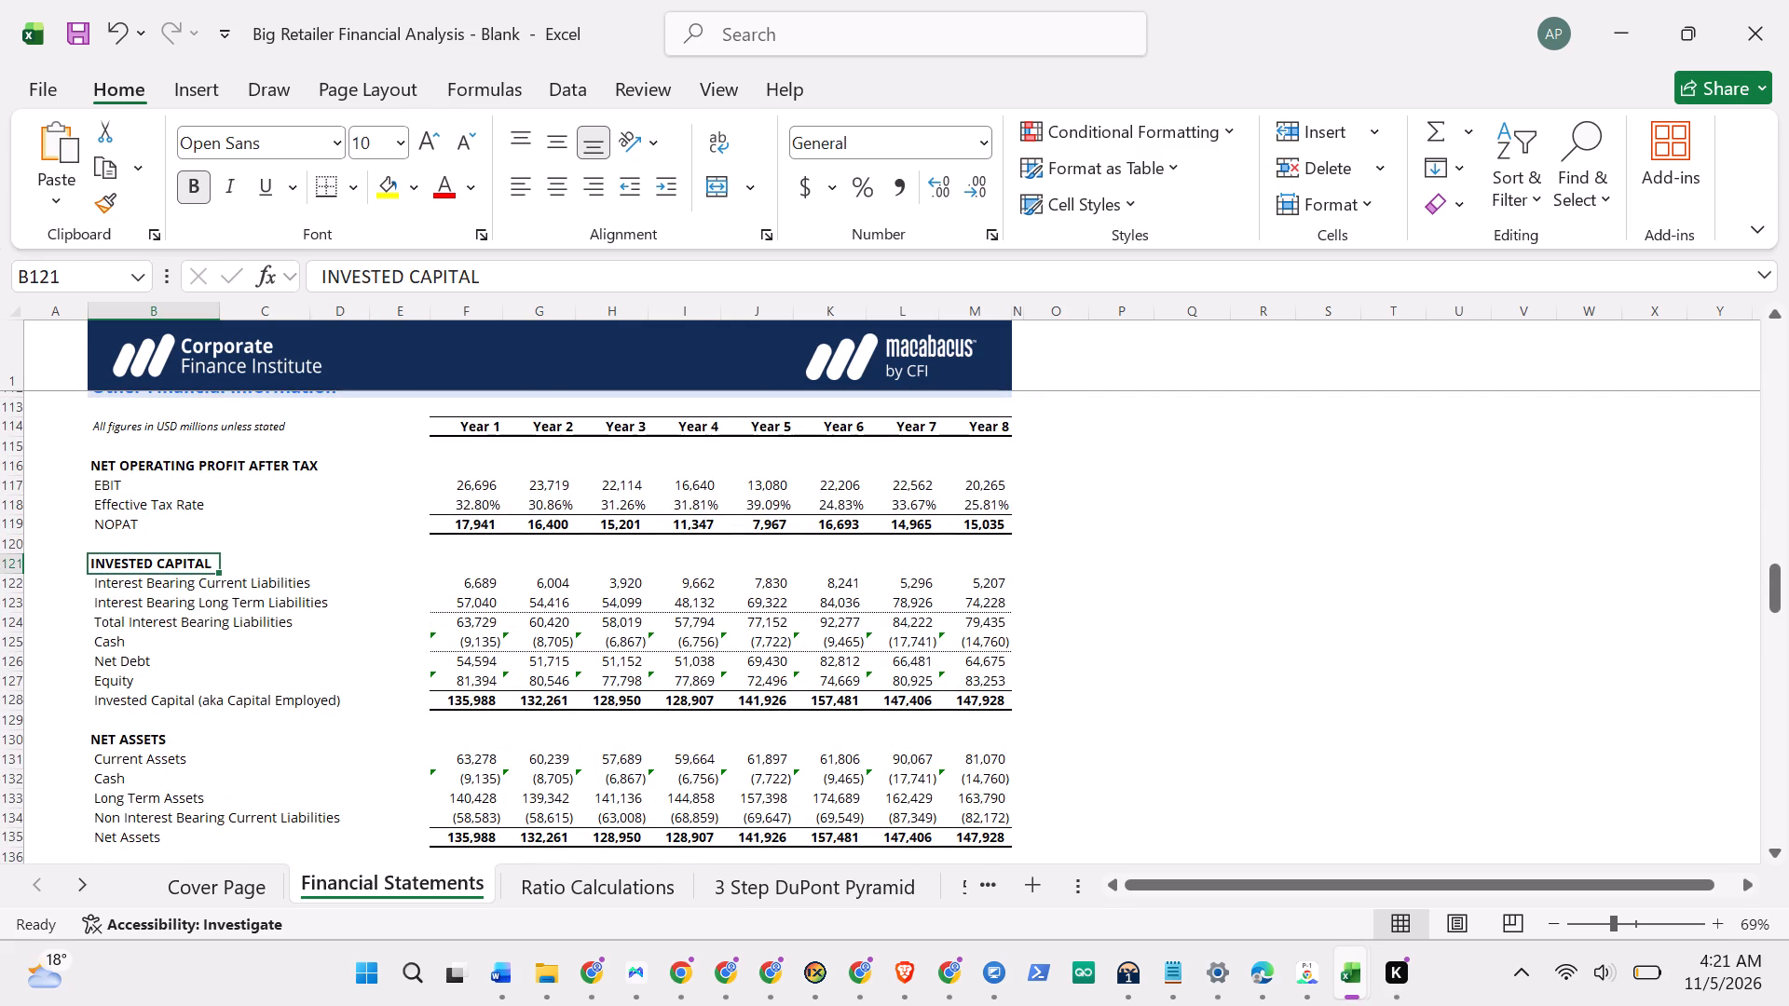
left_click(264, 705)
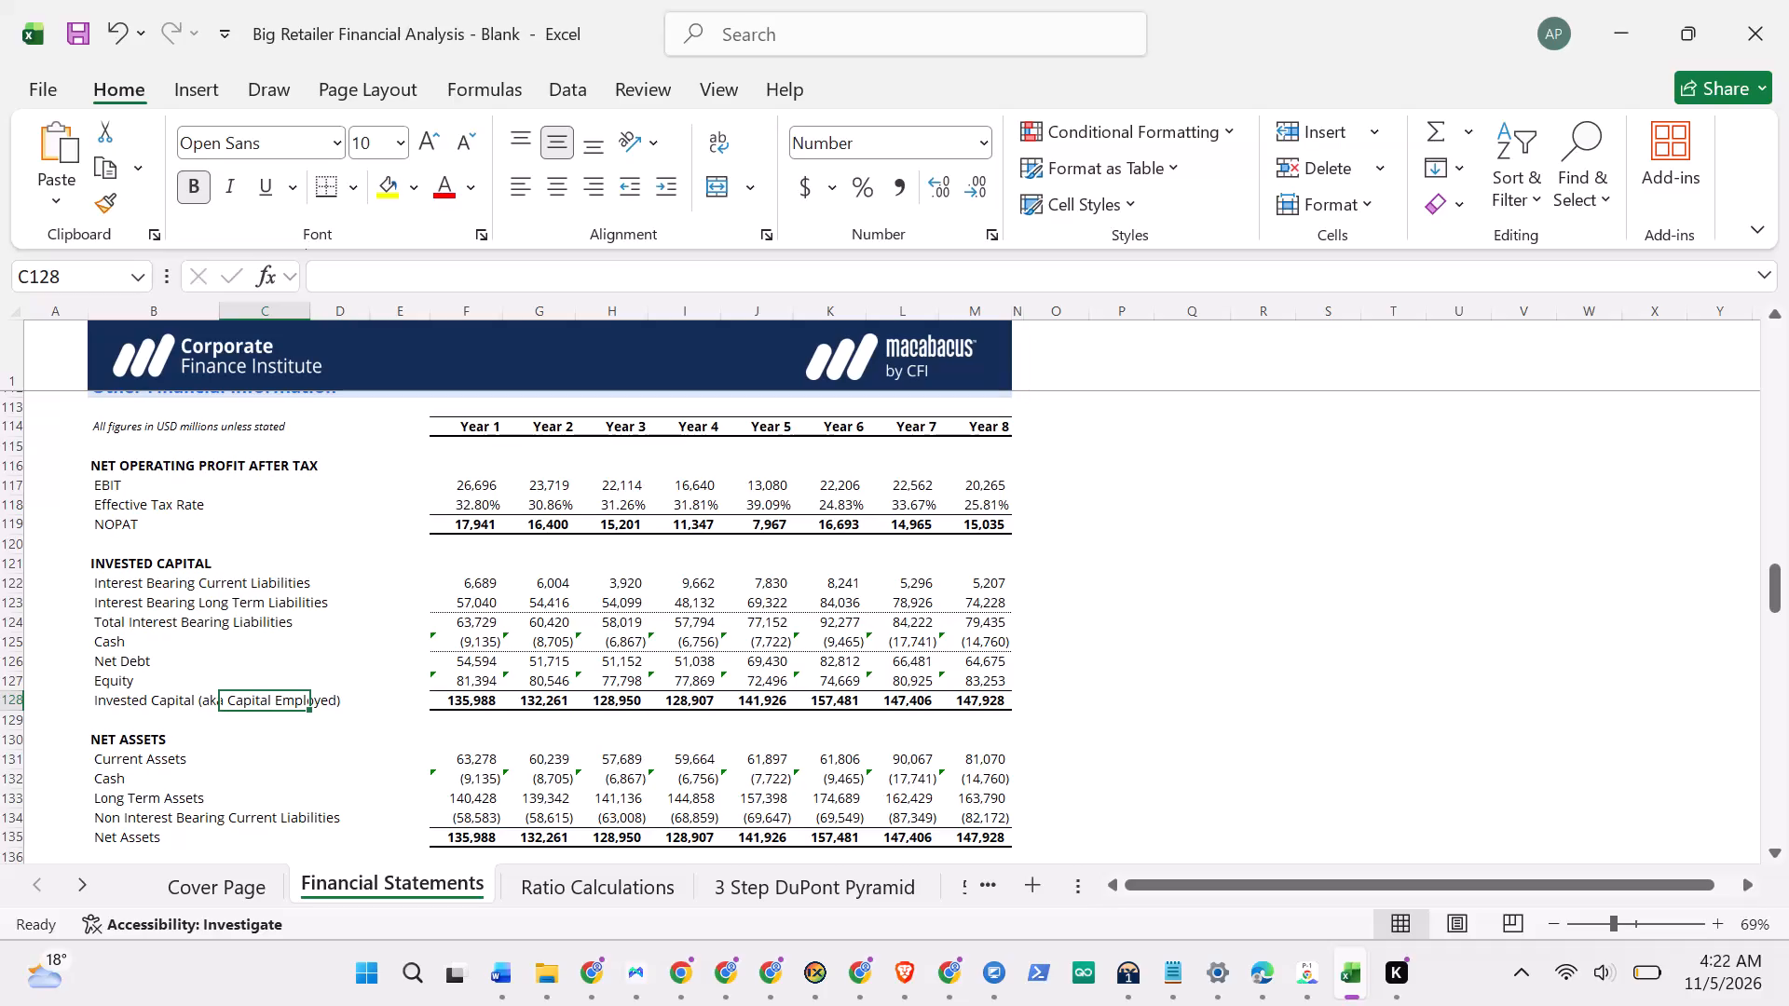
left_click(484, 700)
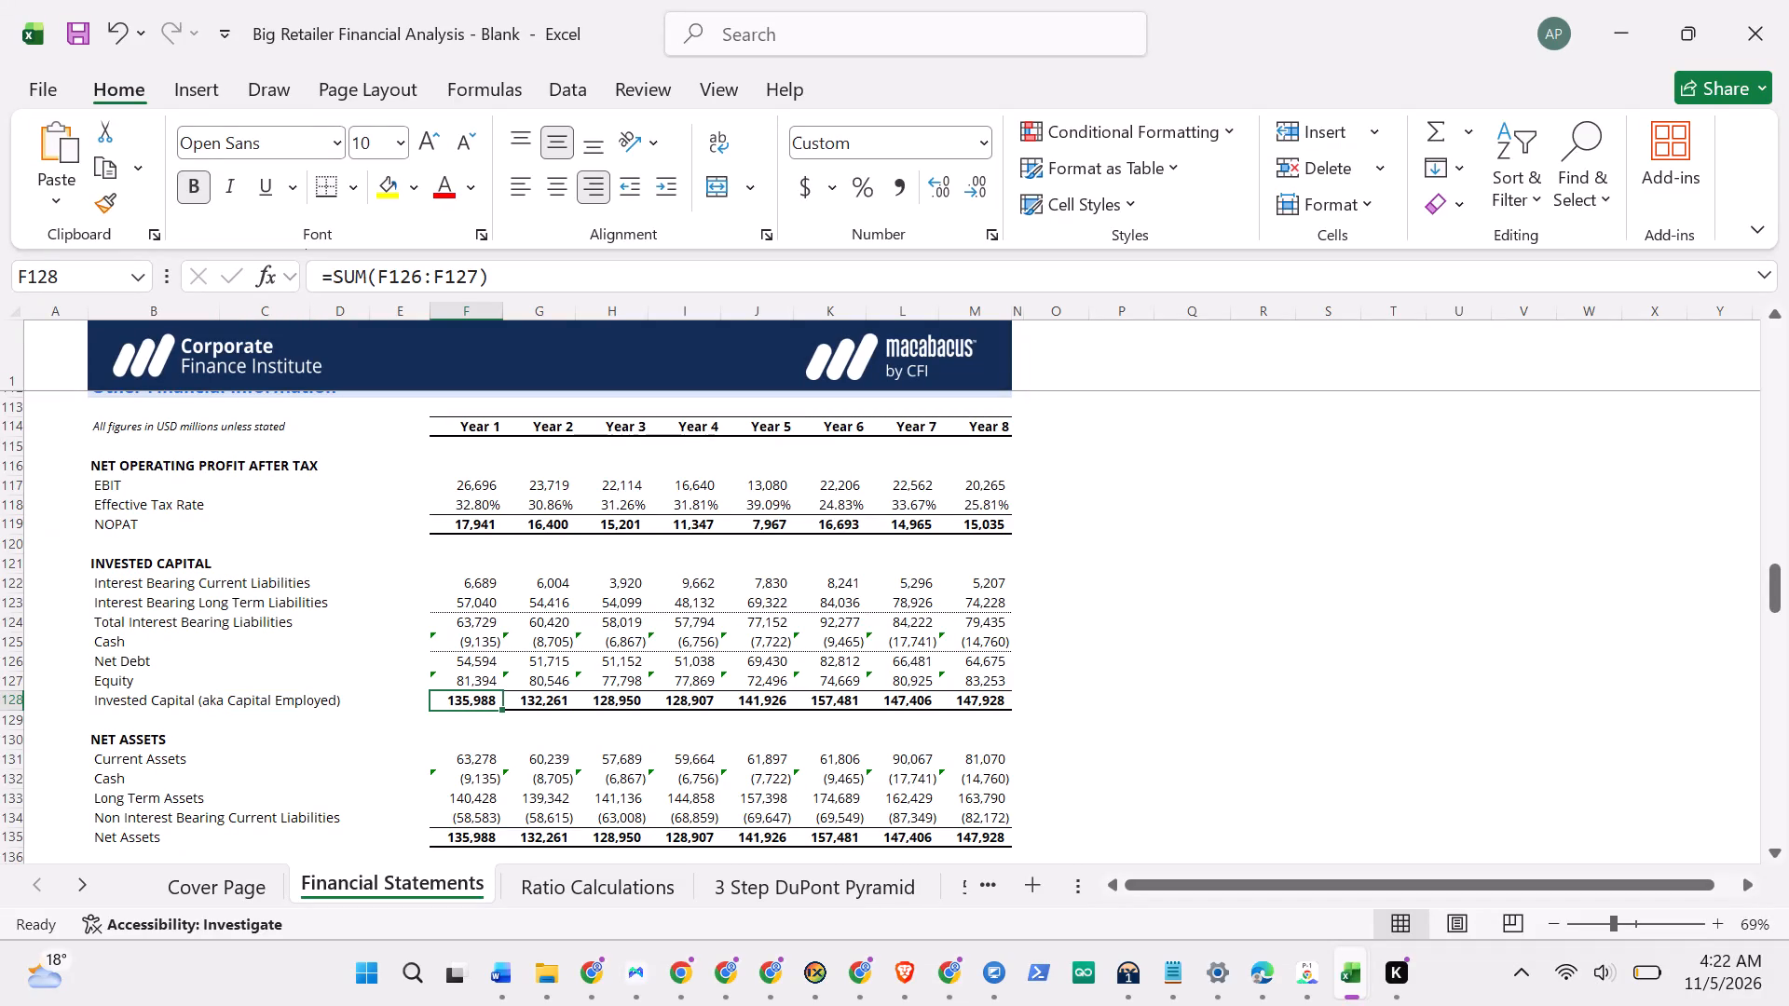
scroll(300, 686, "down", 1)
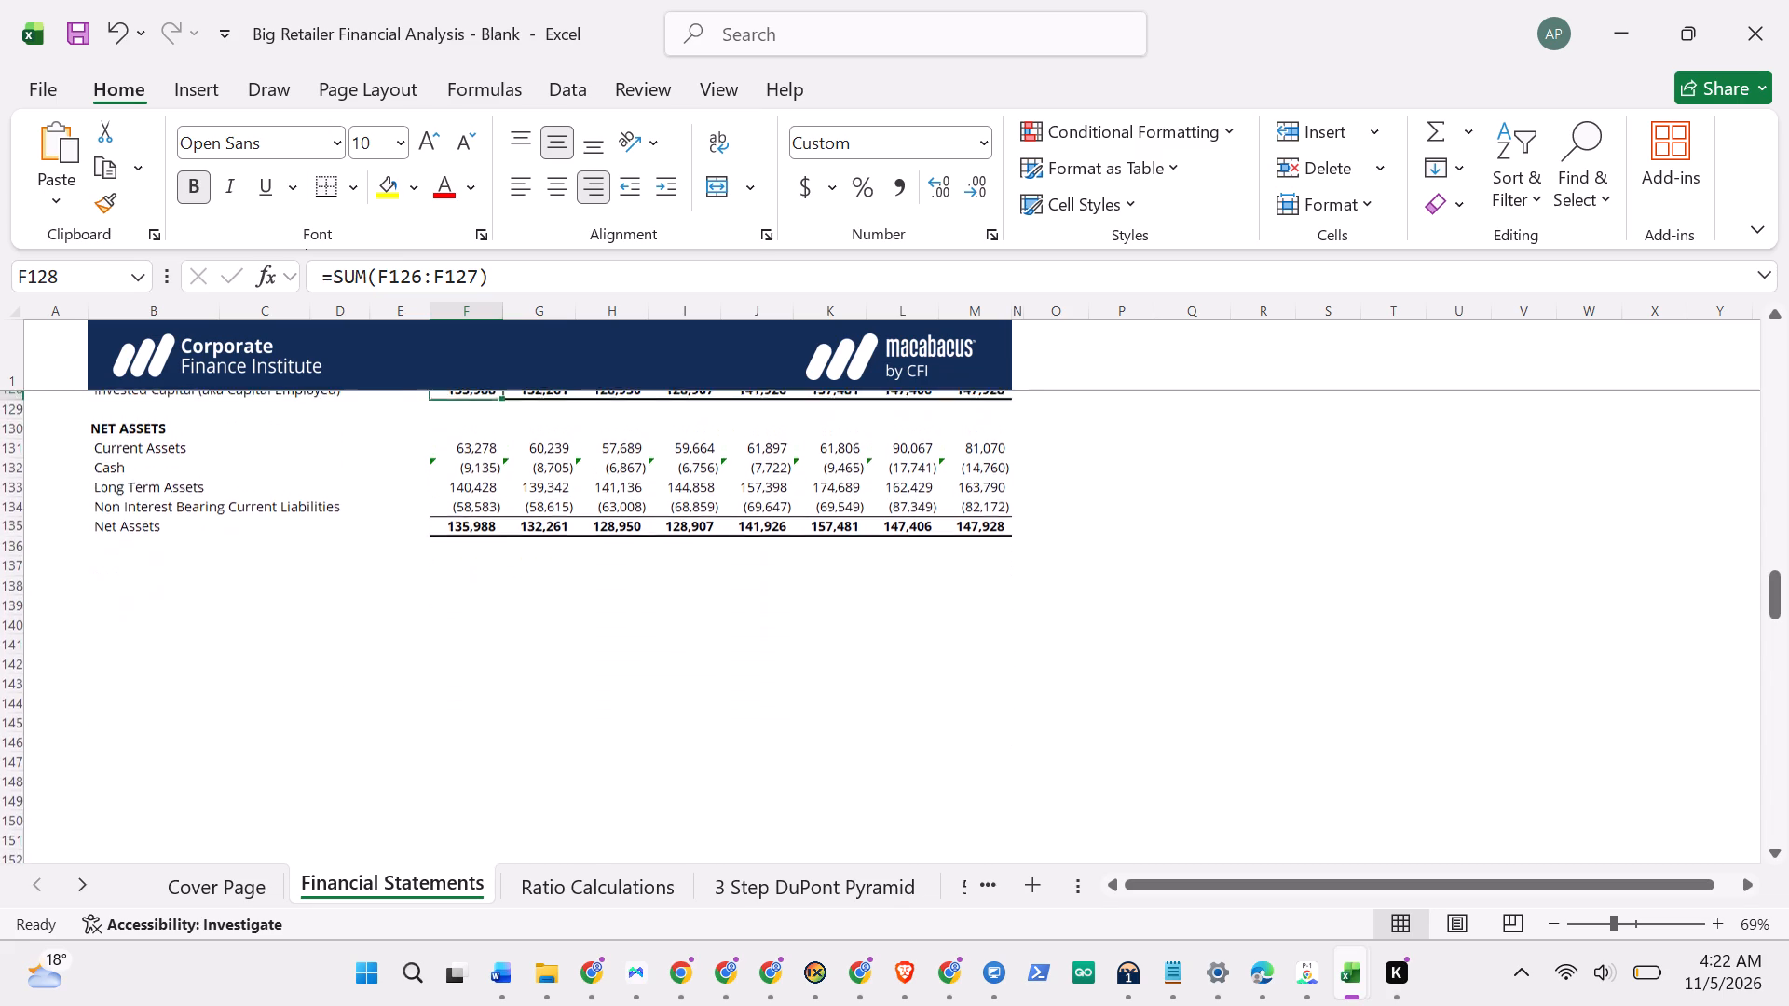
scroll(502, 685, "up", 2)
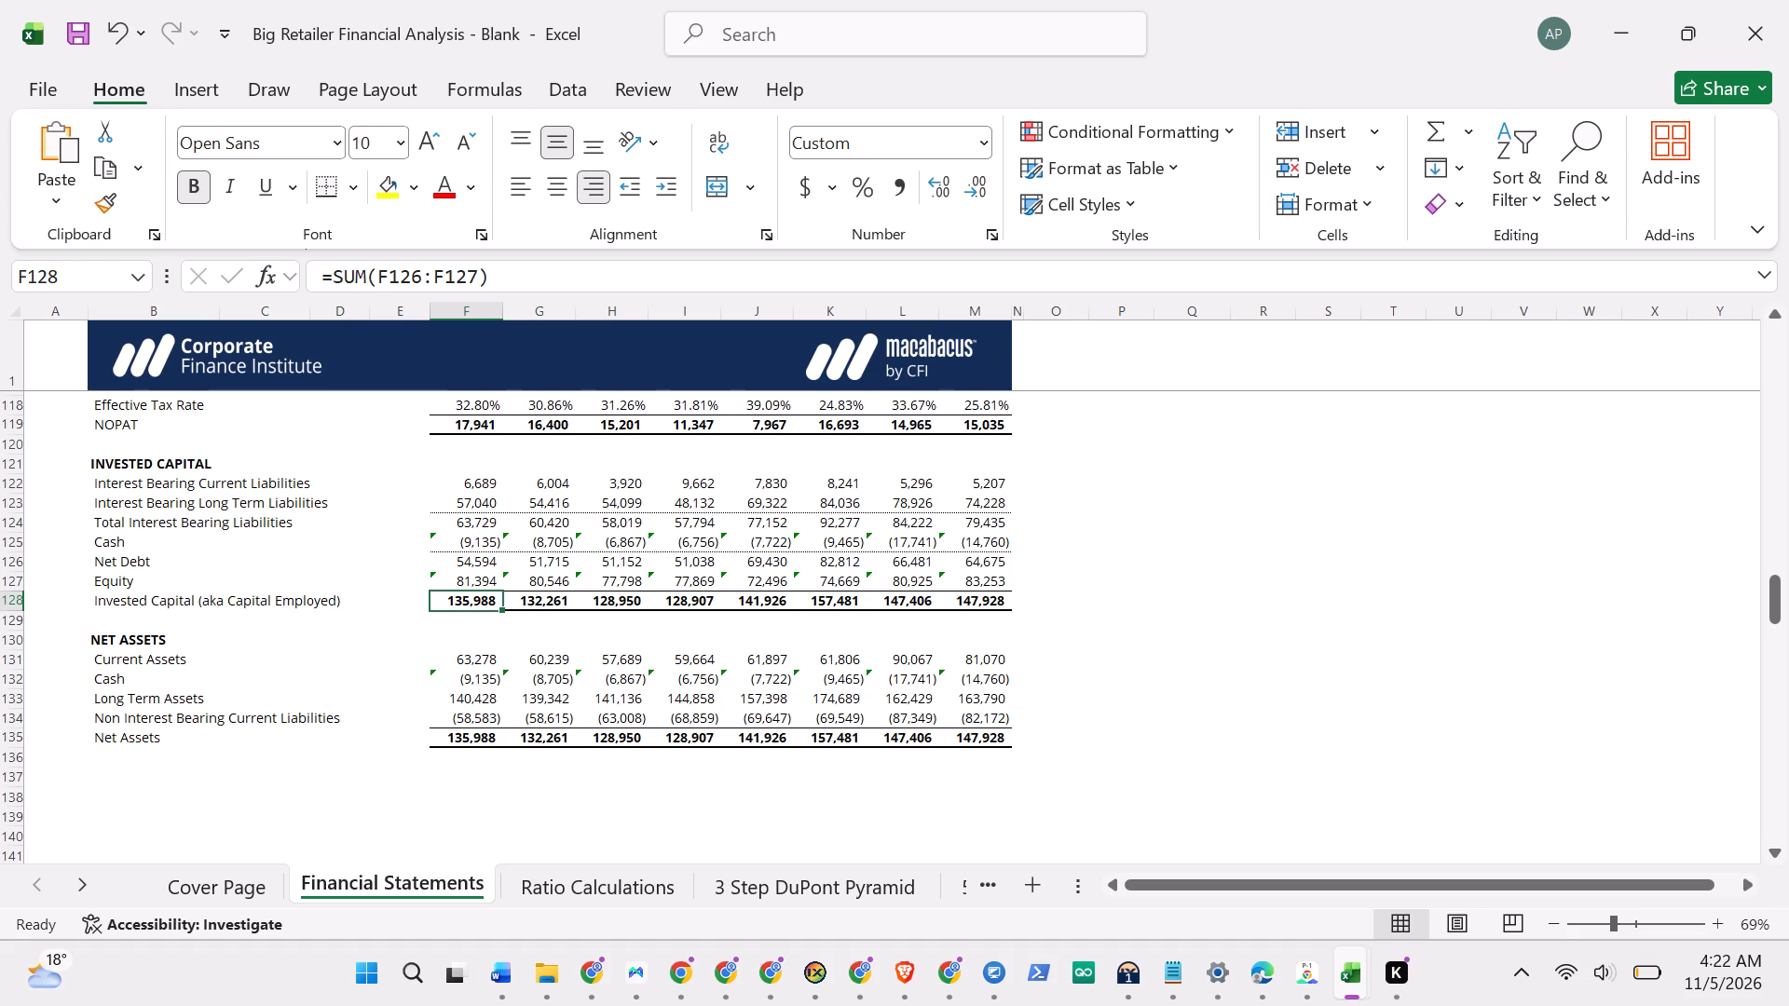
scroll(502, 685, "down", 1)
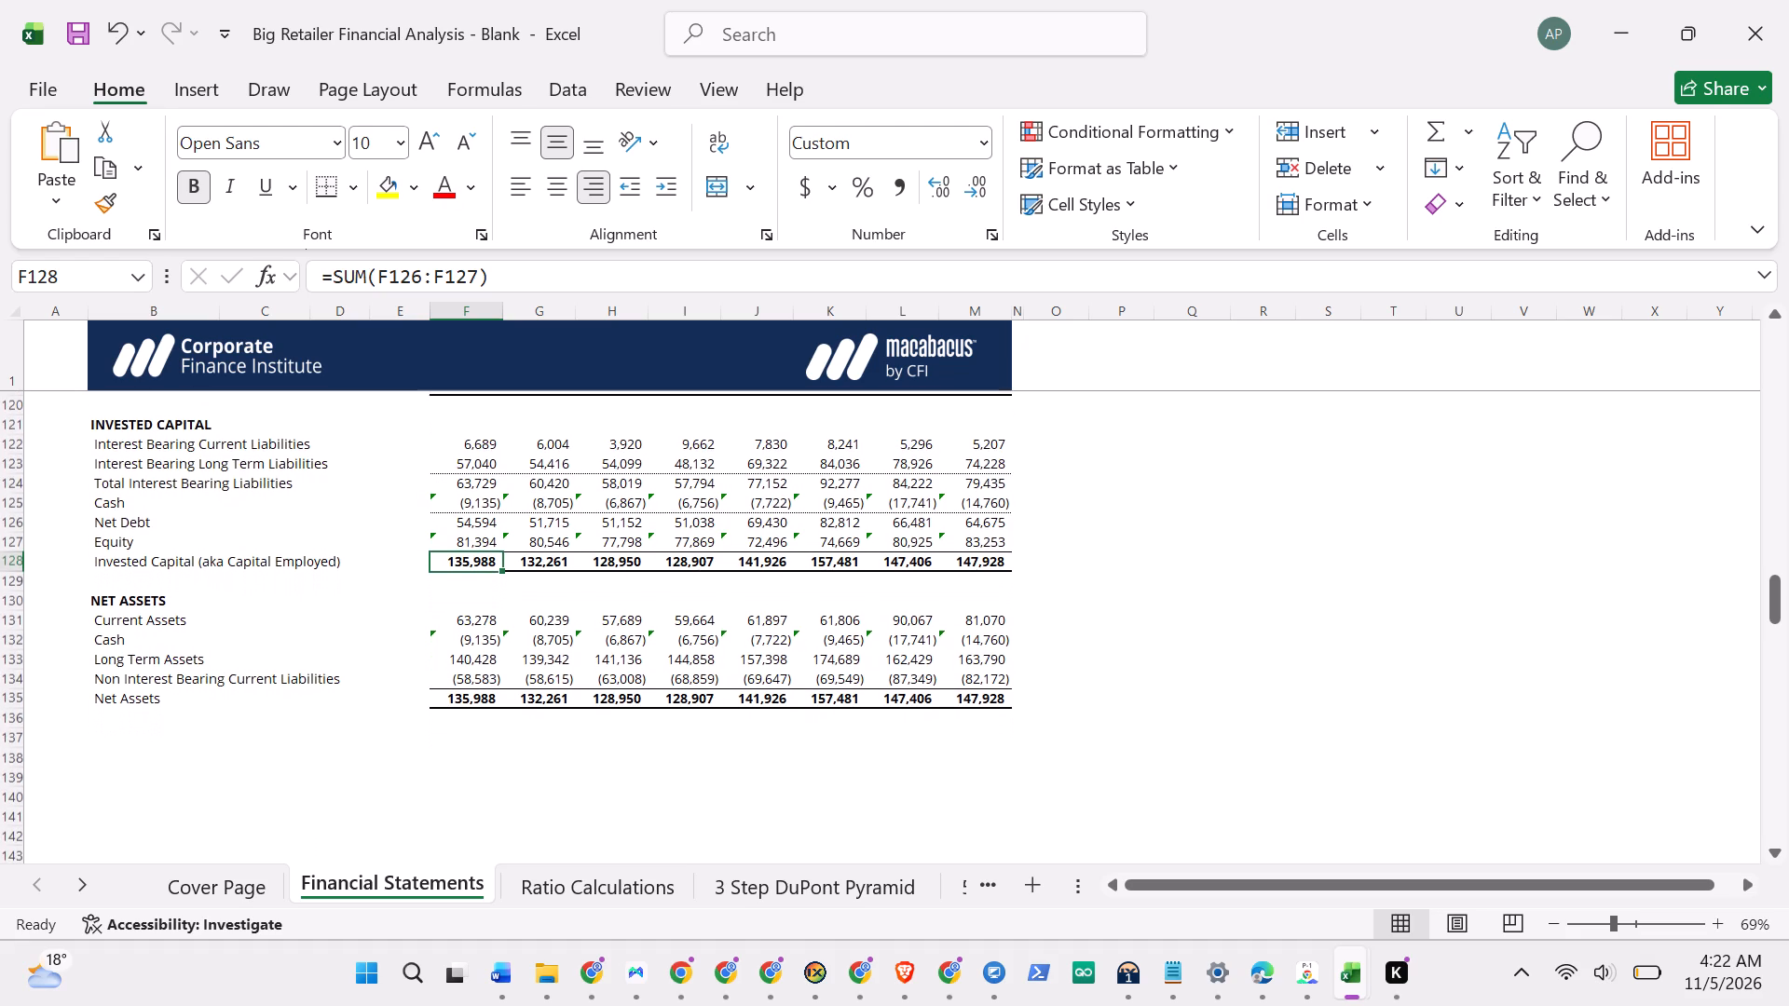
scroll(502, 685, "down", 2)
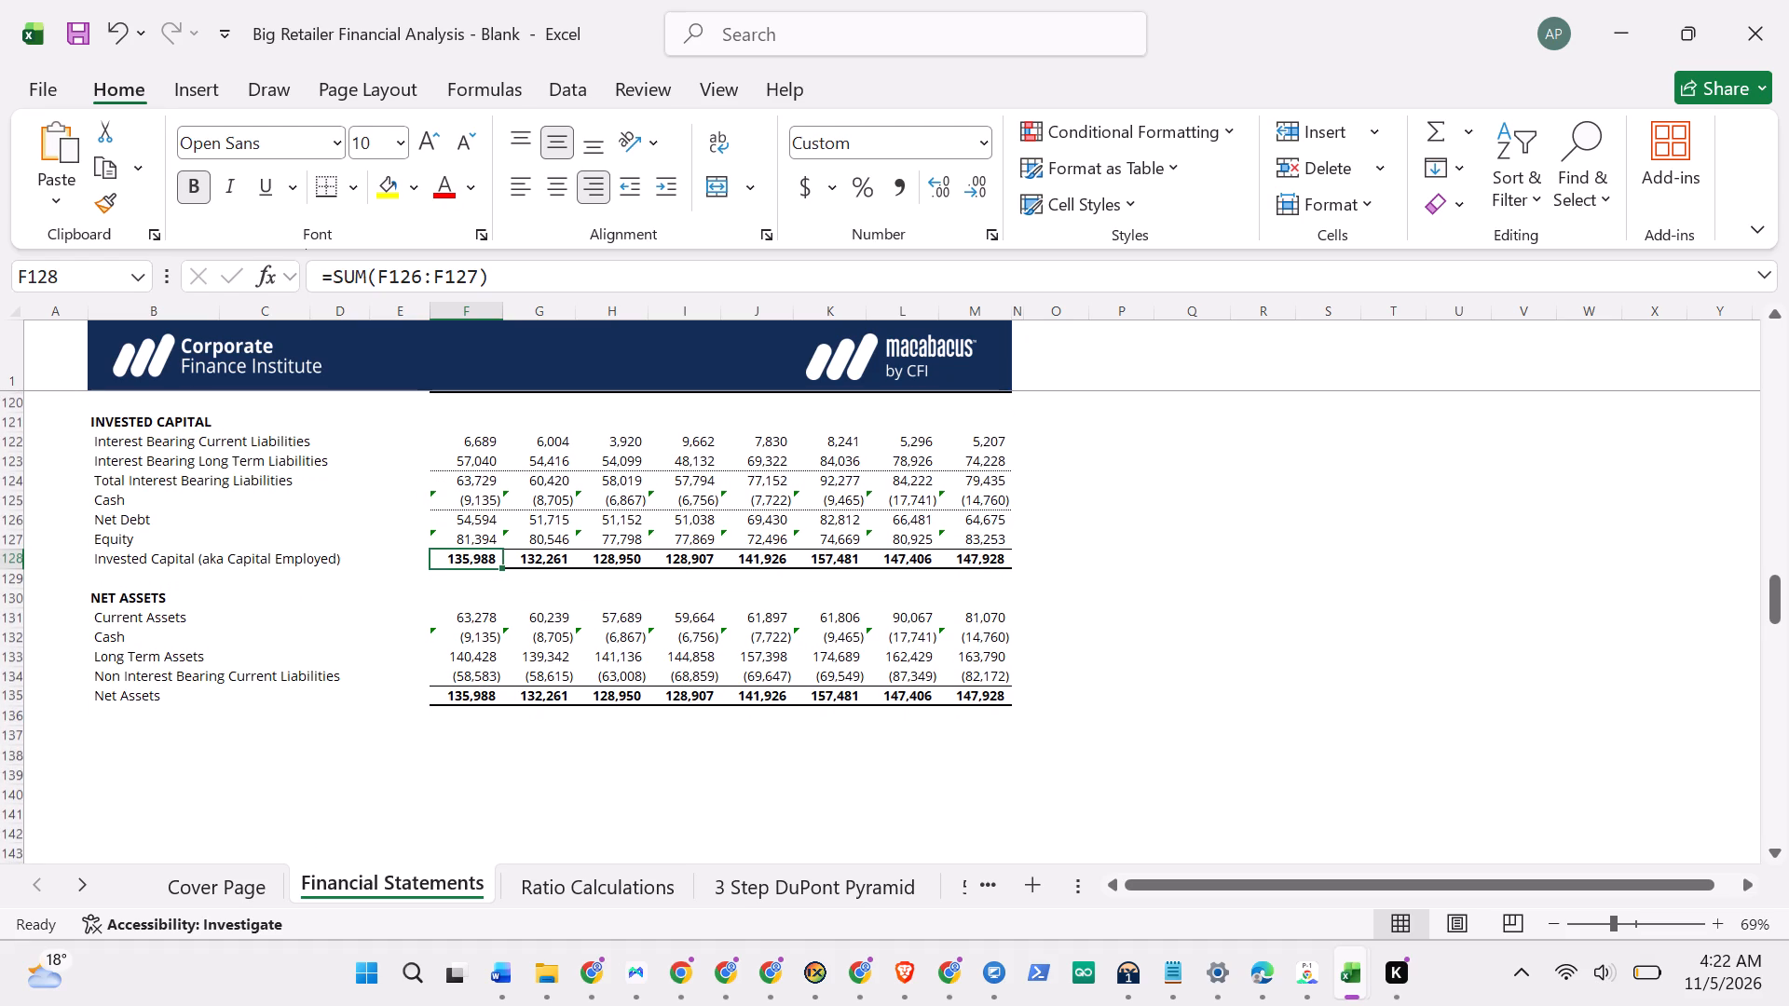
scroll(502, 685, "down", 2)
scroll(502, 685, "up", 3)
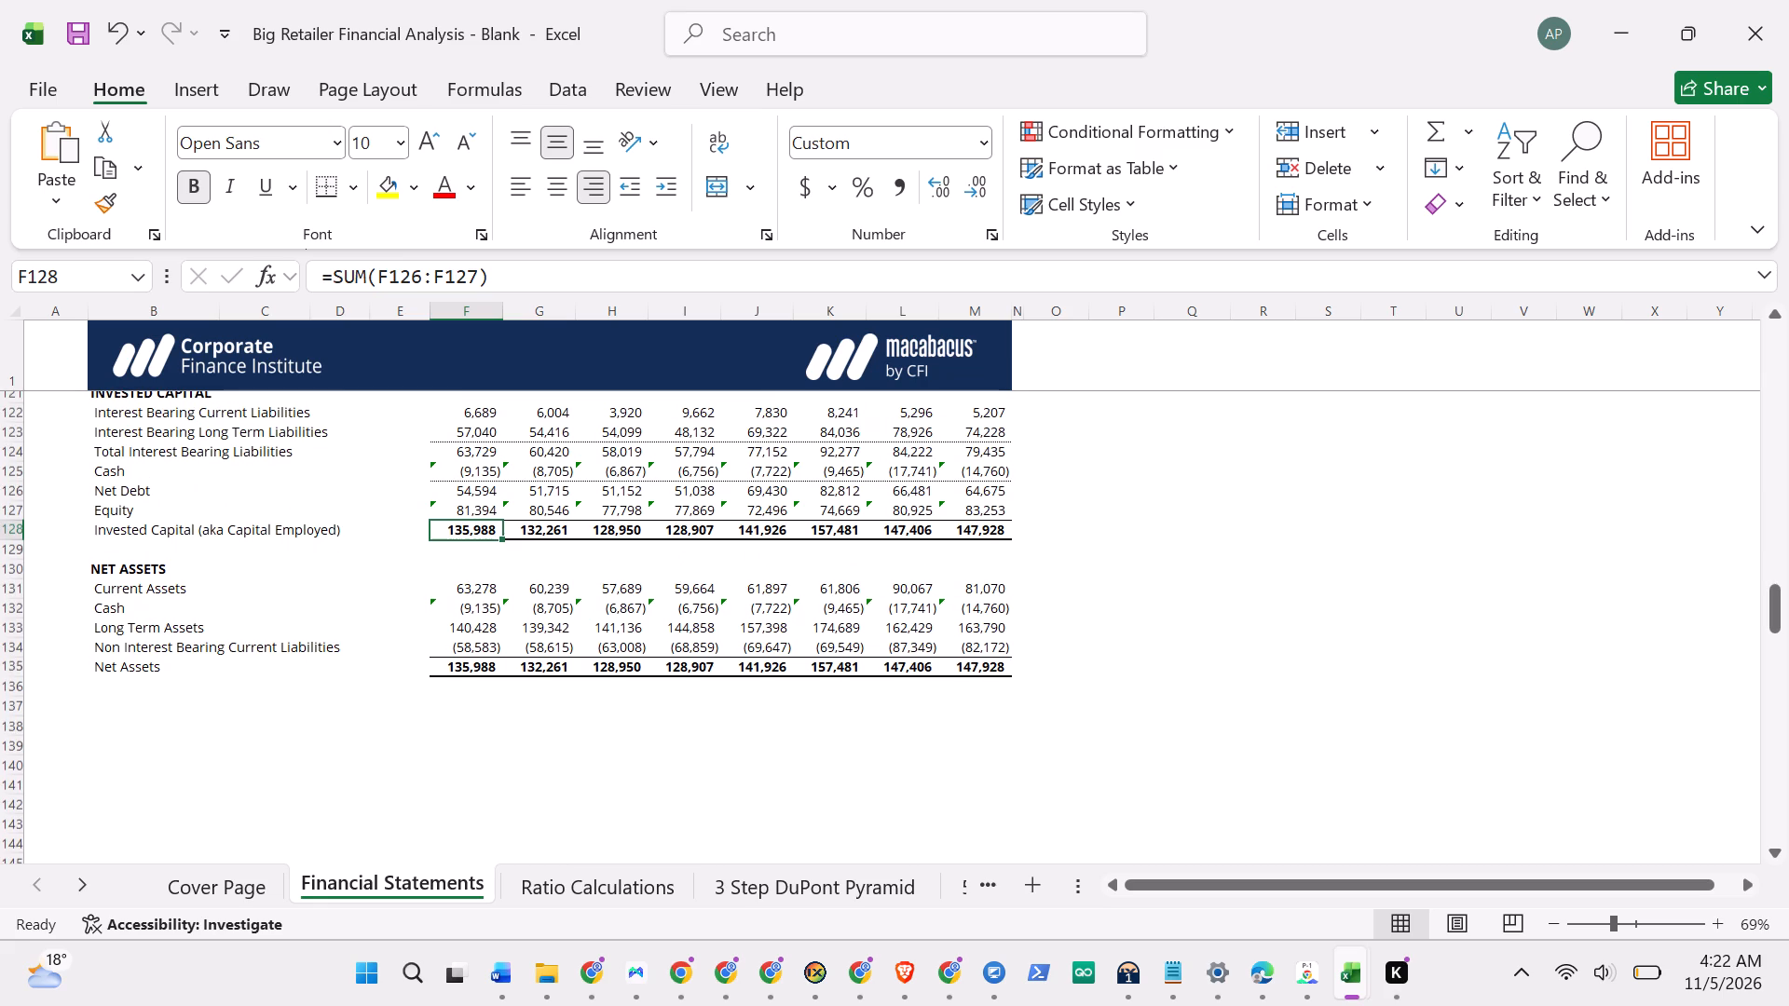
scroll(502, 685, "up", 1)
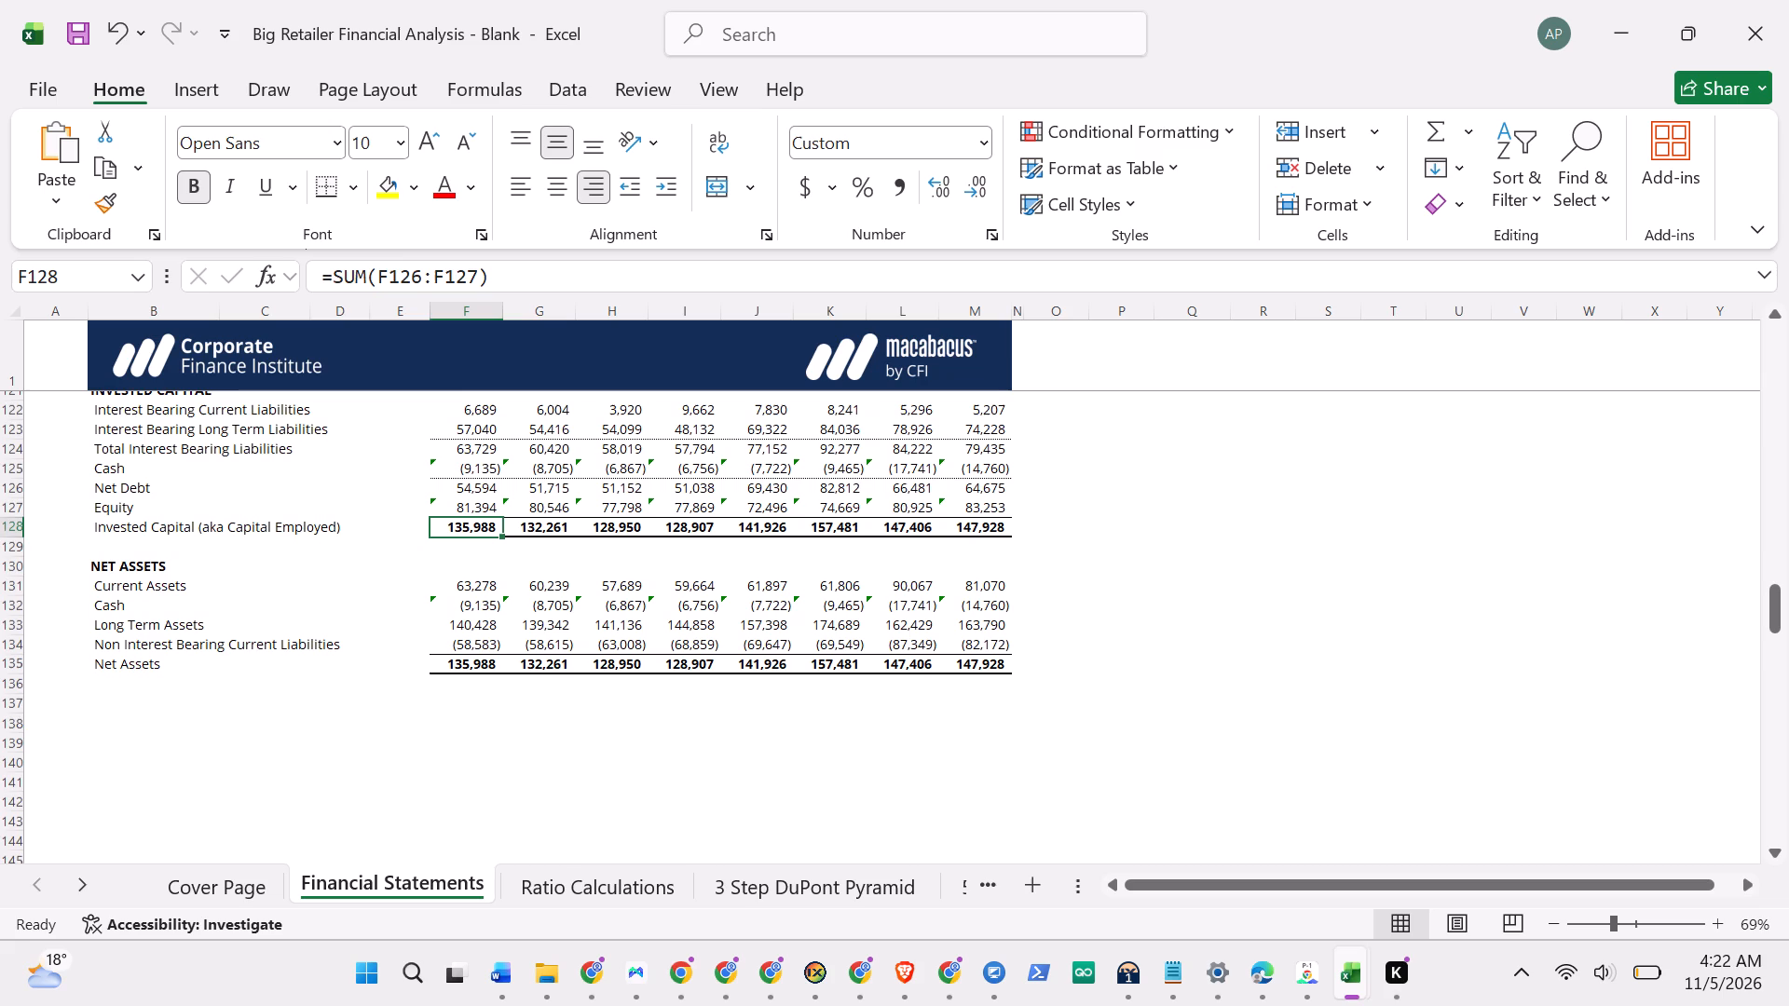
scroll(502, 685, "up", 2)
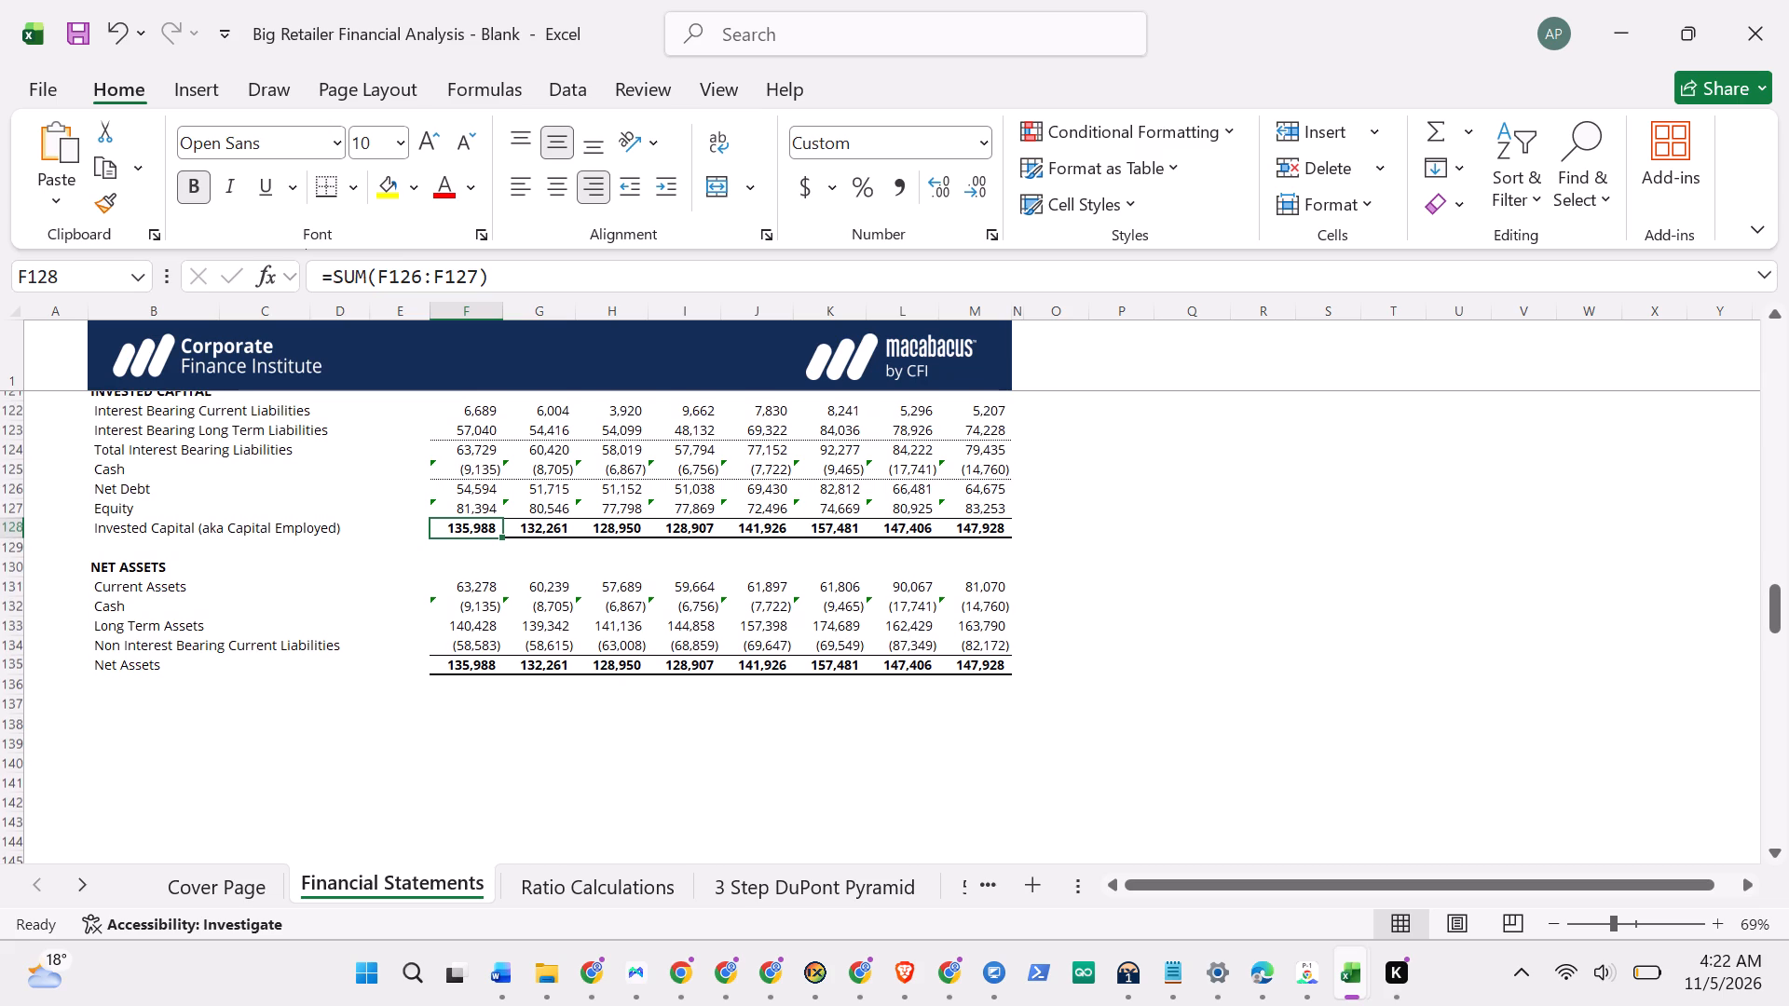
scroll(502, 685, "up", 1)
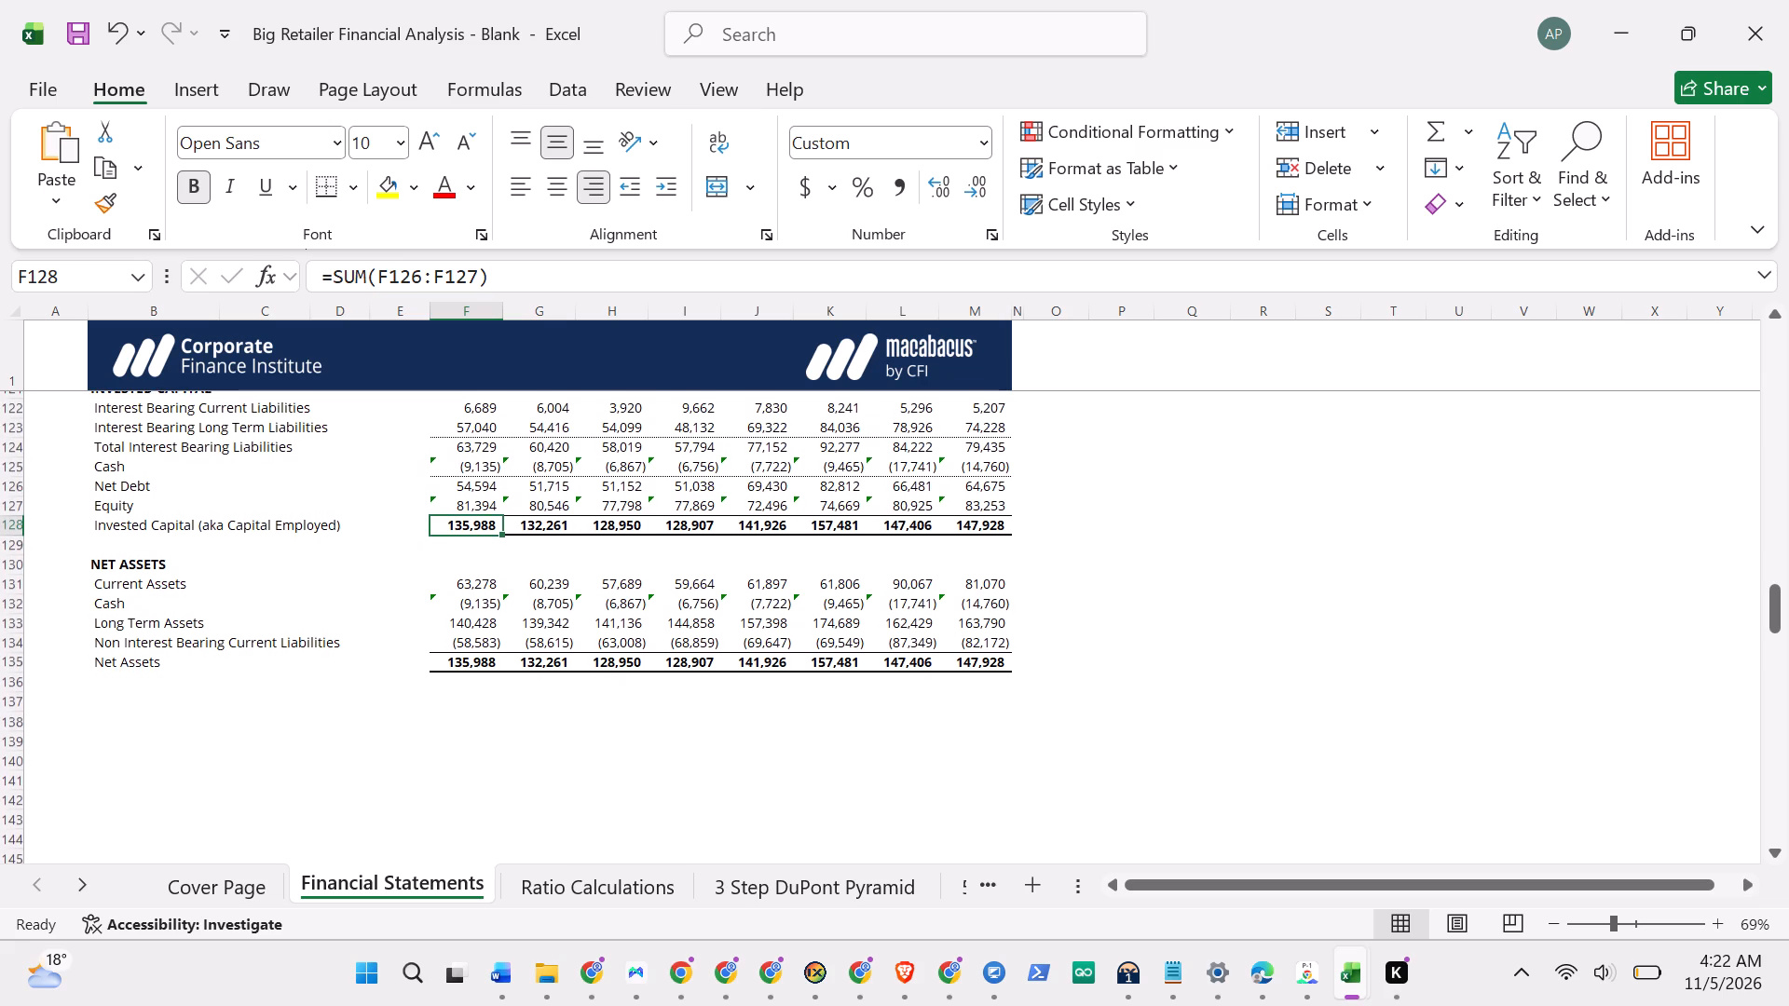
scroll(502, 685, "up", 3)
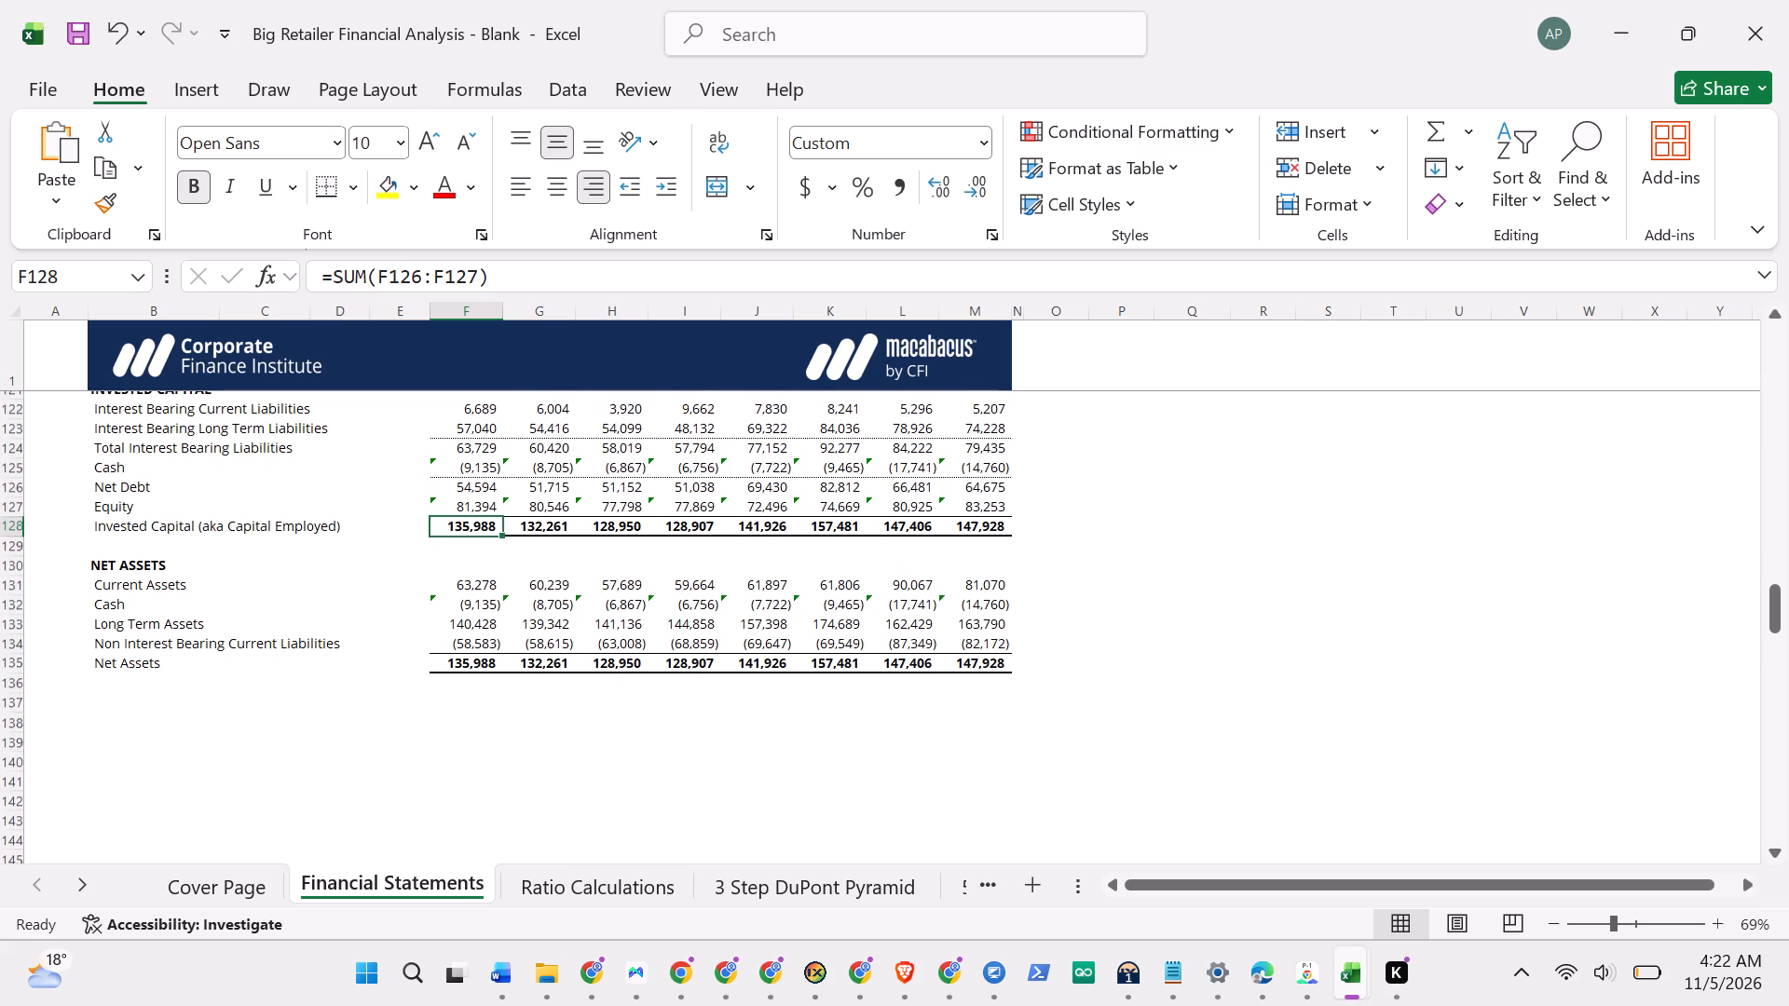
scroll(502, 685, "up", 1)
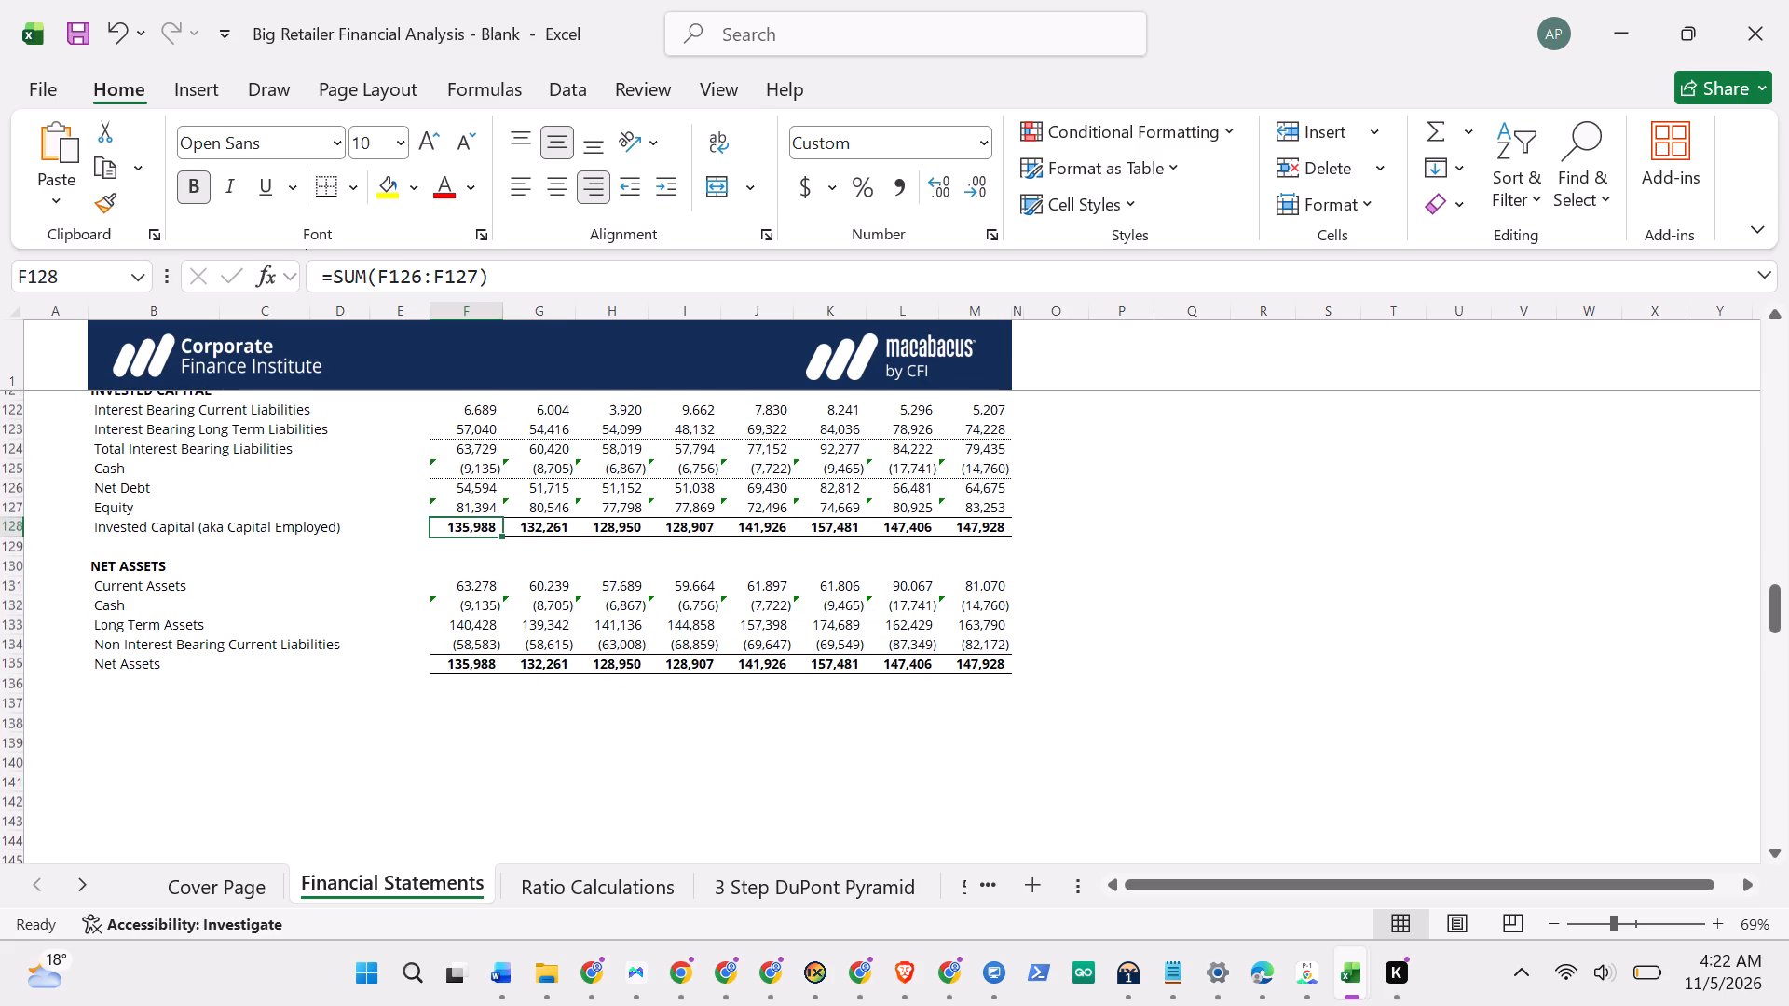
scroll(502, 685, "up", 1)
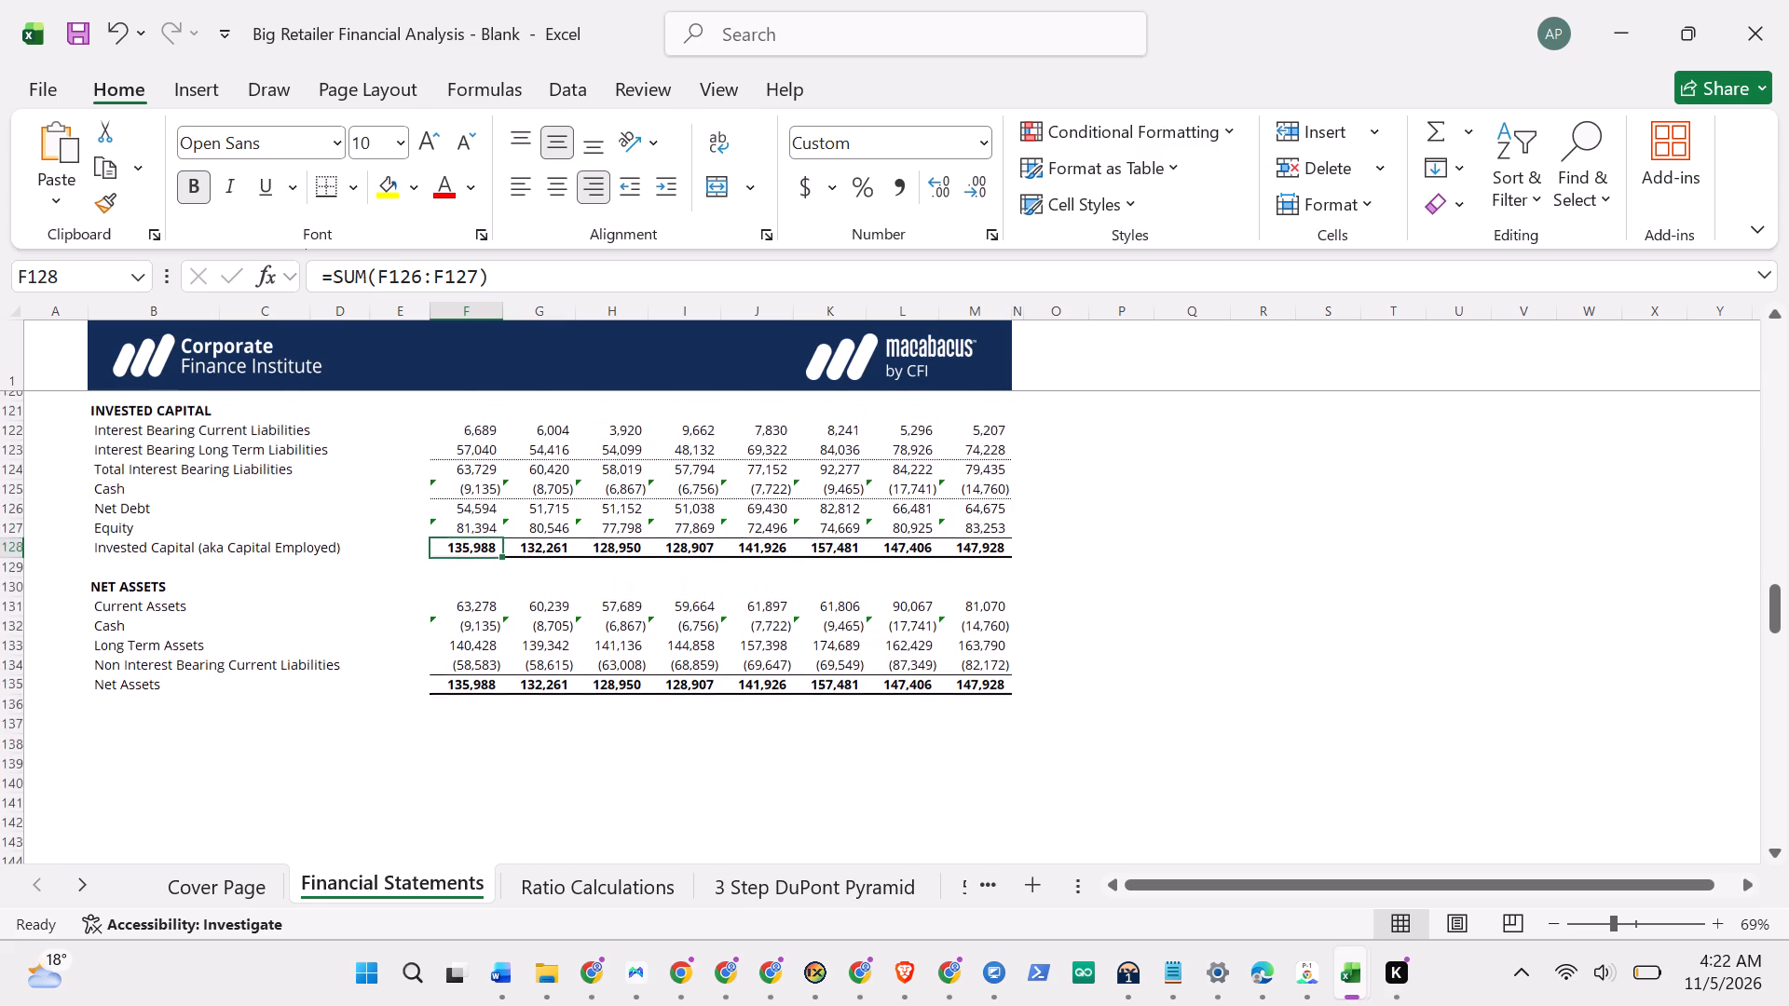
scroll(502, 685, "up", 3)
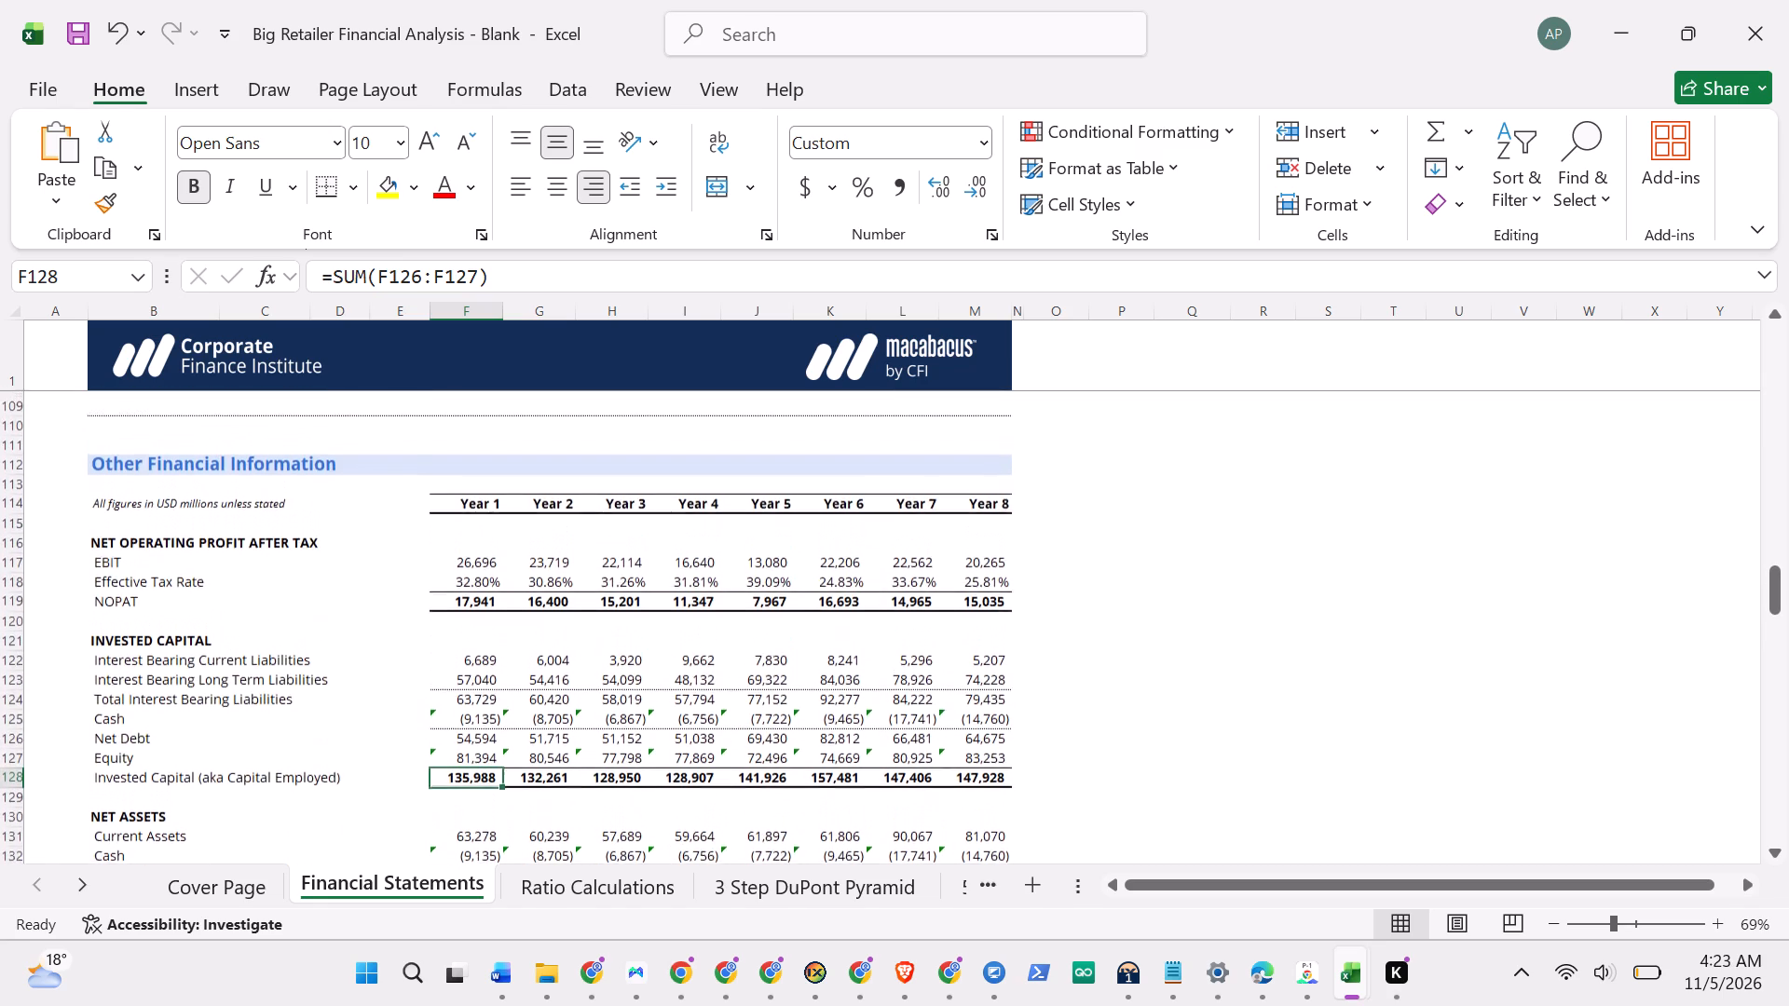
Review the return ratio rows in Ratio Calculations and the blank Gross Margin, SG&A and Other Operating Expenses rows below them.
left_click(567, 877)
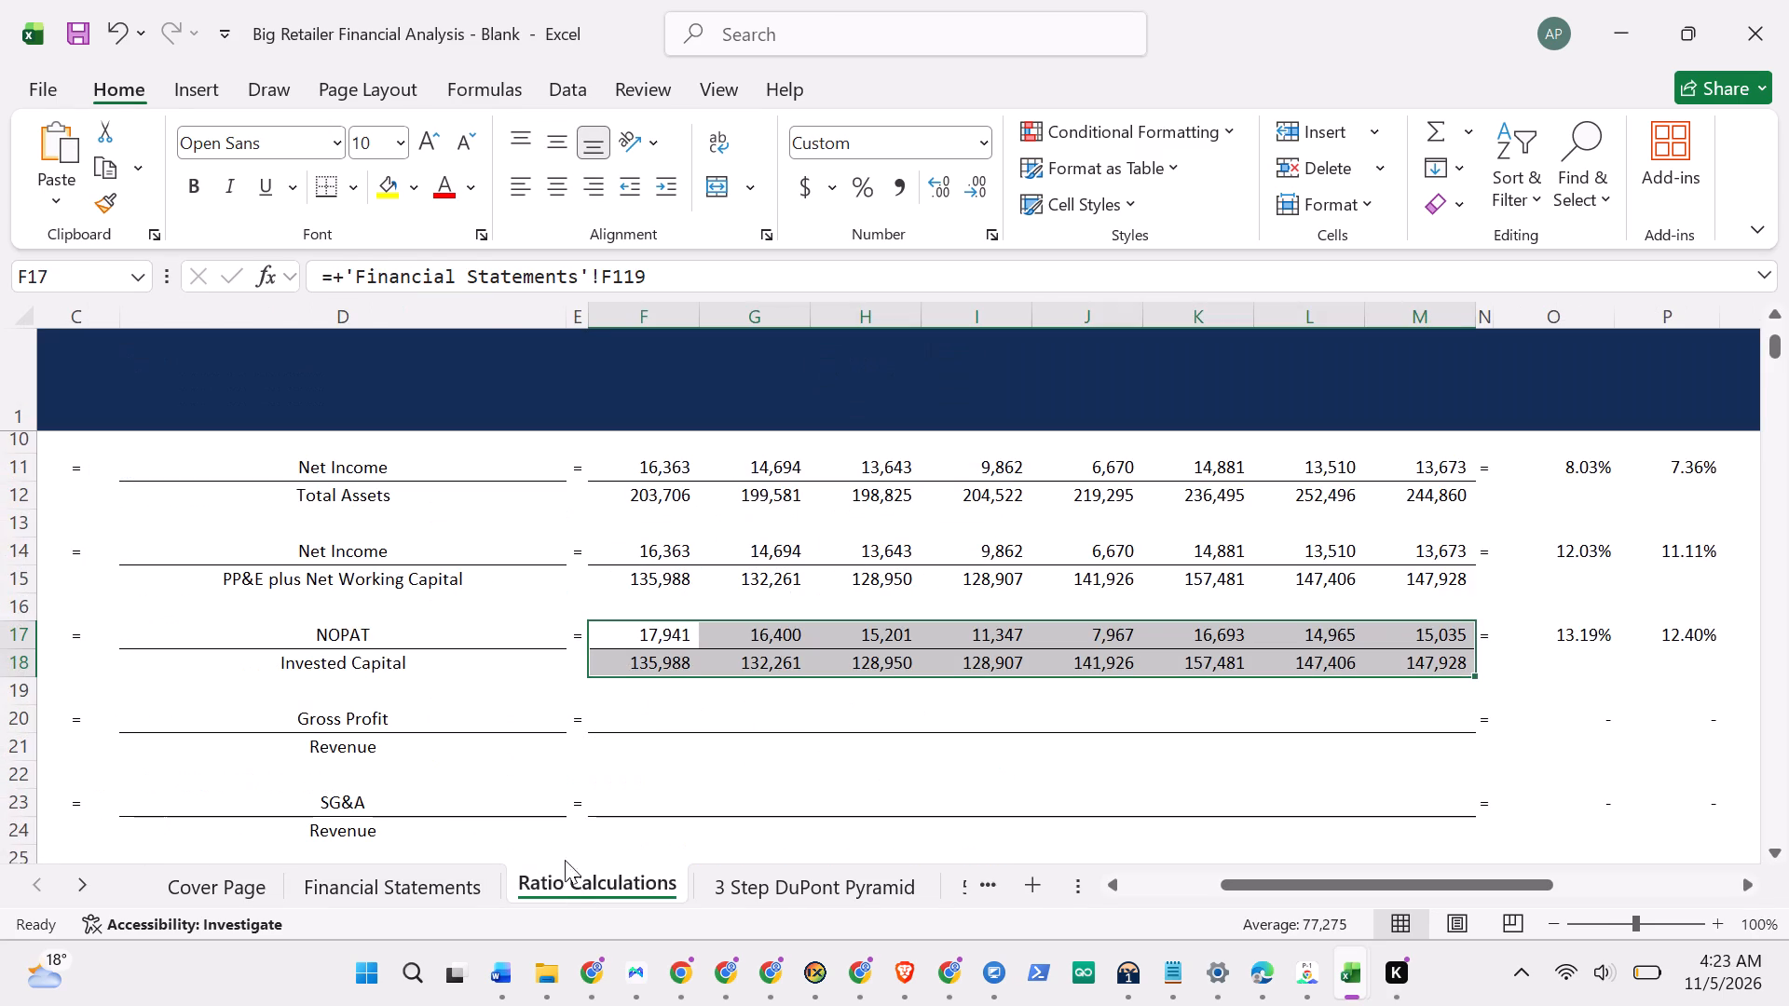
scroll(526, 695, "up", 1)
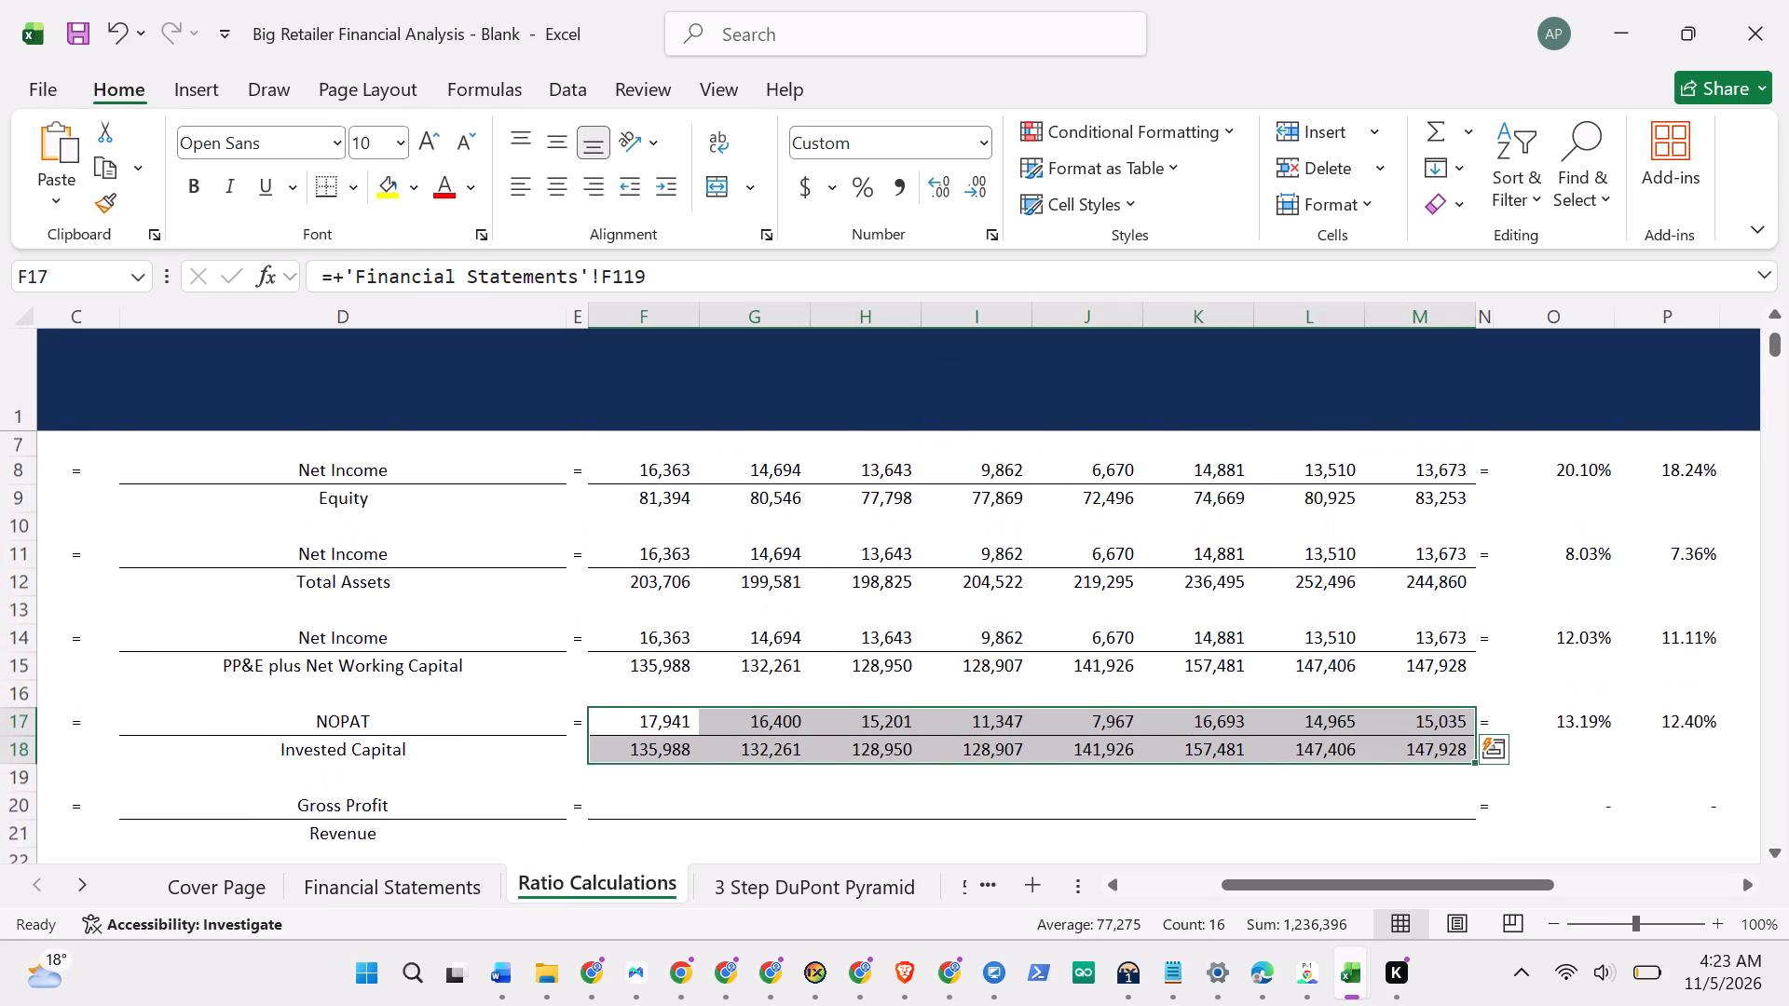
scroll(526, 695, "up", 1)
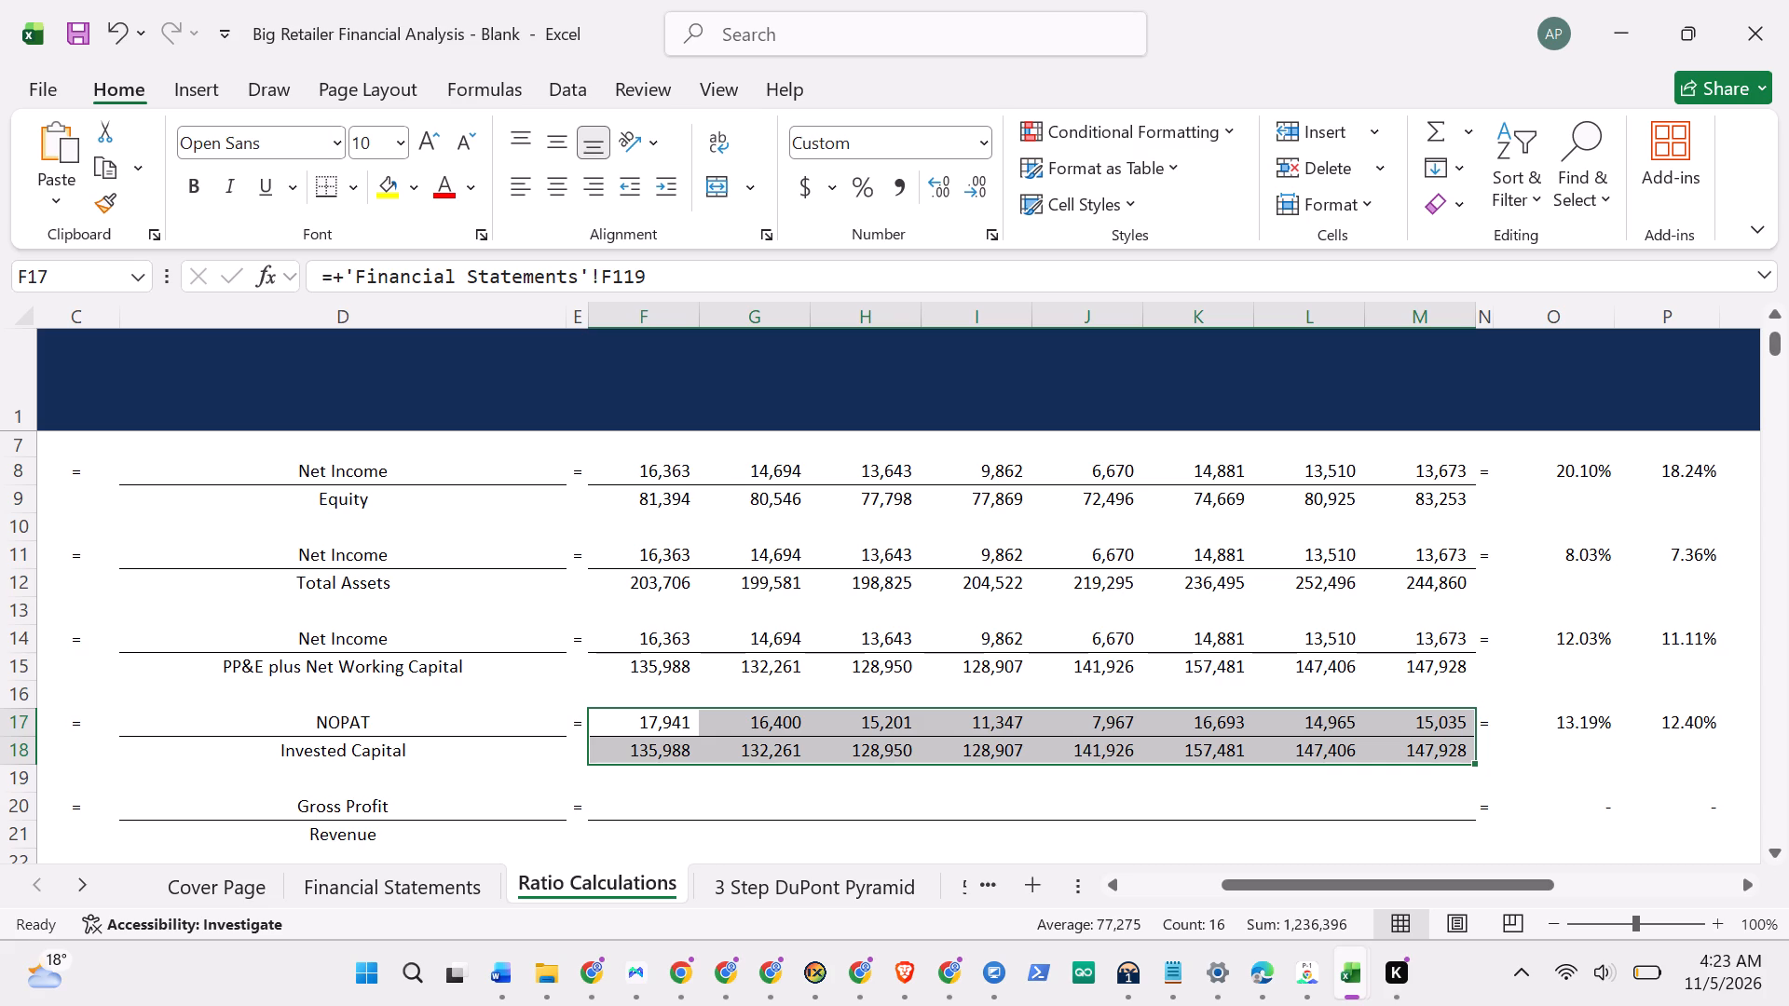
scroll(417, 682, "right", 1)
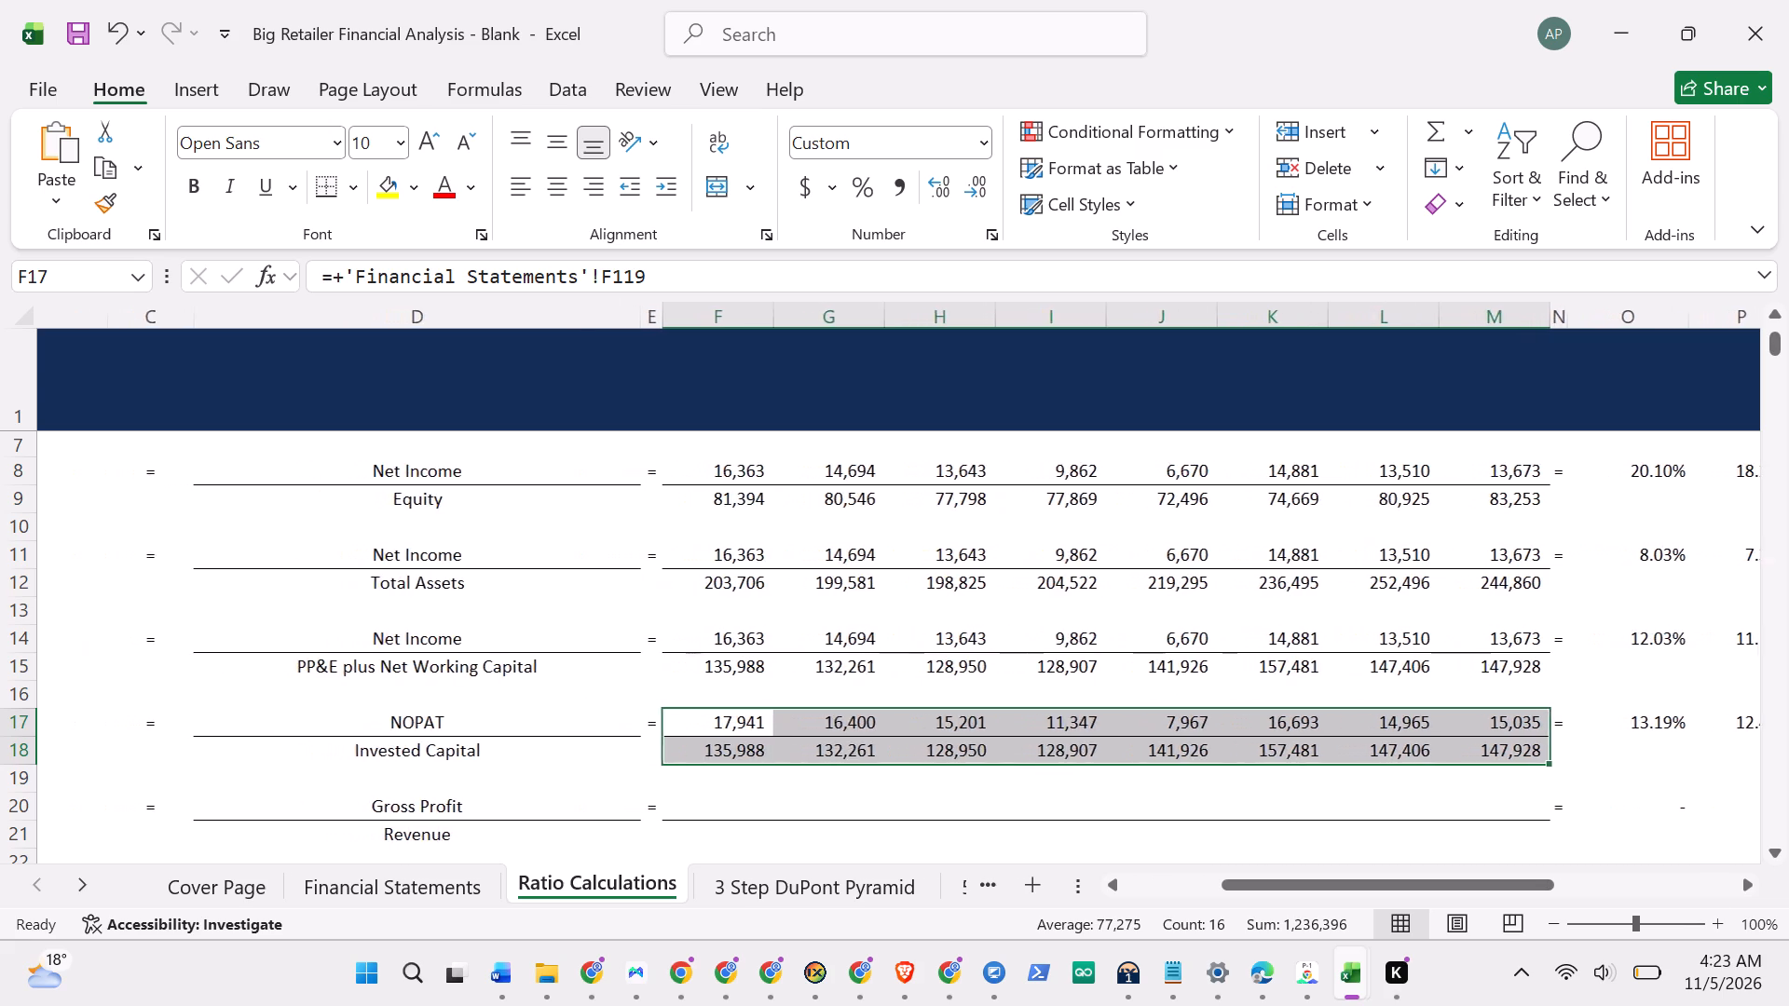
scroll(417, 682, "right", 1)
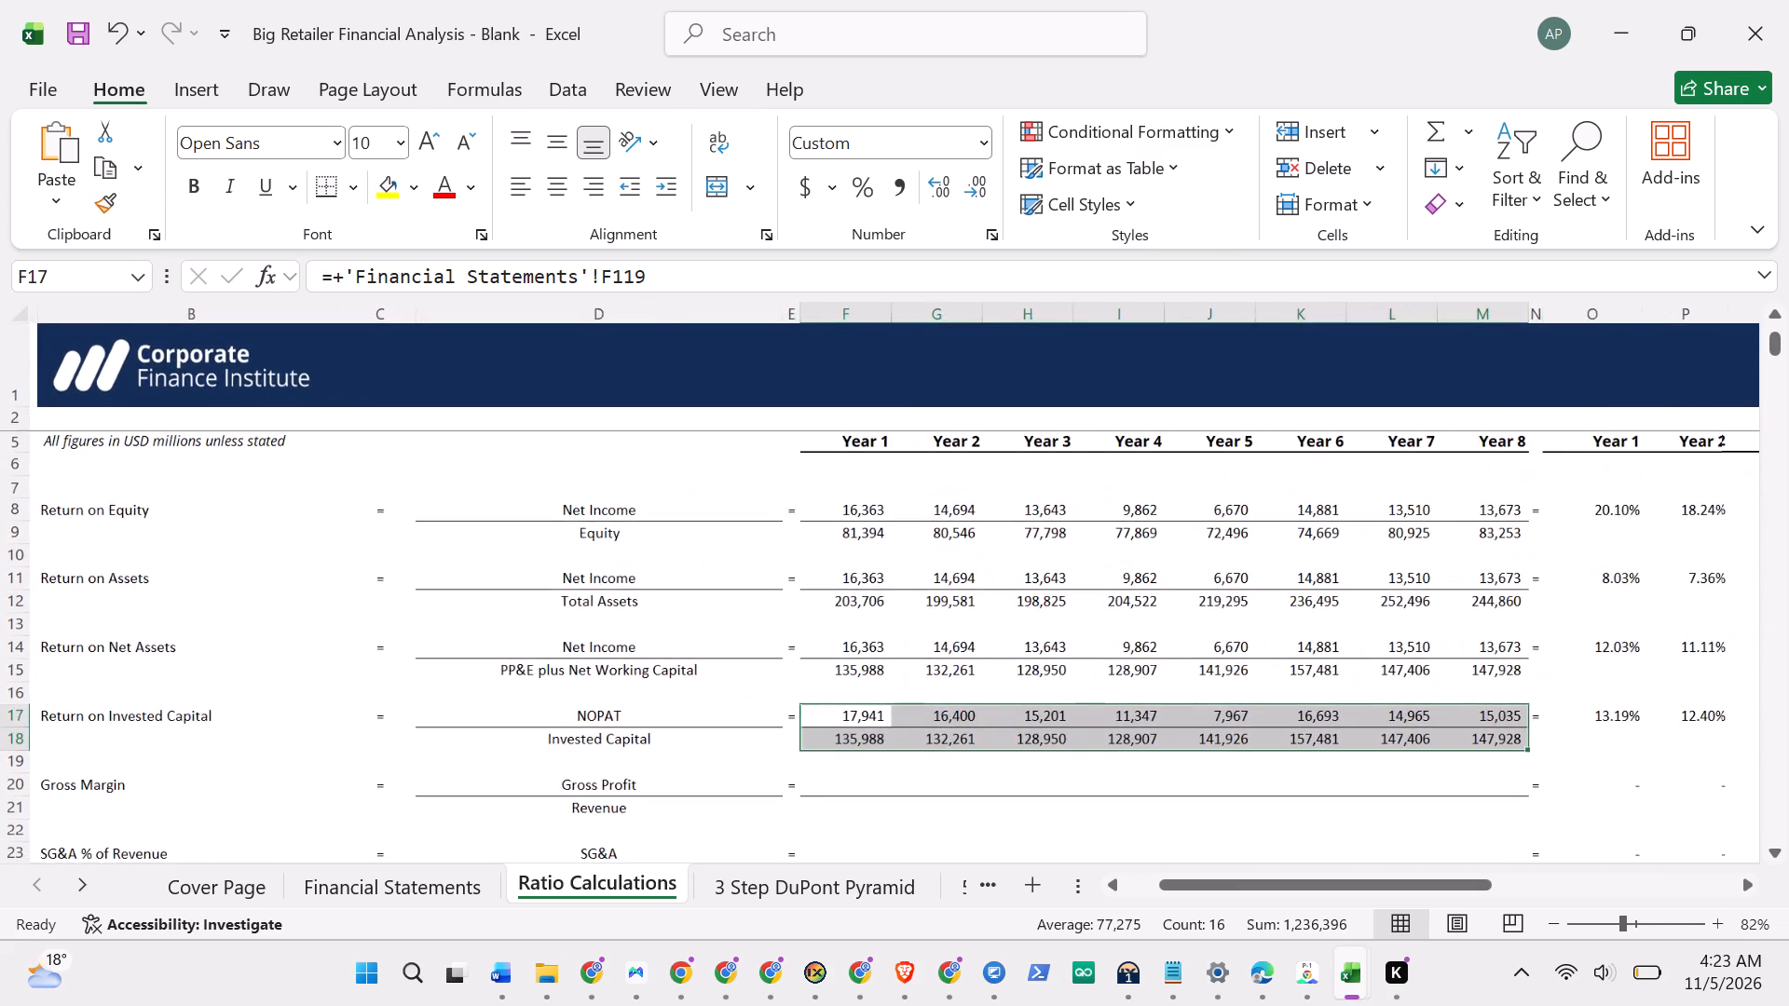
scroll(417, 682, "down", 1)
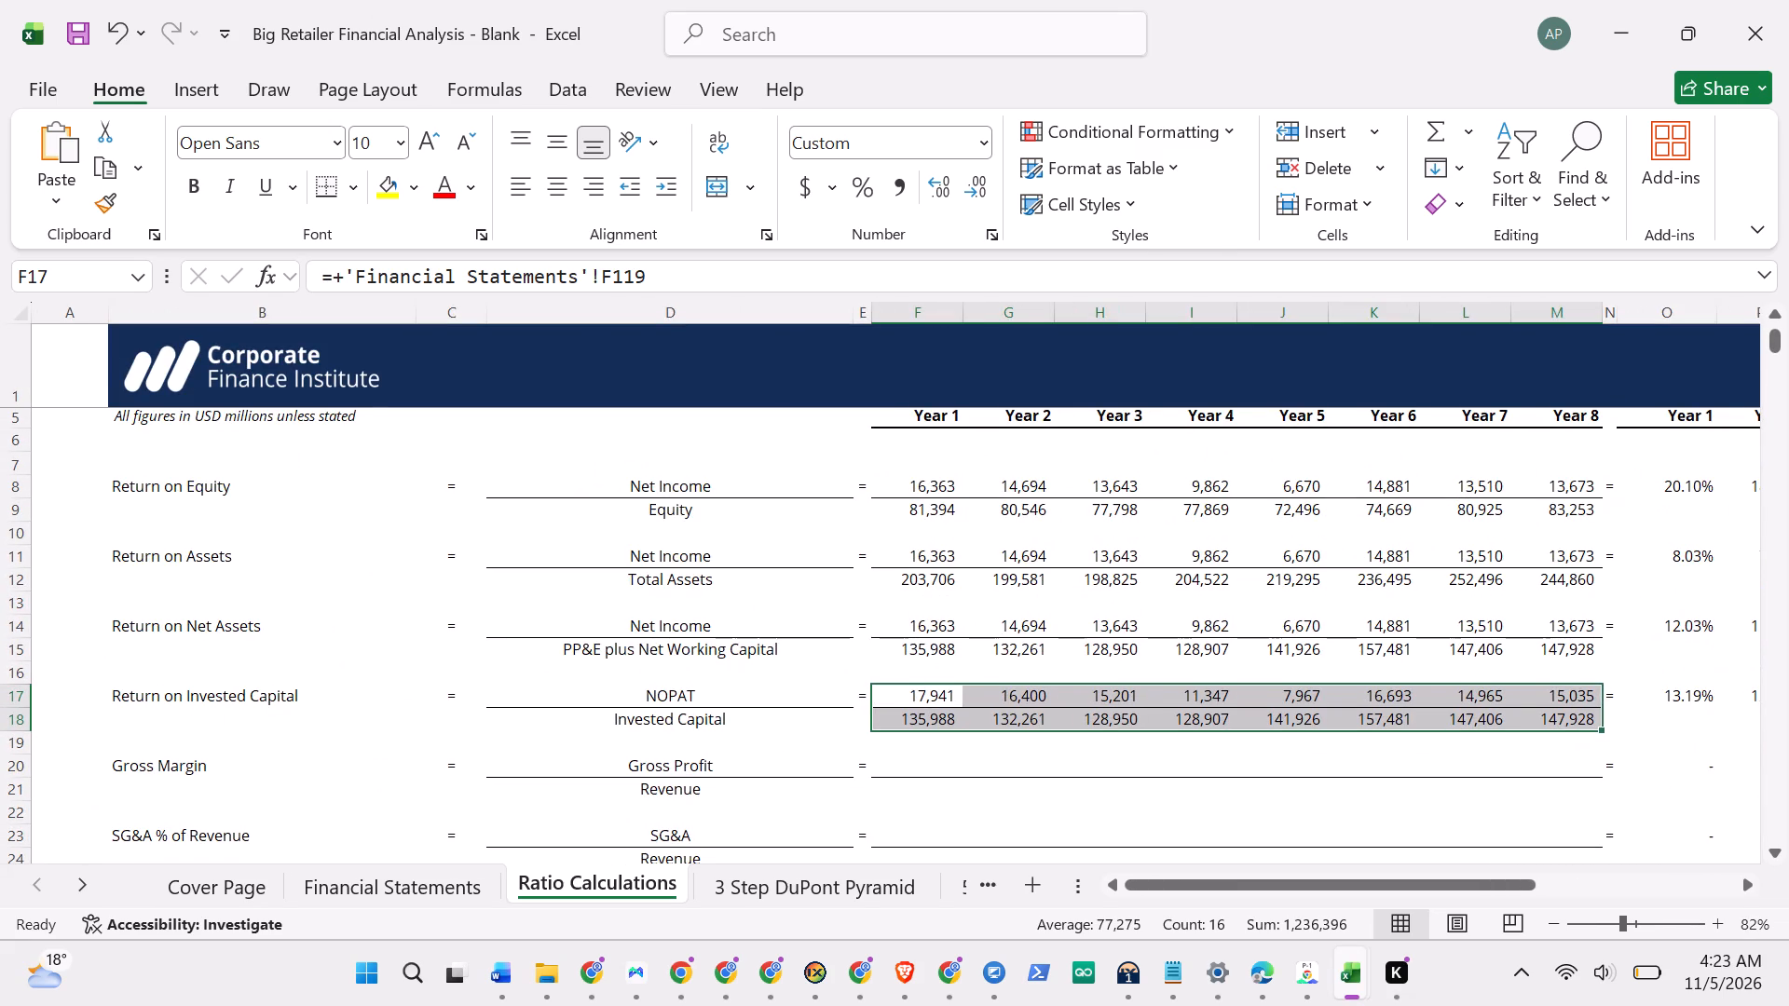
scroll(417, 682, "down", 1)
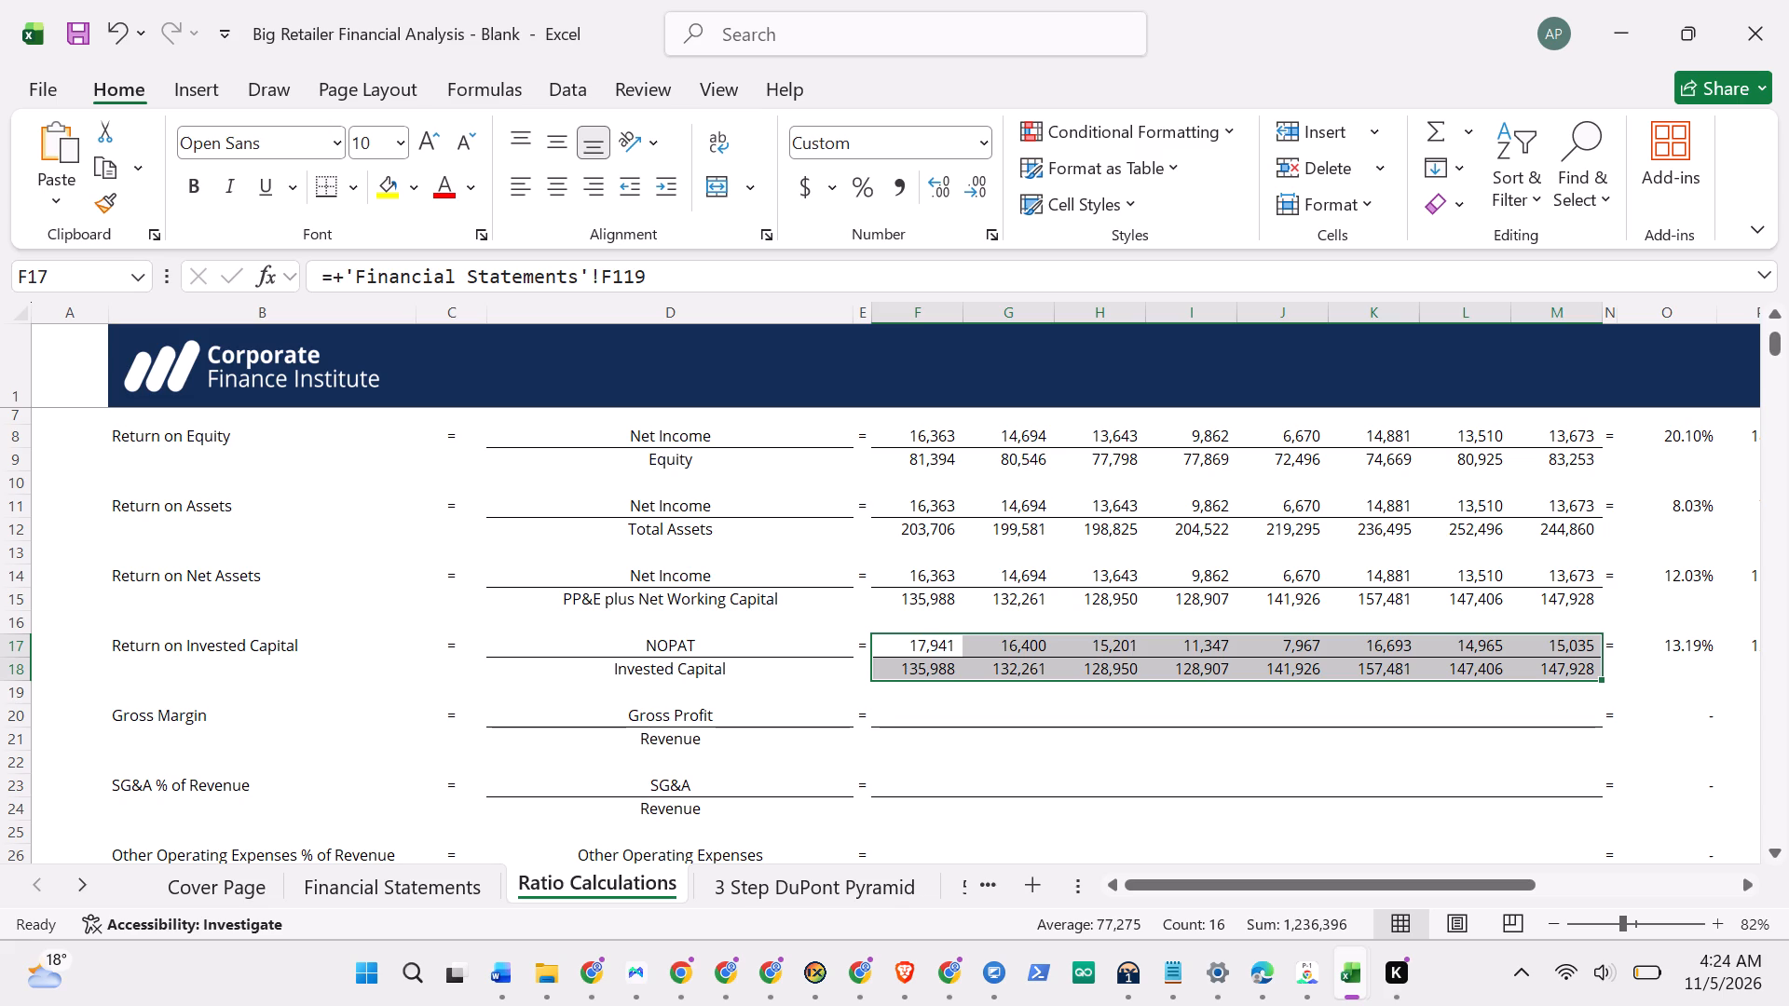
scroll(417, 682, "down", 1)
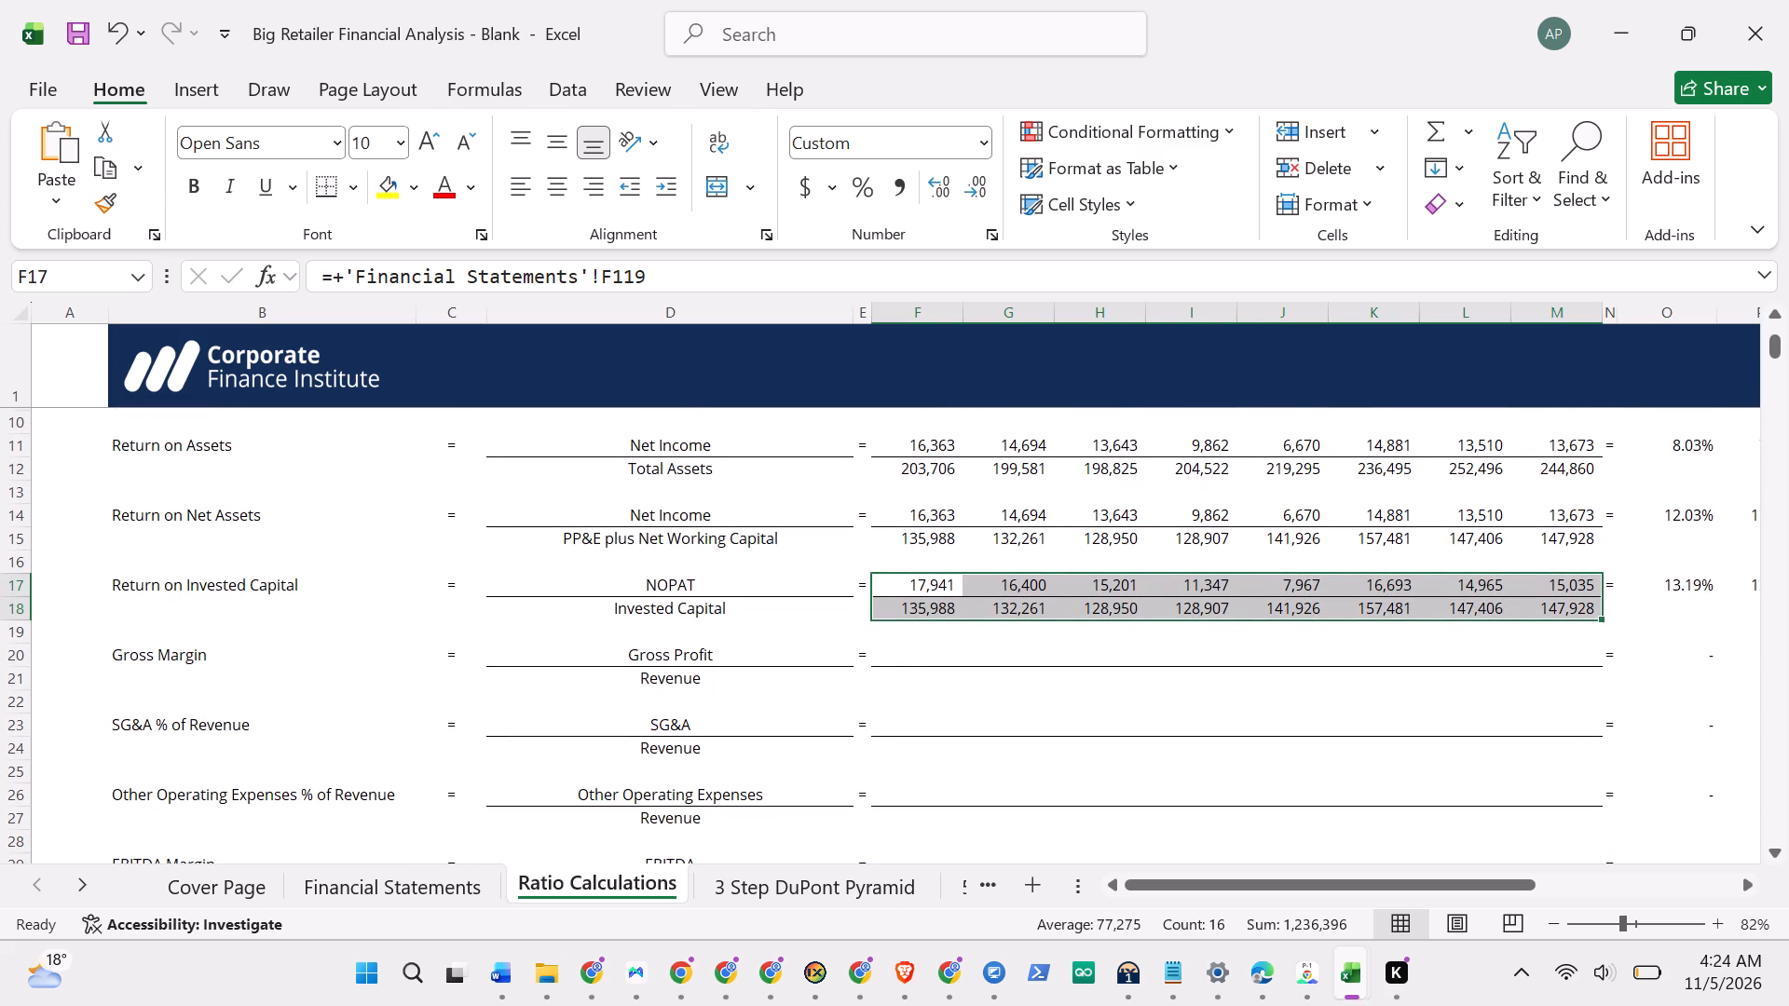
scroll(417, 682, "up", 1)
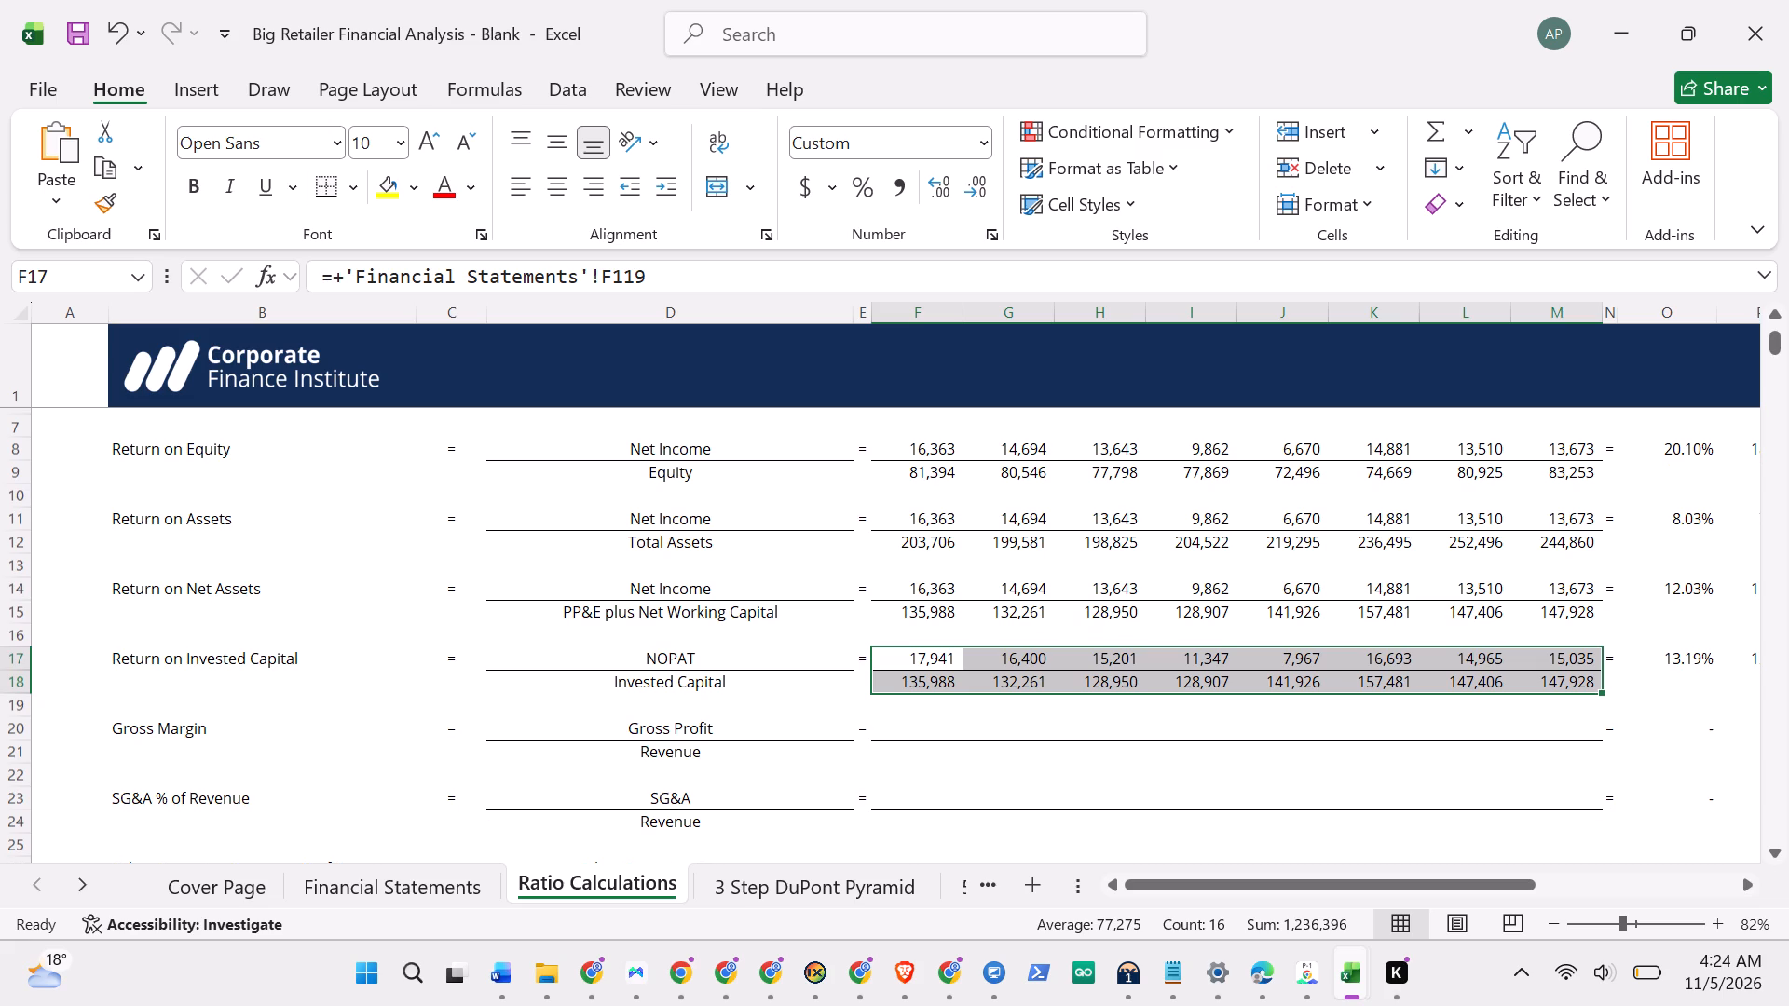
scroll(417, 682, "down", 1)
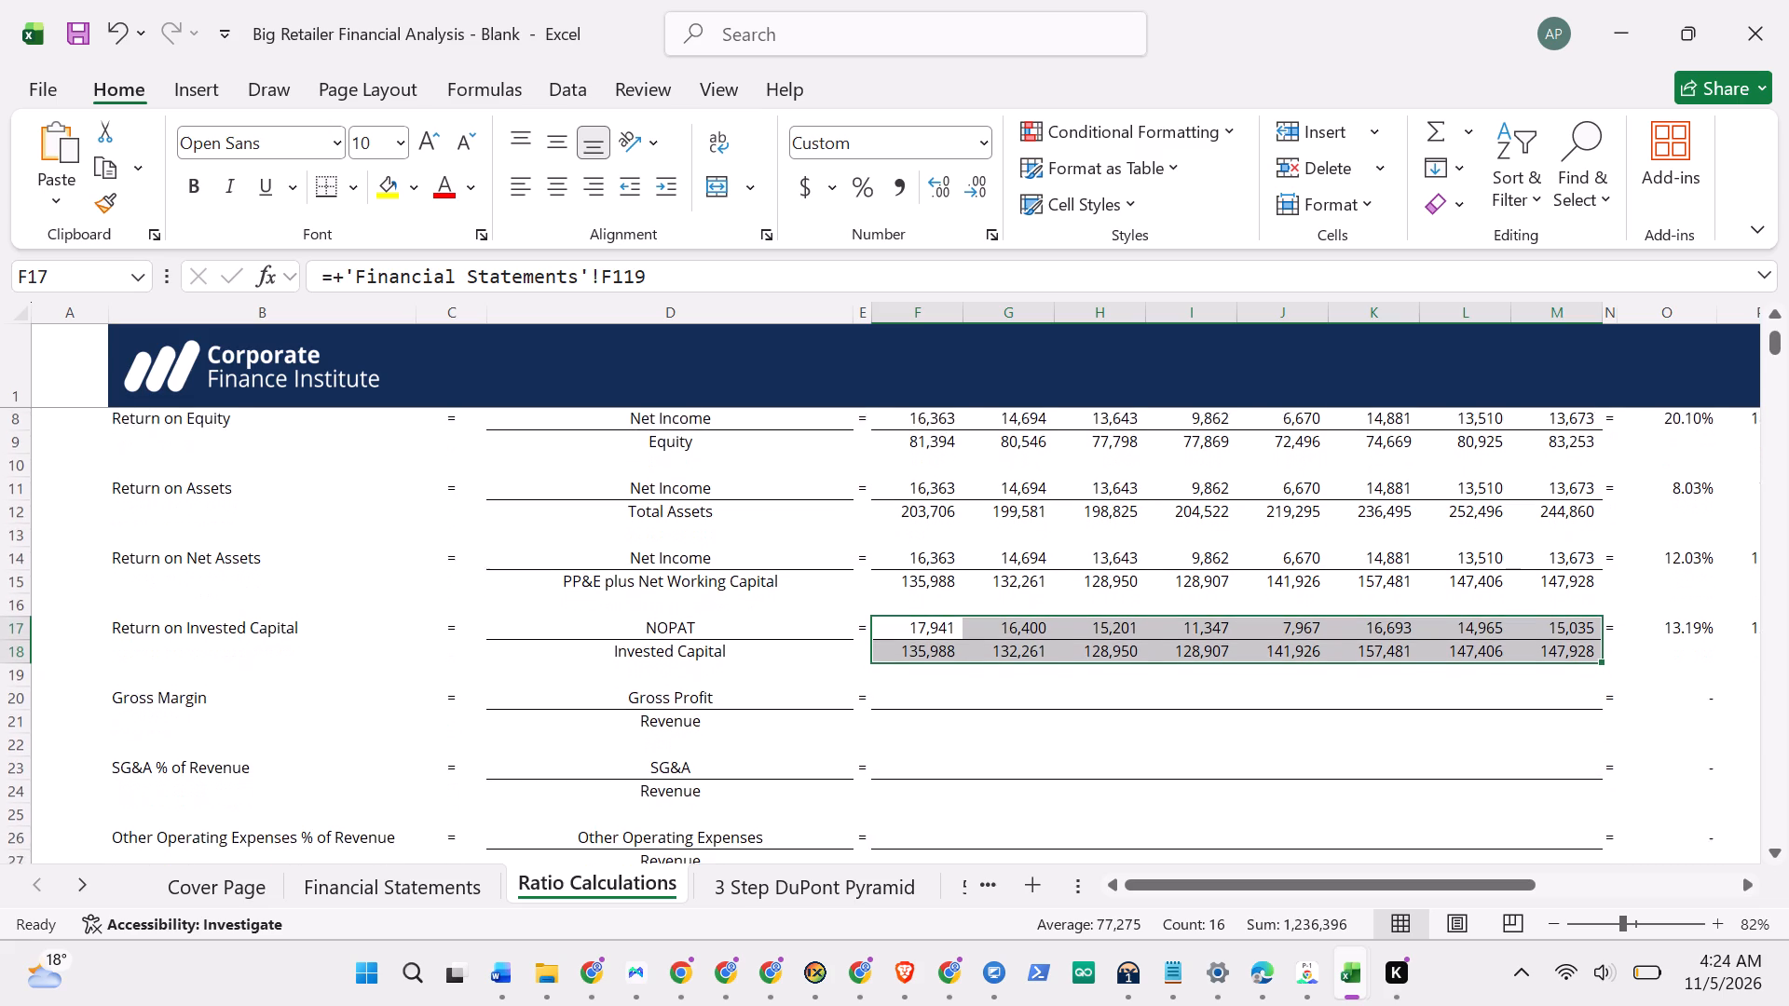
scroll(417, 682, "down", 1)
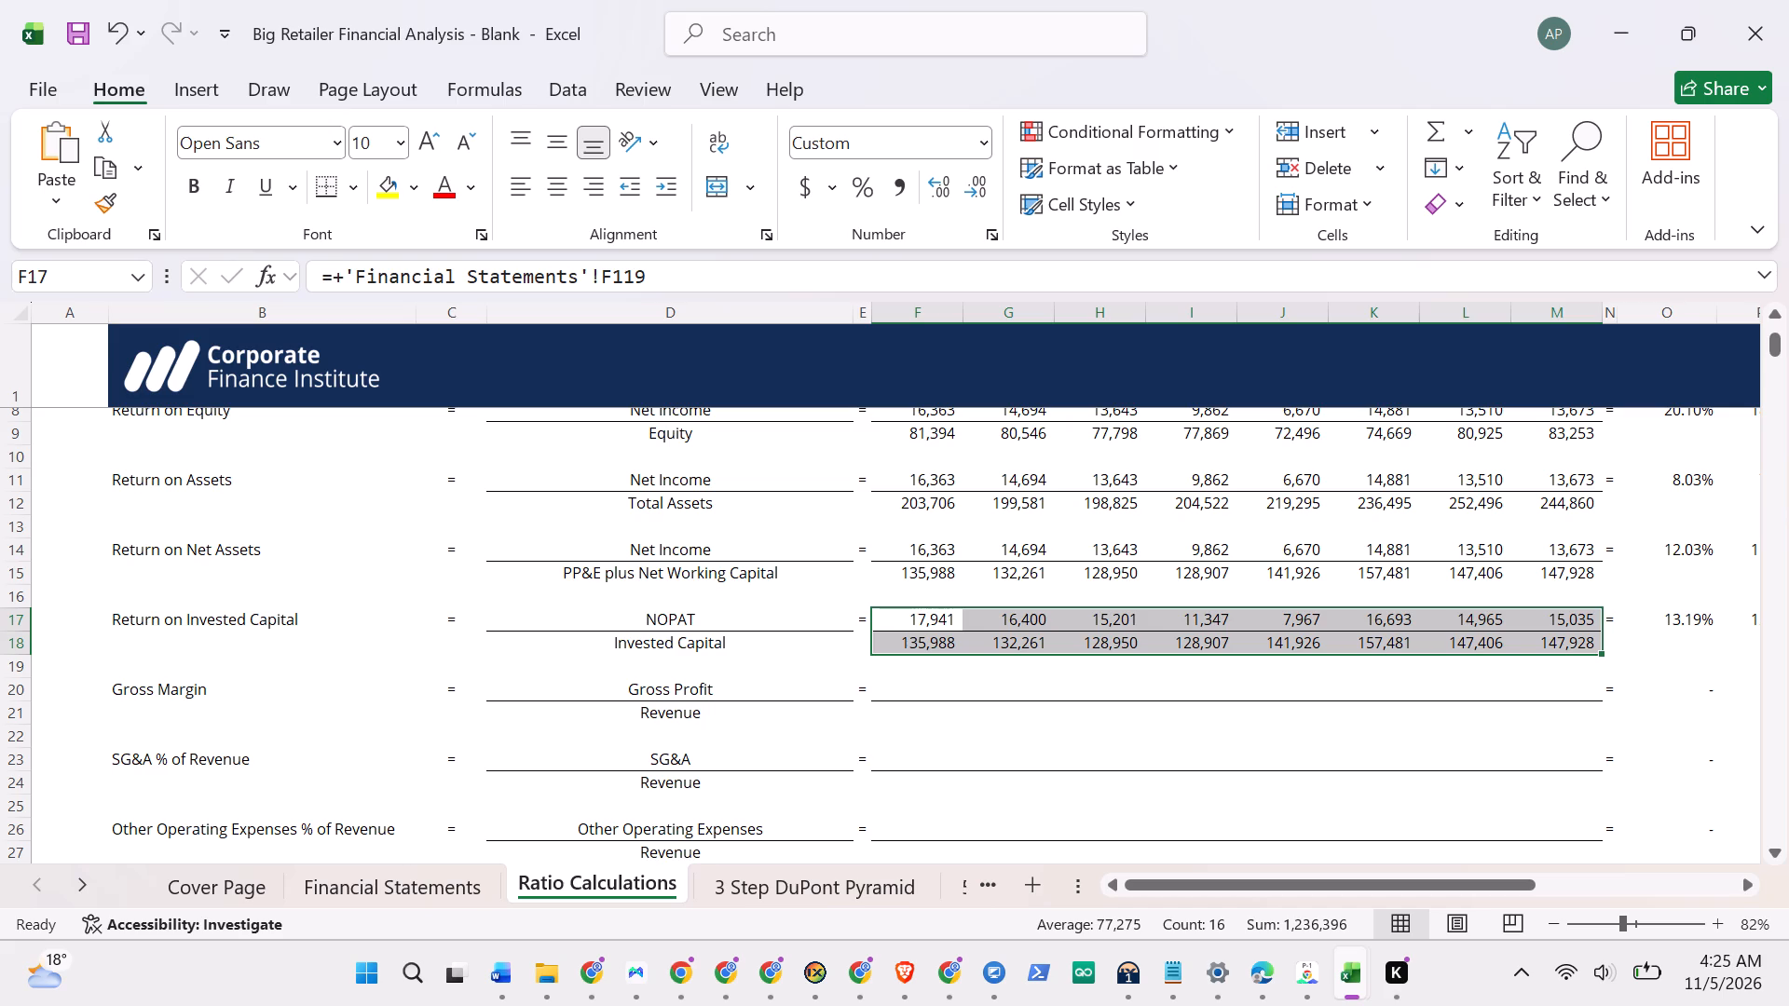
Lower the laptop's screen brightness in the system quick settings and return to the workbook.
left_click(1606, 974)
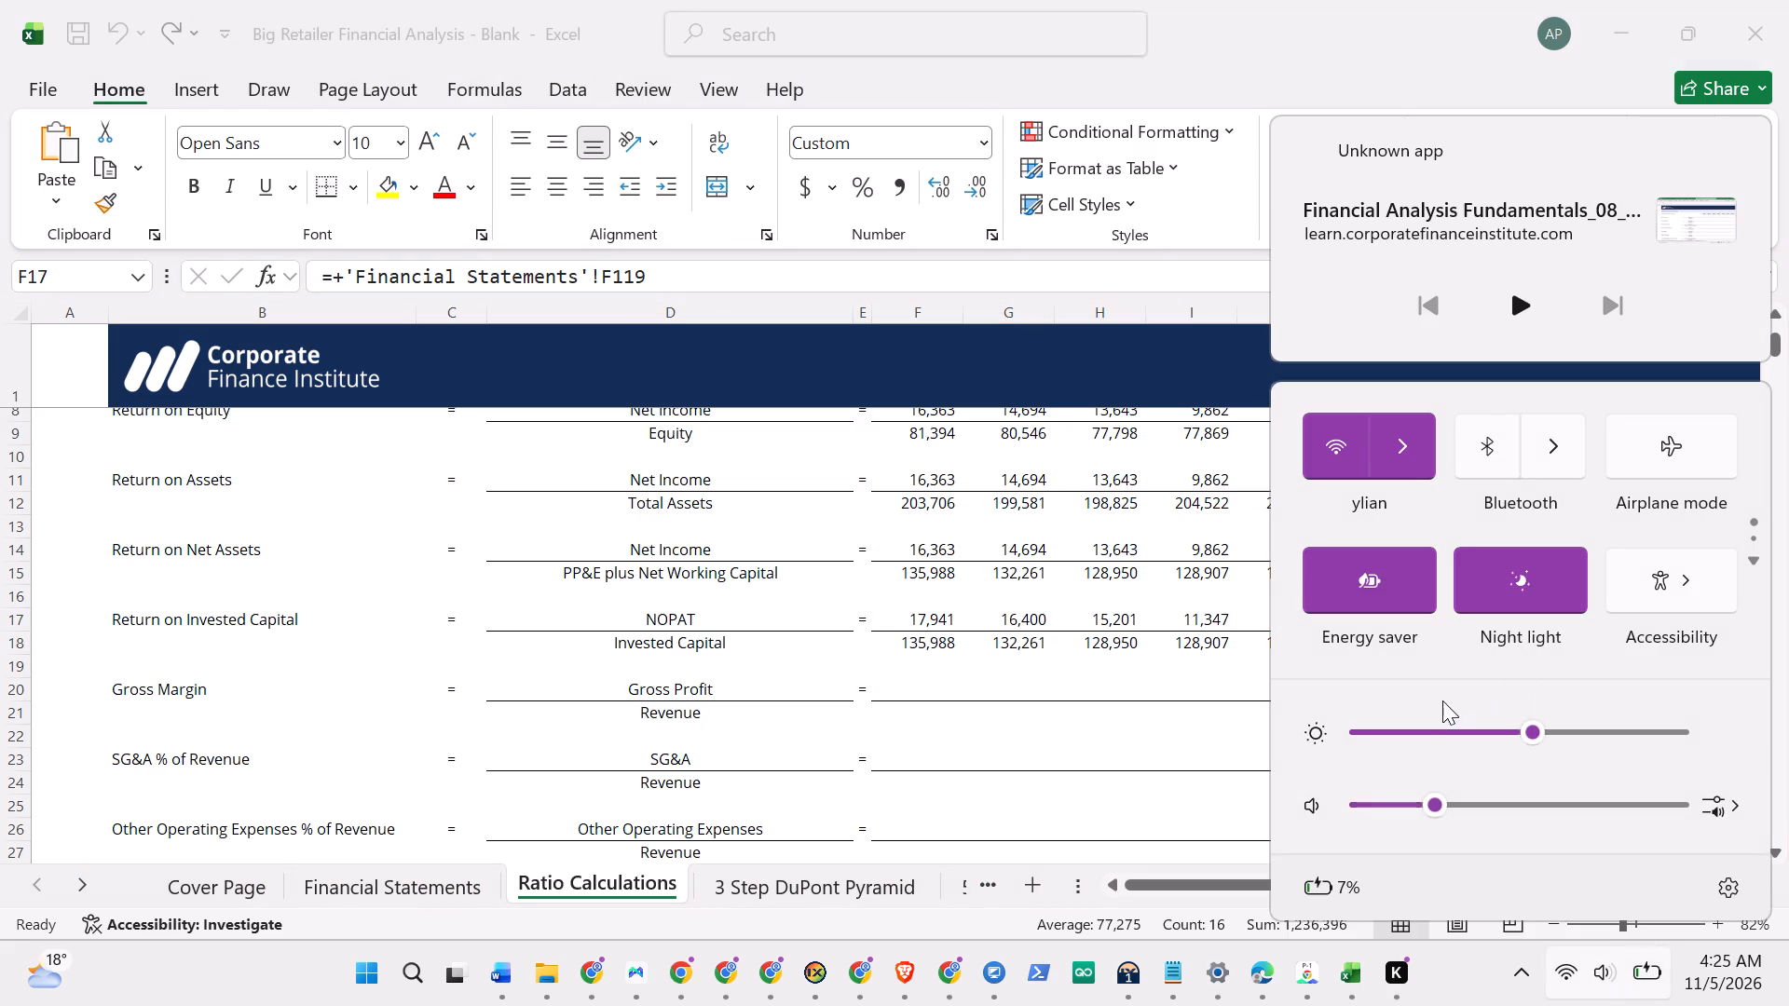
left_click(1422, 718)
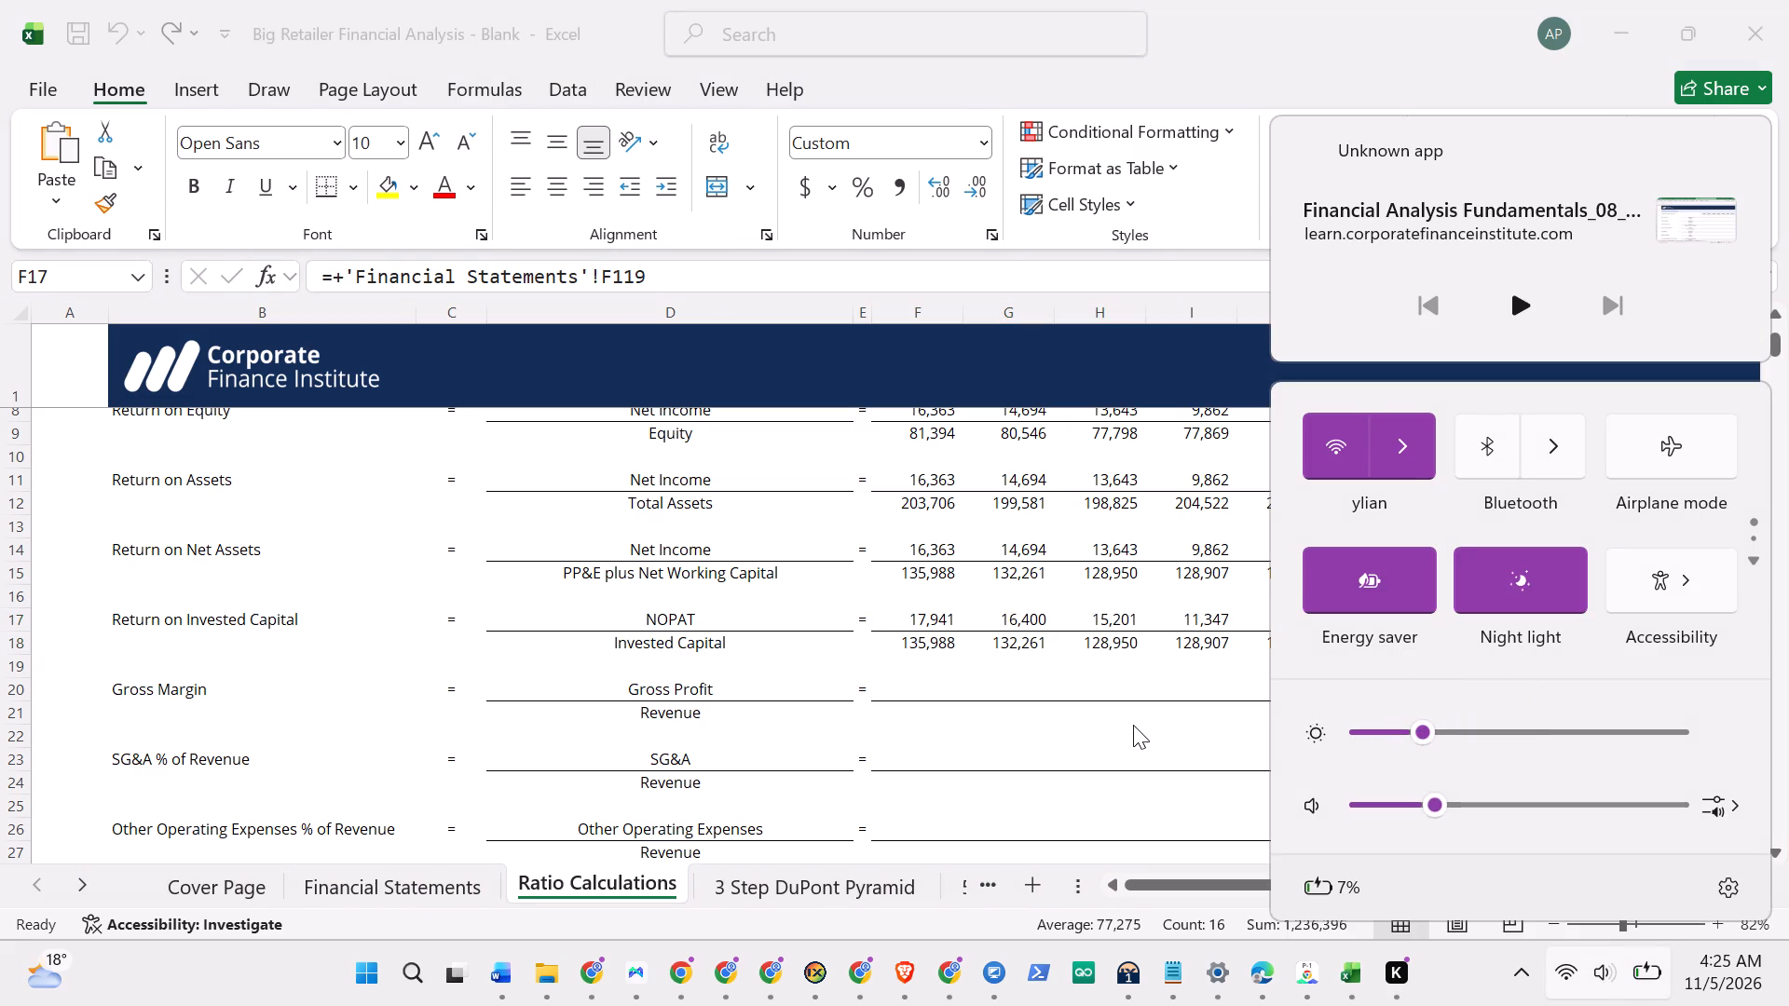
left_click(998, 701)
Select the blank Year 1 Gross Profit cell, F20, in the Gross Margin ratio.
left_click(936, 694)
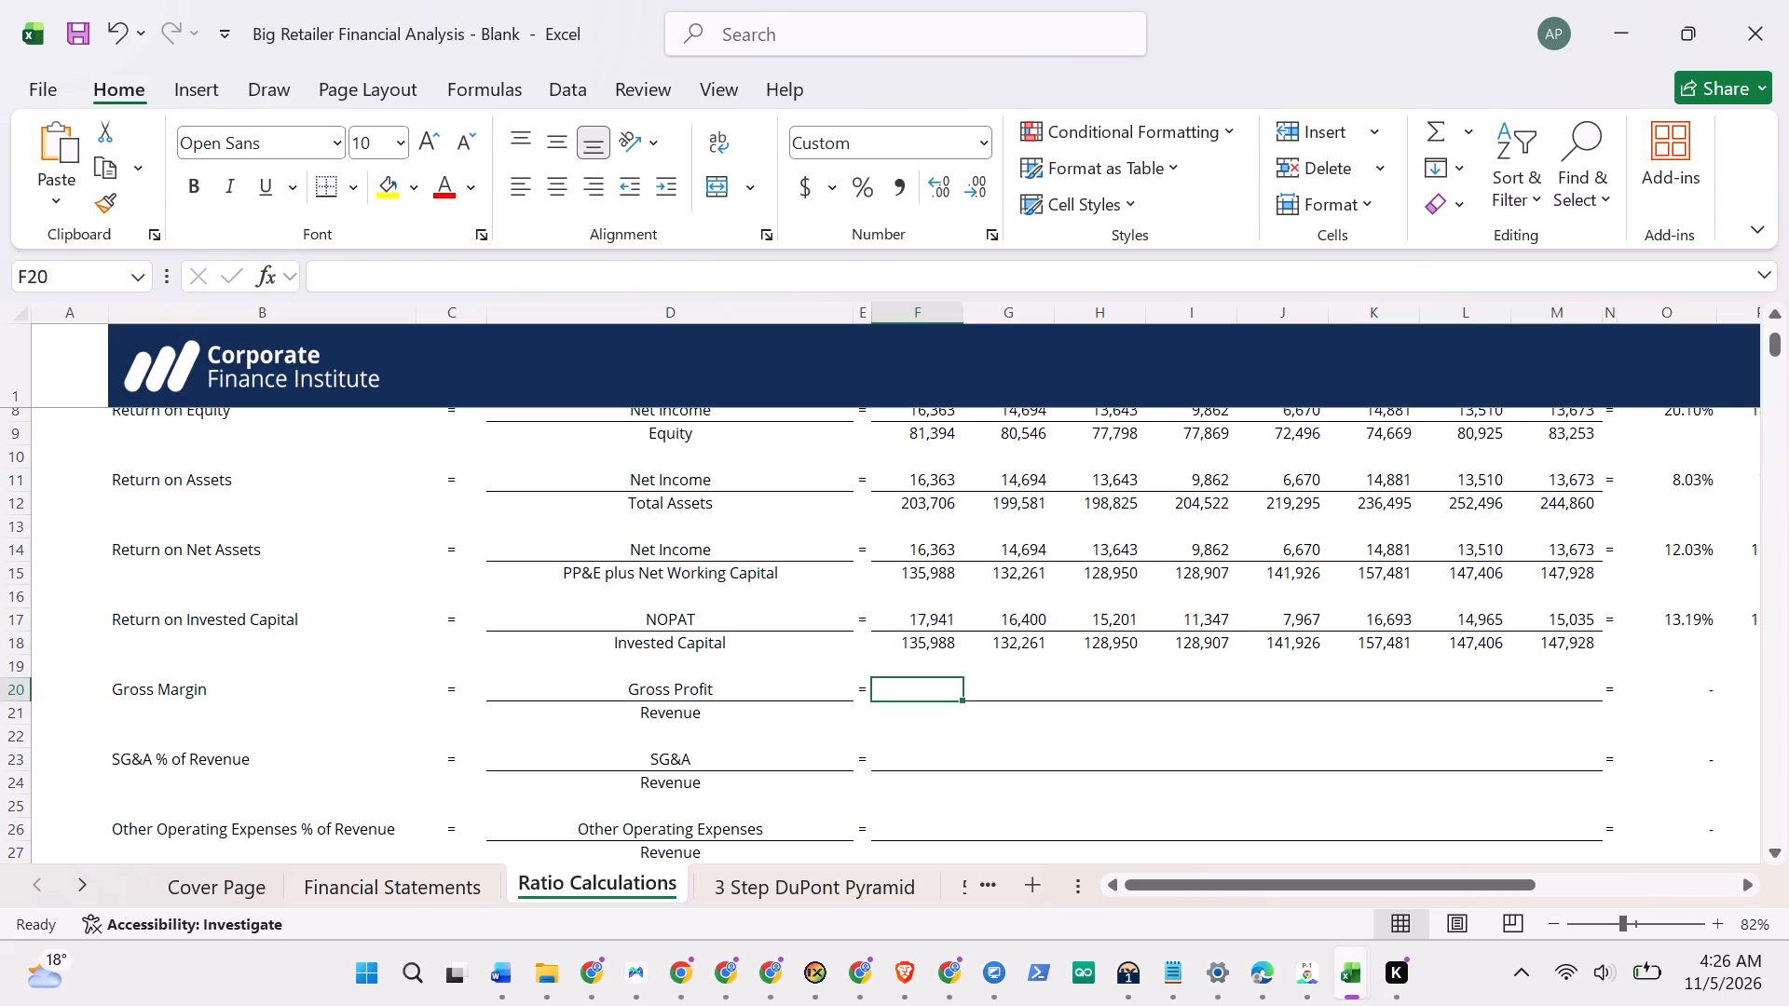
Switch to Chrome and play the Return Ratios Walkthrough video from about 04:51 to finish the lesson.
left_click(676, 968)
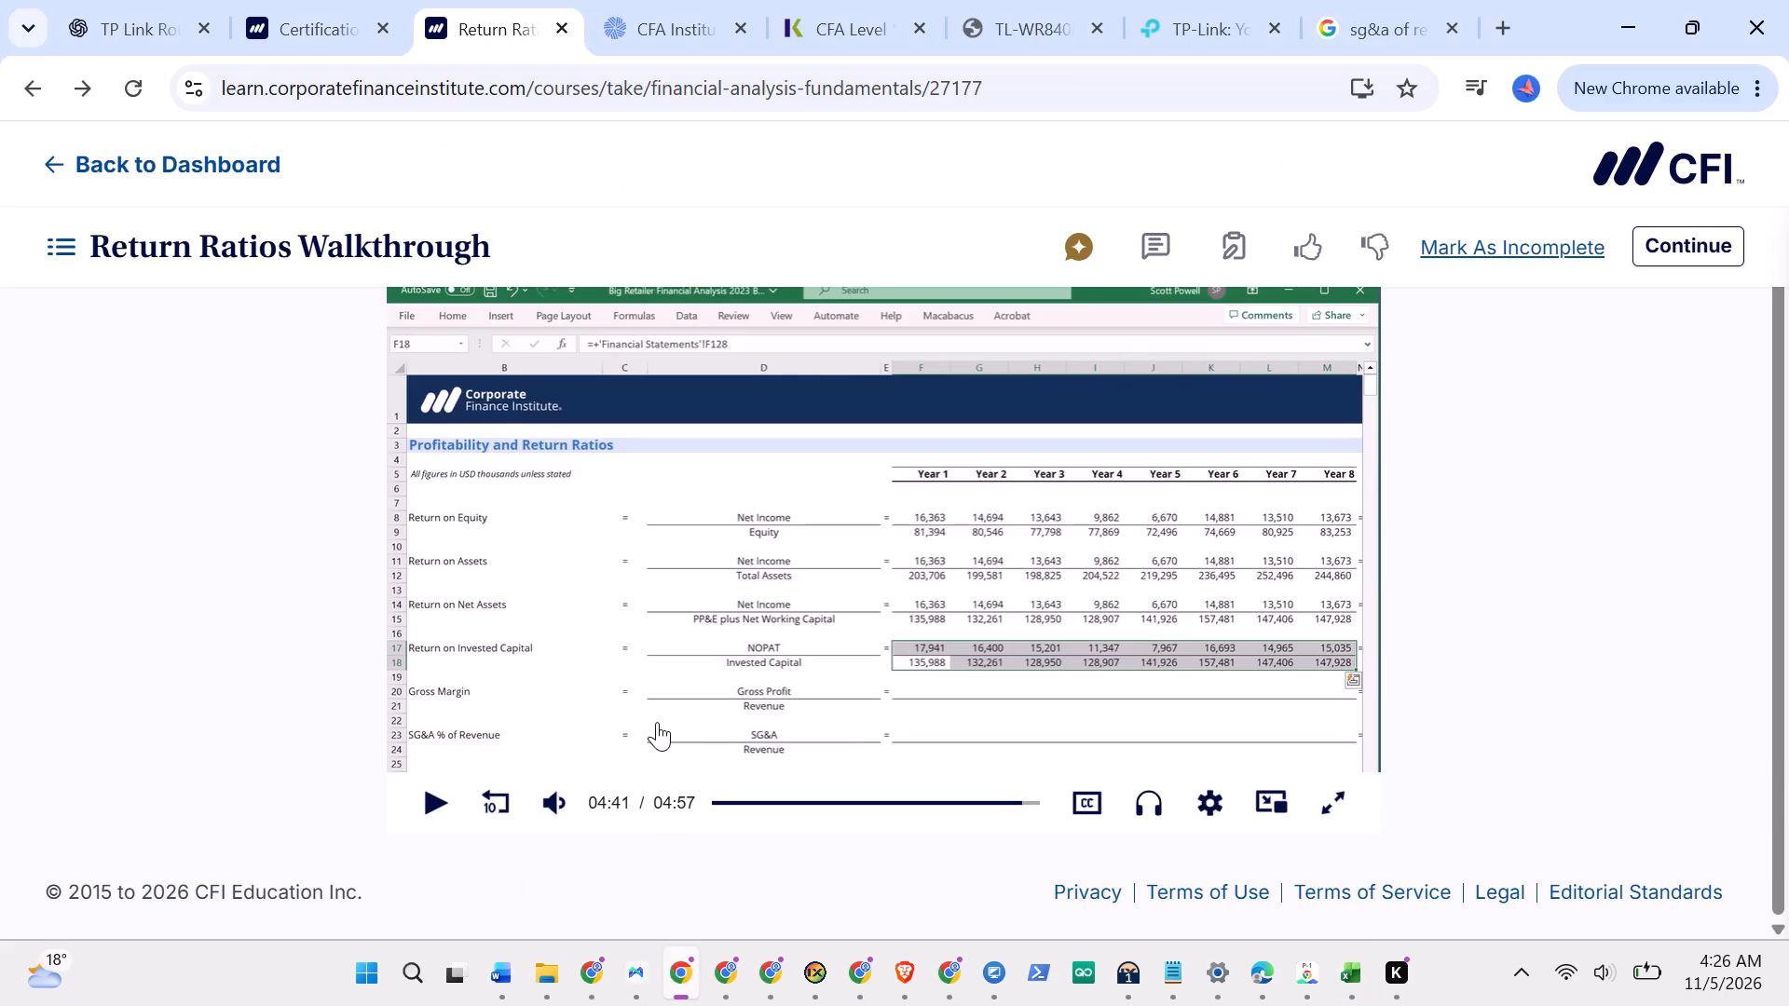
left_click(1034, 805)
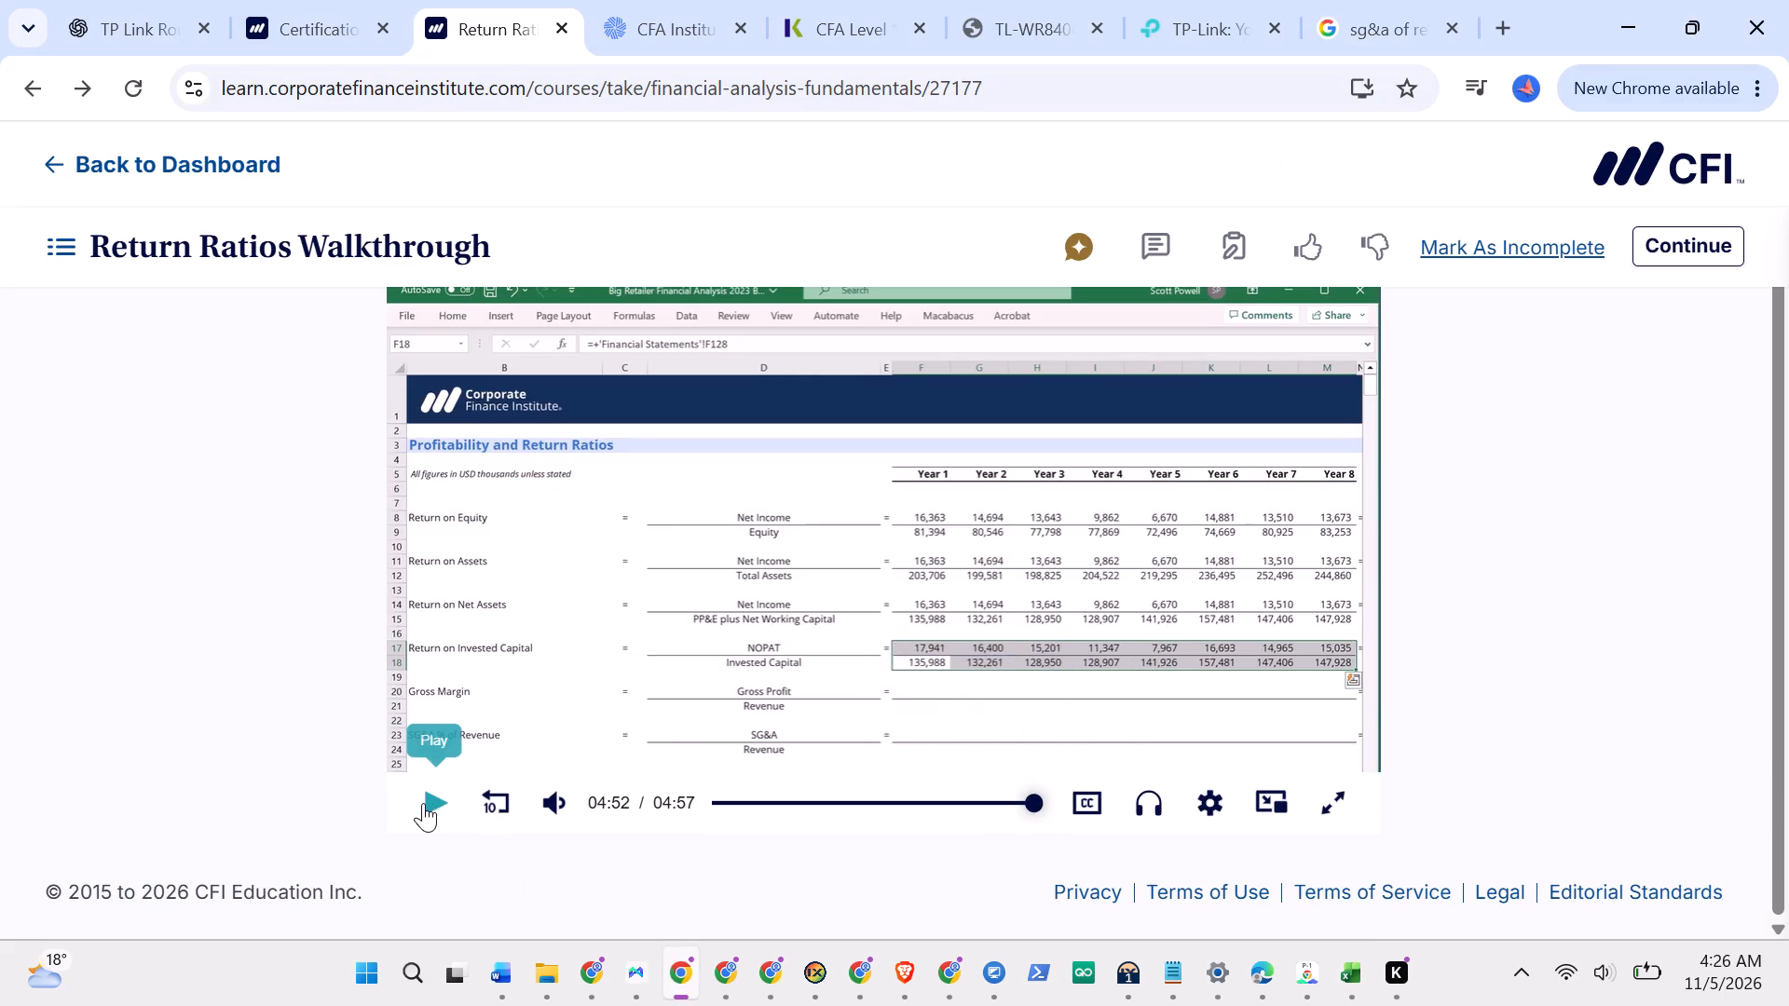
left_click(423, 803)
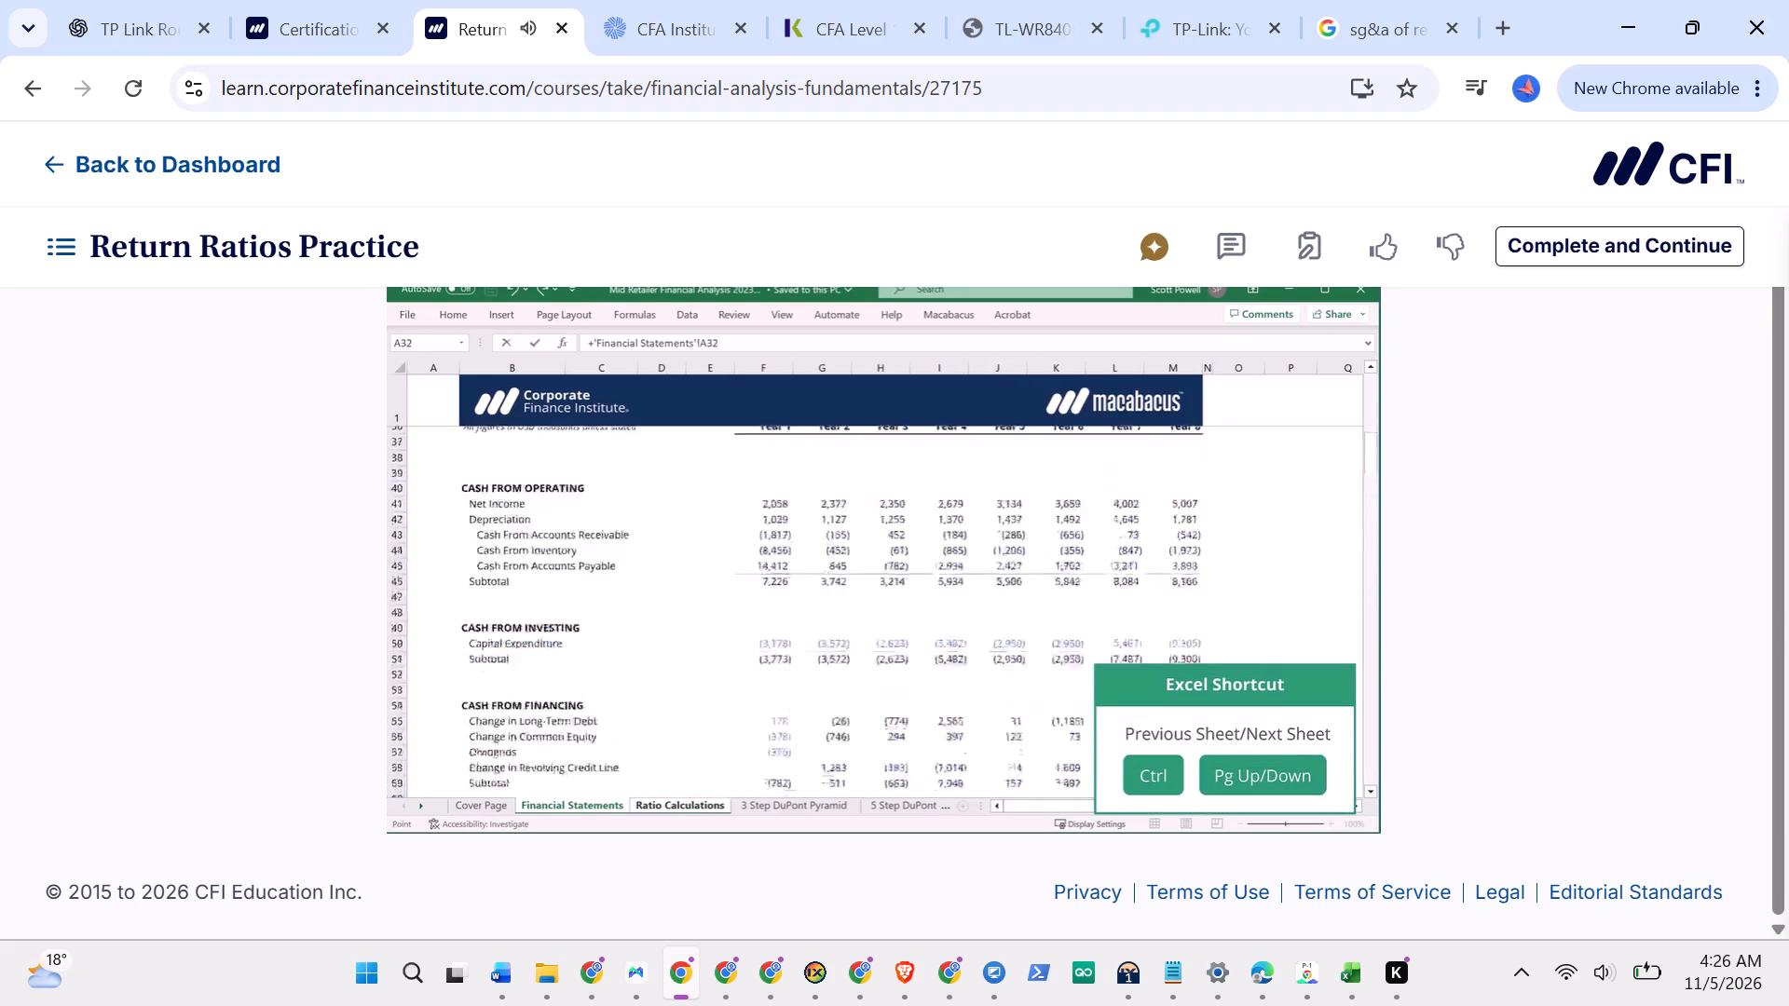
Rewind the Return Ratios Practice video to rewatch the part on the Financial Statements sheet's Income Statement.
key("Left")
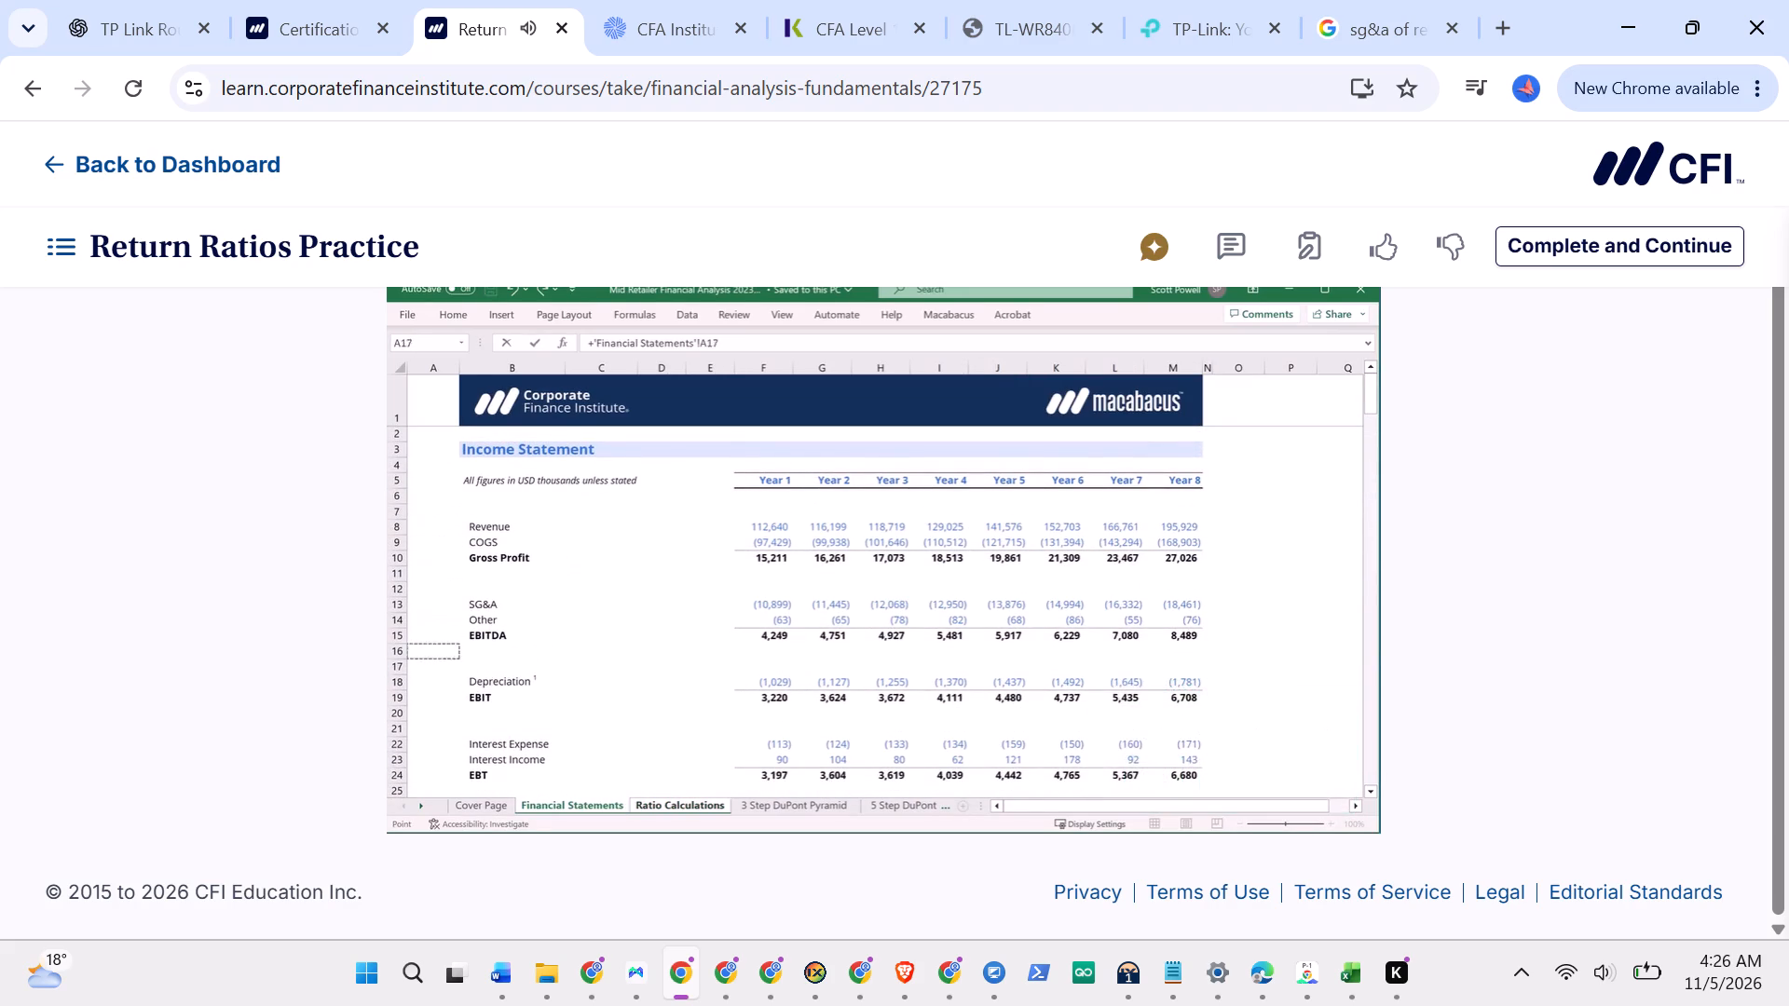
key("Left")
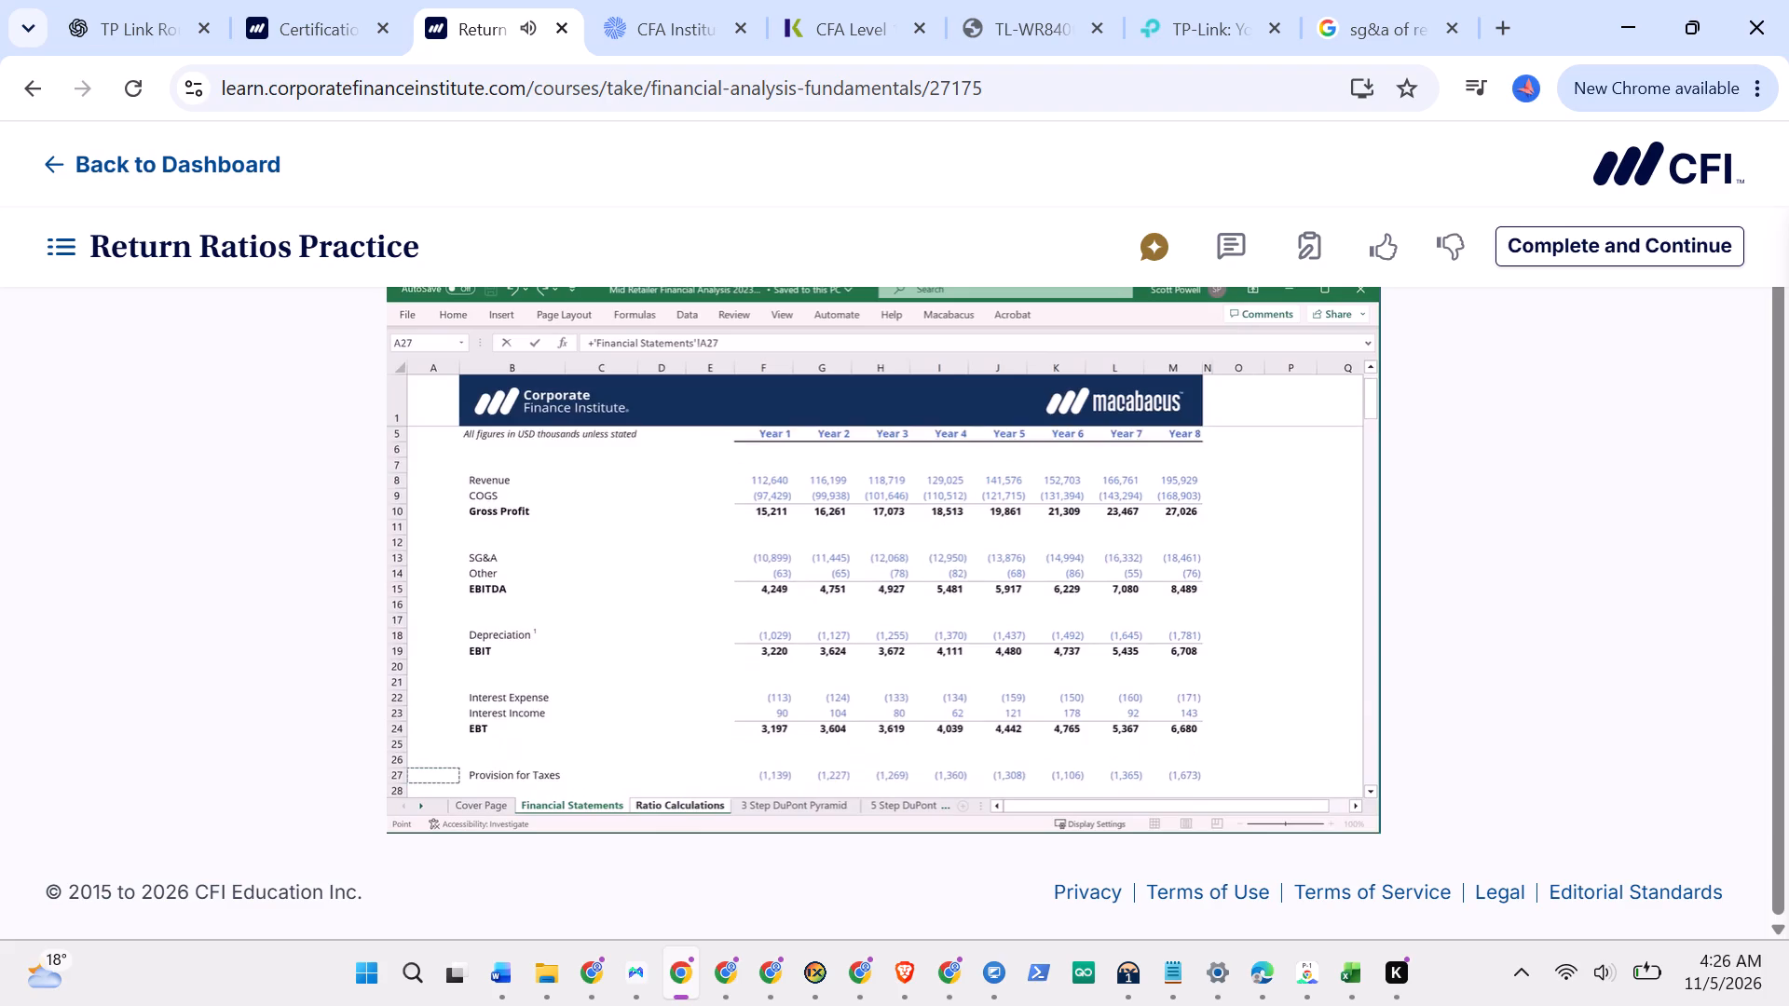